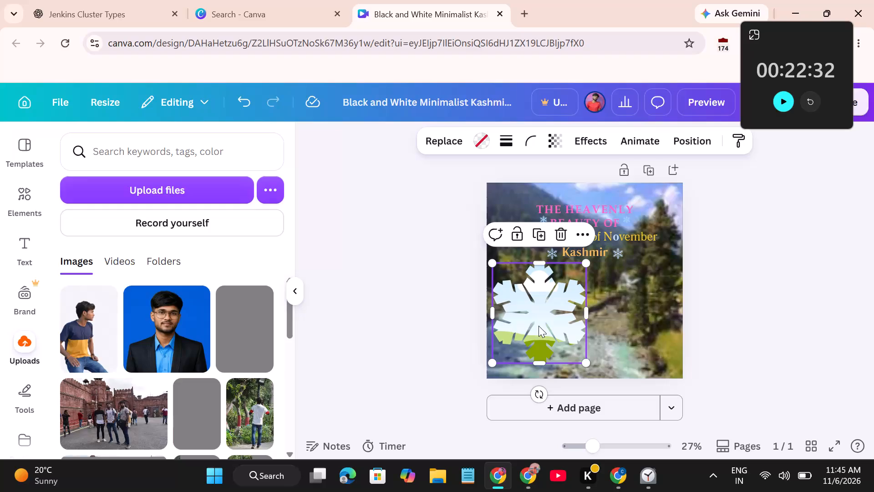
Fill the snowflake frame with the uploaded photo of a person sitting under the garden gazebo.
scroll(160, 365, "down", 2)
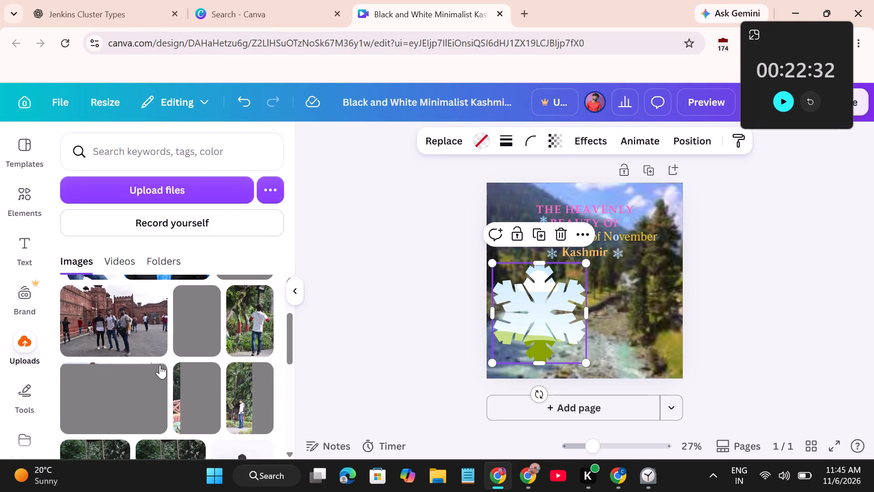
scroll(160, 365, "down", 3)
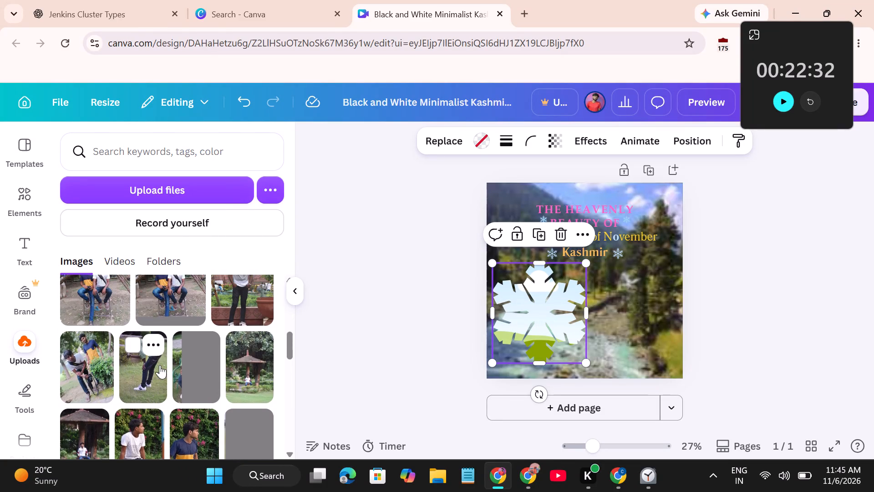
left_click_drag(235, 384, 520, 305)
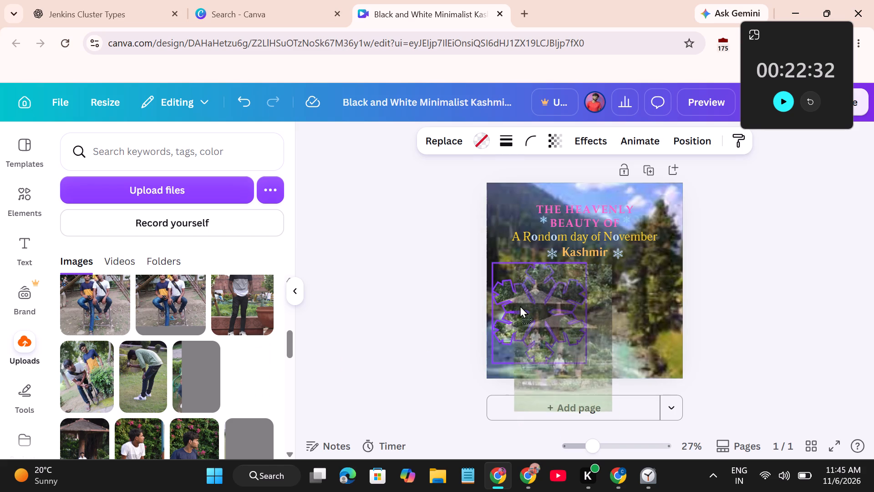
left_click_drag(520, 305, 511, 299)
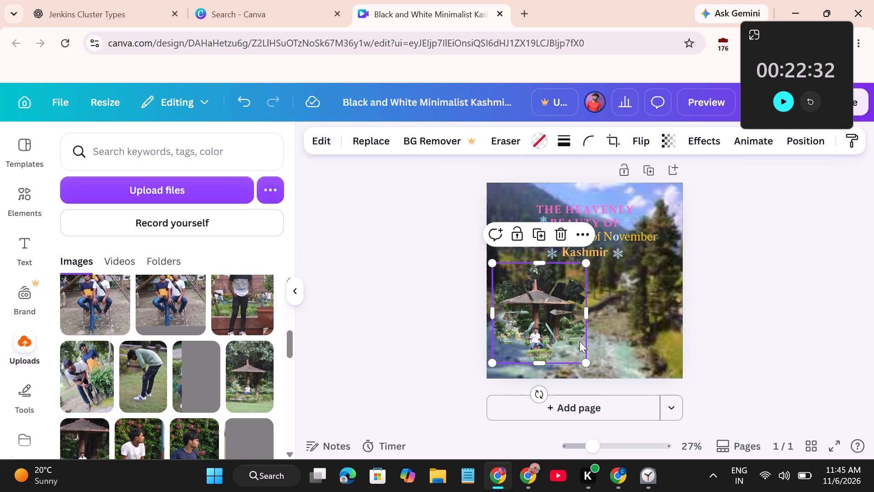
Shrink the photo-filled snowflake frame to a small badge and place it in the lower-left corner of the design.
left_click_drag(547, 311, 599, 322)
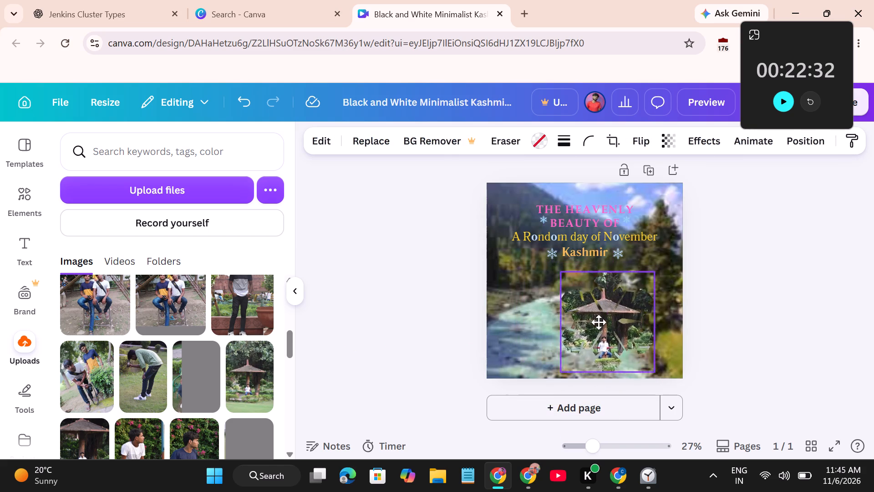
left_click_drag(599, 322, 573, 317)
left_click_drag(609, 269, 538, 338)
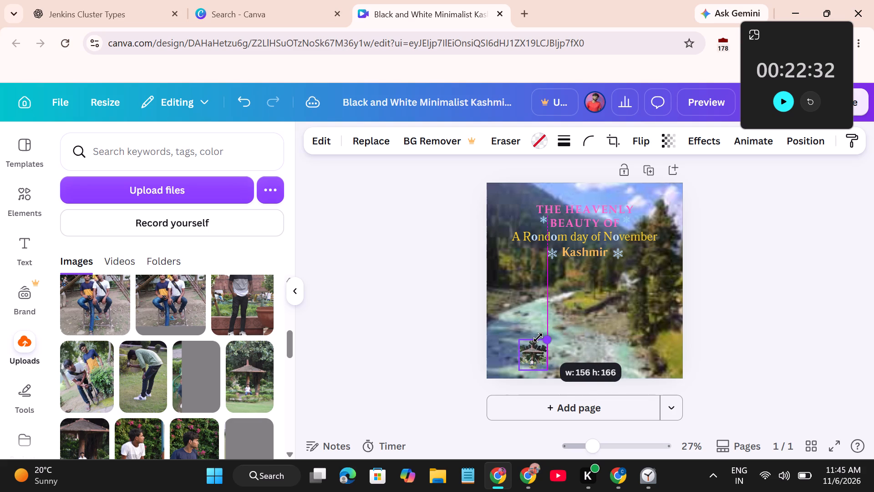
left_click_drag(538, 338, 589, 314)
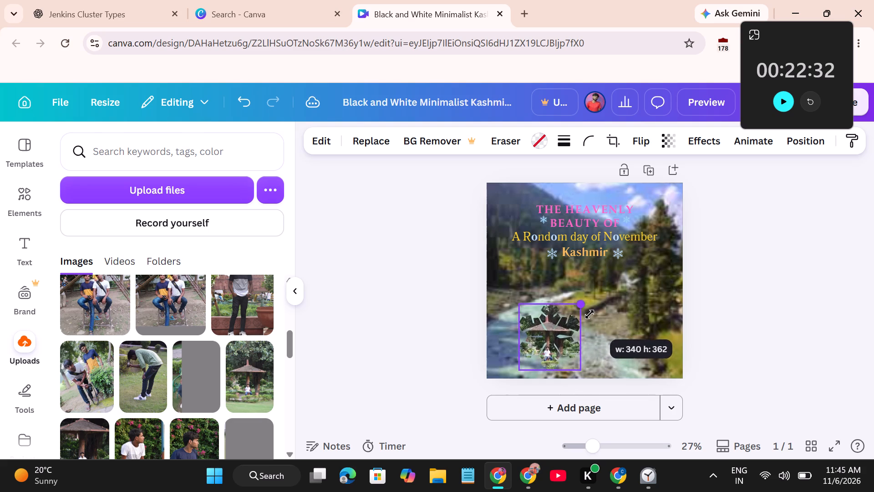
left_click_drag(589, 314, 593, 314)
left_click_drag(563, 339, 540, 335)
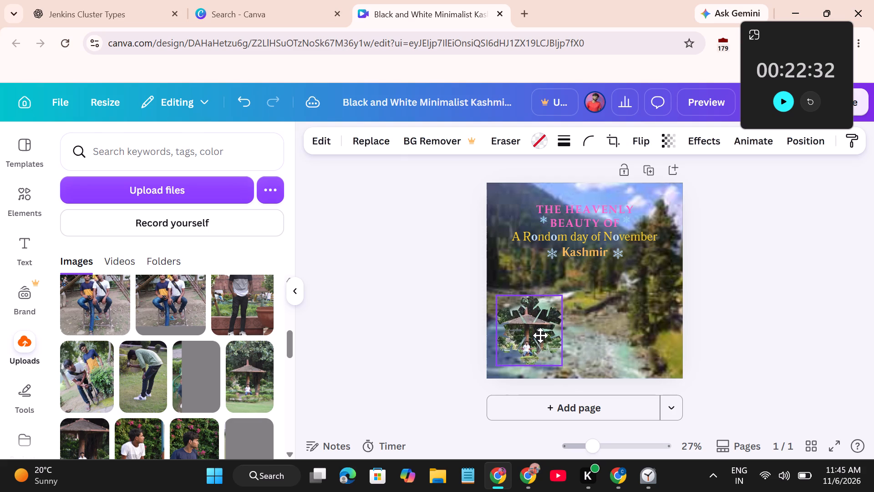
left_click_drag(540, 335, 540, 336)
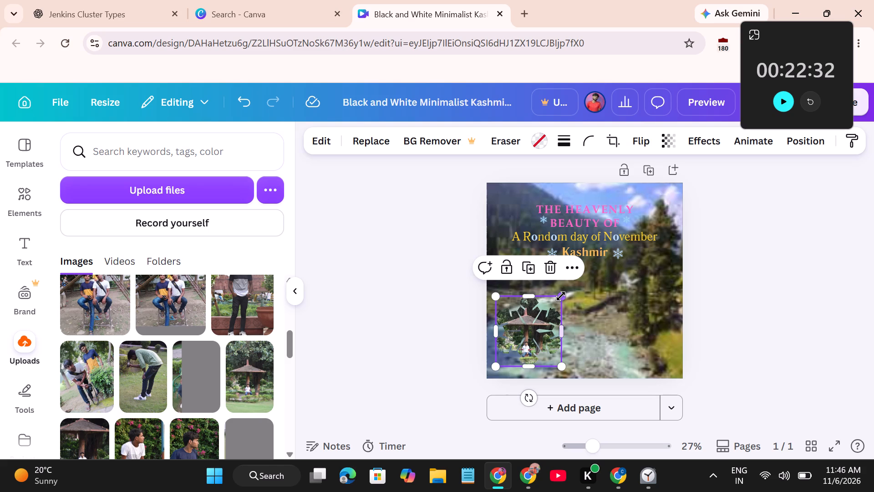
left_click_drag(561, 296, 544, 322)
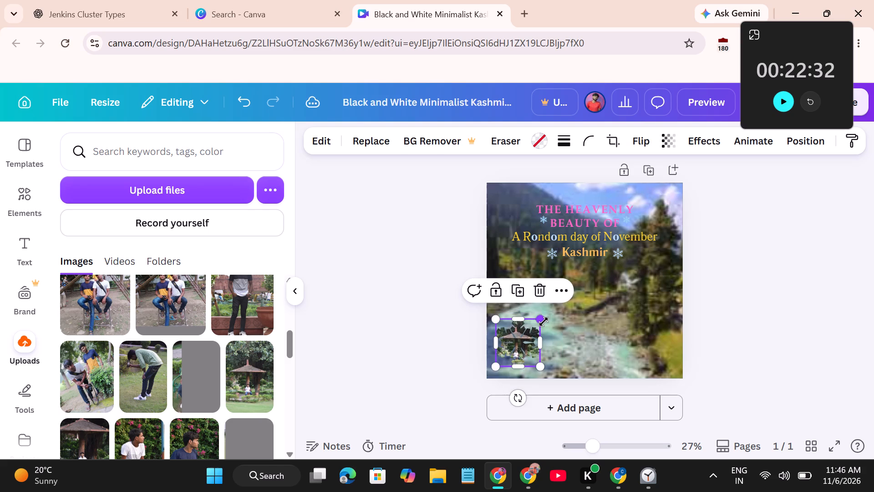
left_click(605, 287)
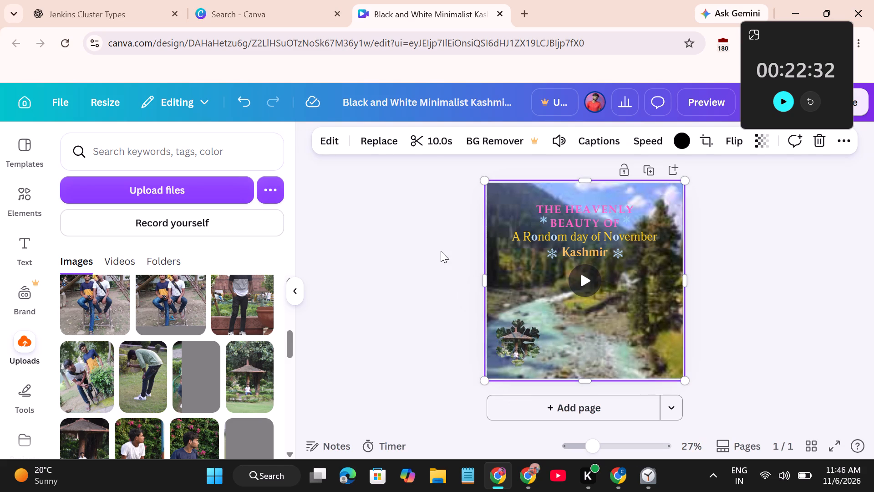
Switch from the uploaded images to the element library's snow results.
scroll(215, 316, "down", 3)
scroll(215, 316, "up", 4)
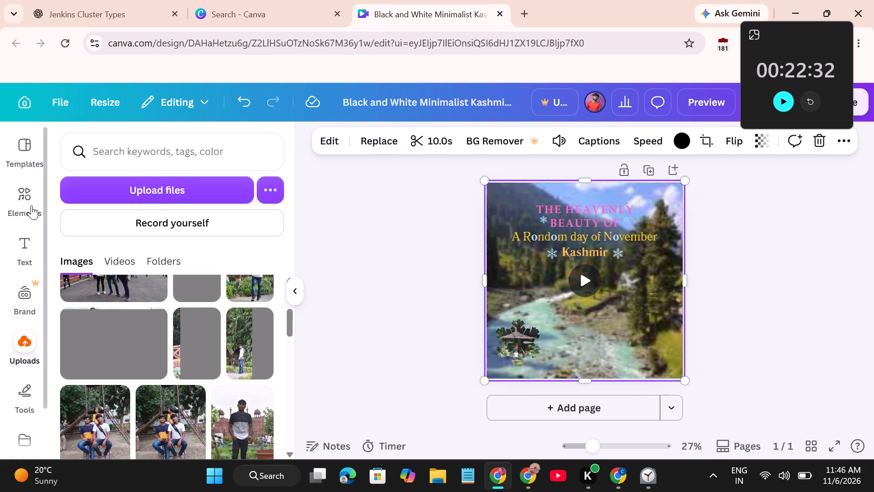
left_click(25, 197)
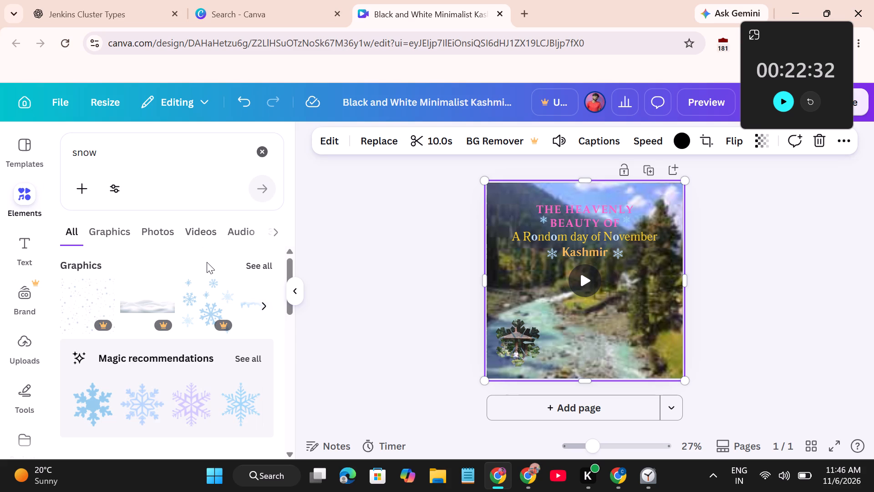
Resume the countdown timer and return to the design with nothing selected.
left_click(789, 102)
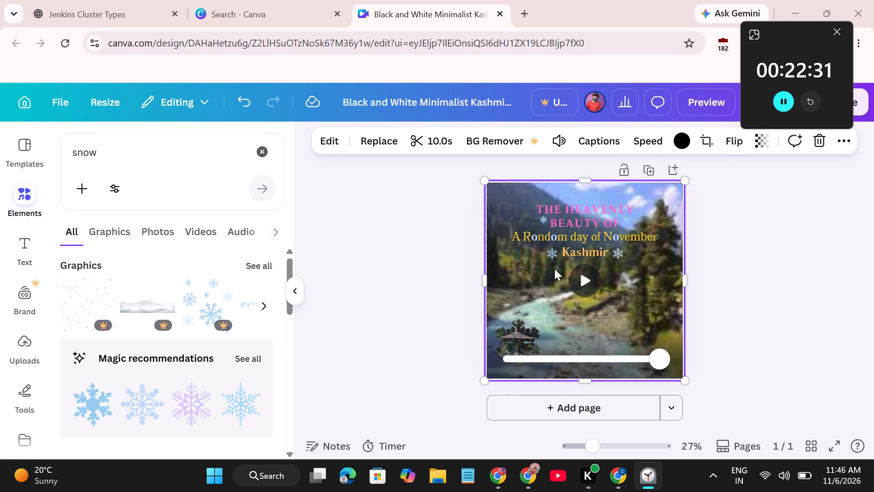
left_click(554, 269)
left_click(385, 301)
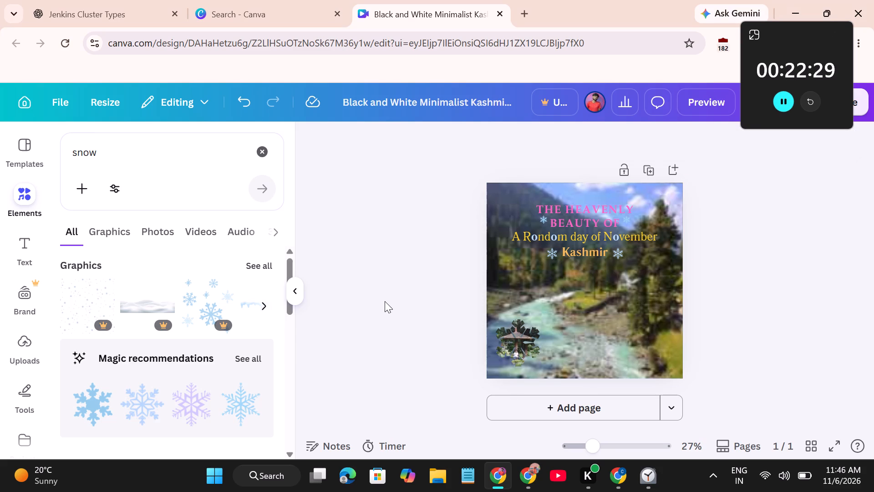
Look through the snow results, from graphics and videos to audio, 3D items and frames.
scroll(221, 322, "down", 4)
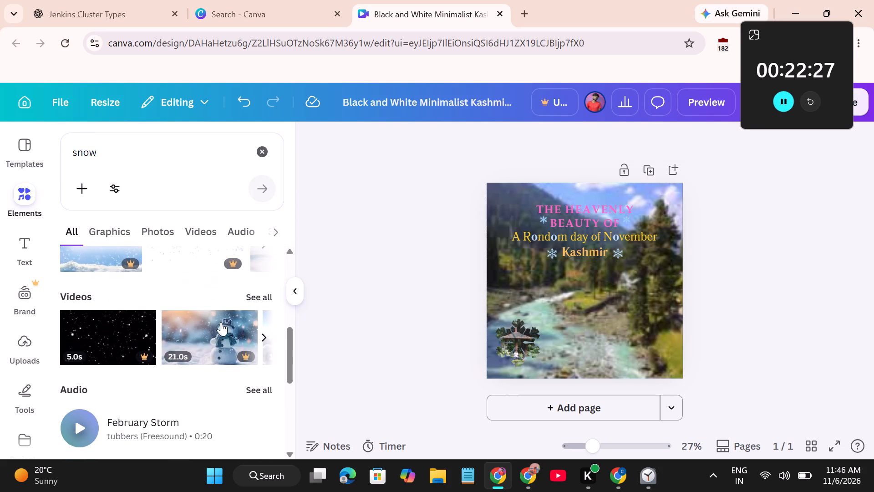
scroll(221, 322, "down", 1)
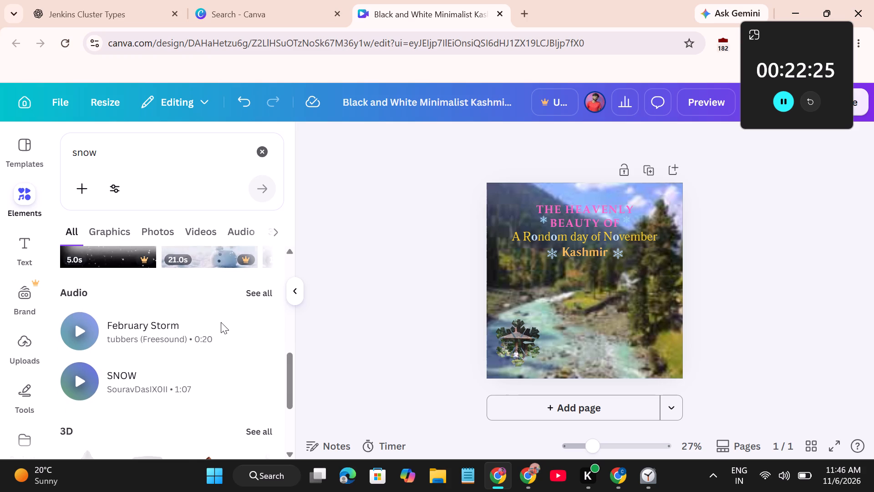
scroll(221, 322, "down", 4)
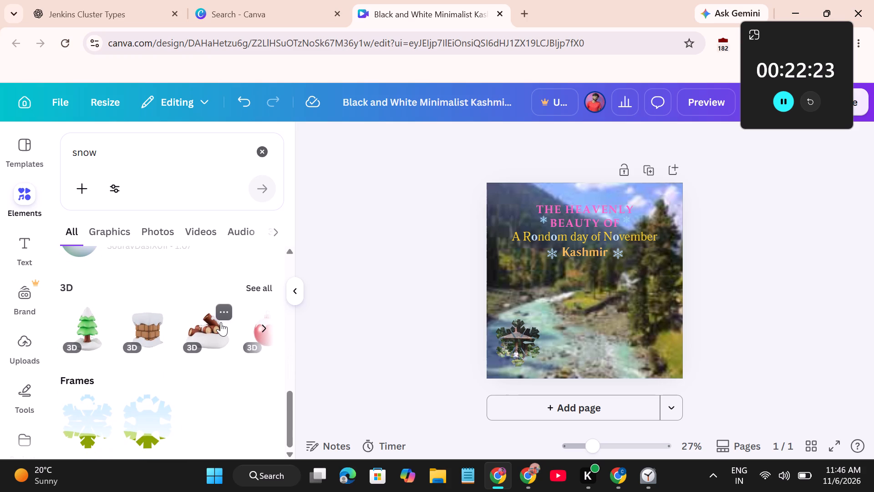
scroll(221, 322, "down", 1)
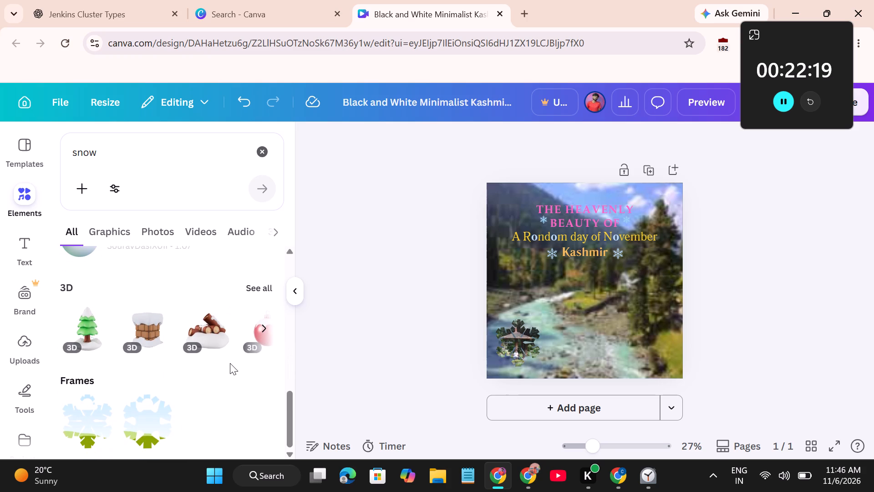
scroll(230, 363, "down", 3)
scroll(230, 363, "up", 5)
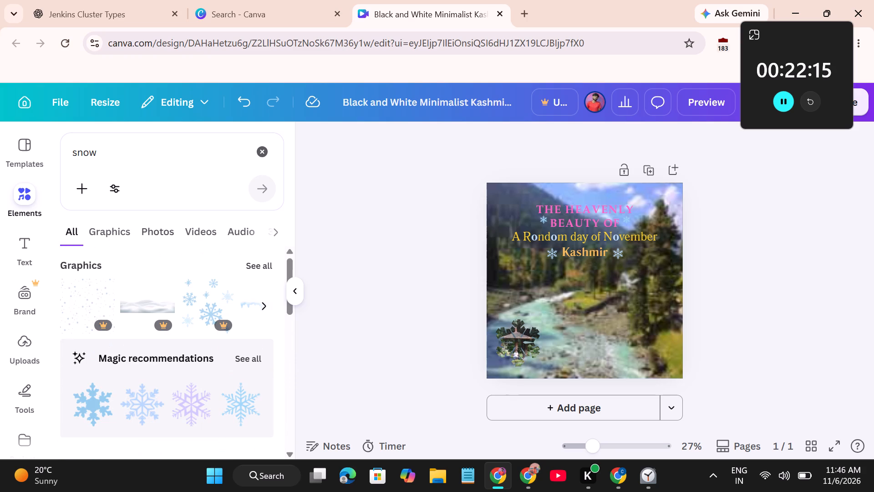
Replace the snow search with "nature quote" and check the resulting elements.
left_click(264, 155)
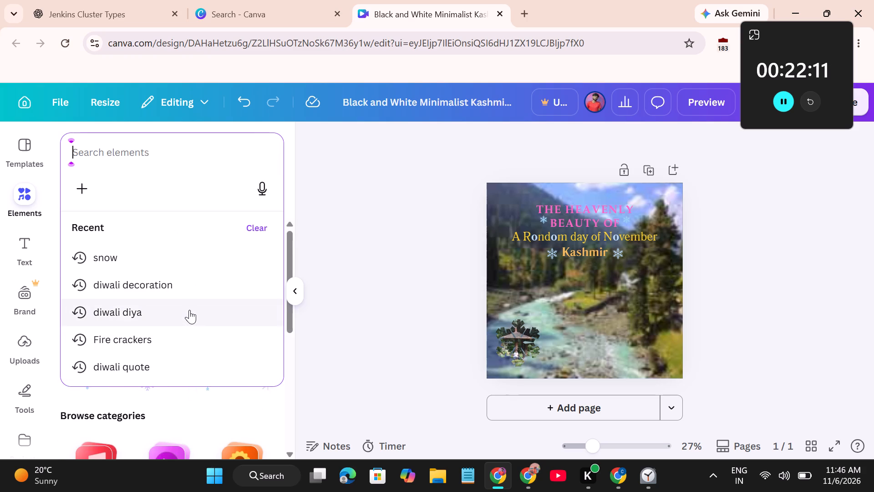
left_click(117, 157)
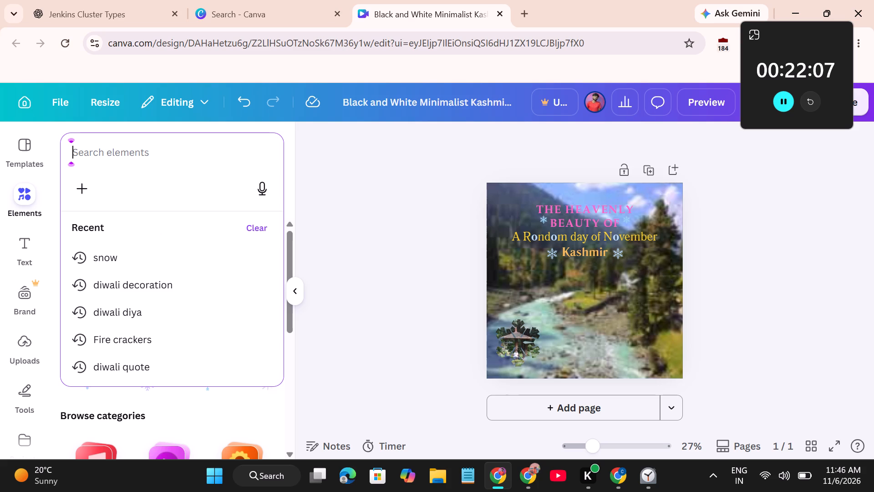
key("n")
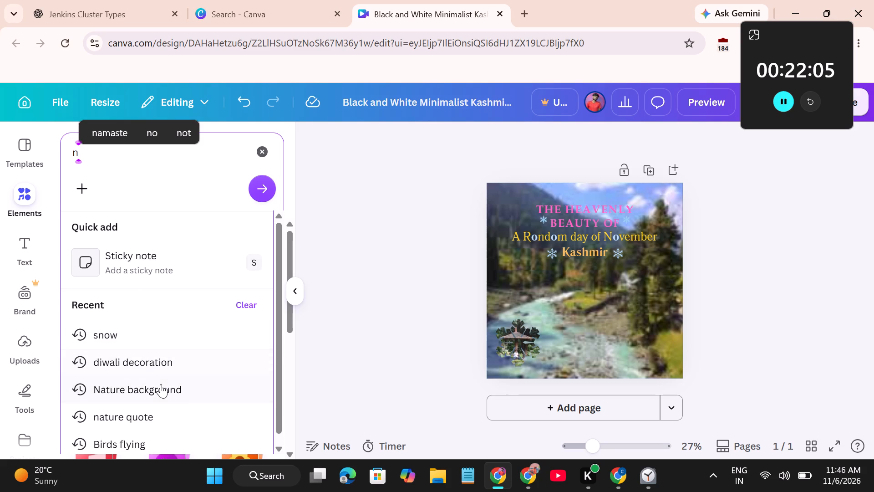
left_click(135, 415)
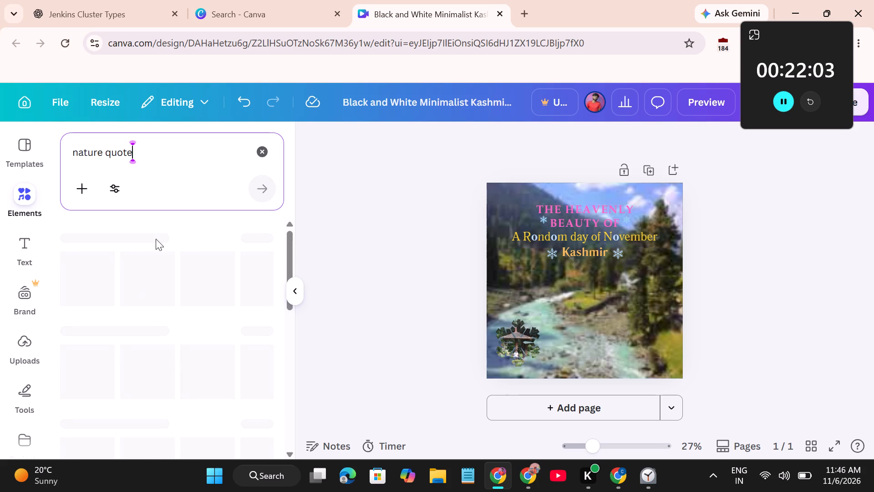
scroll(162, 339, "down", 3)
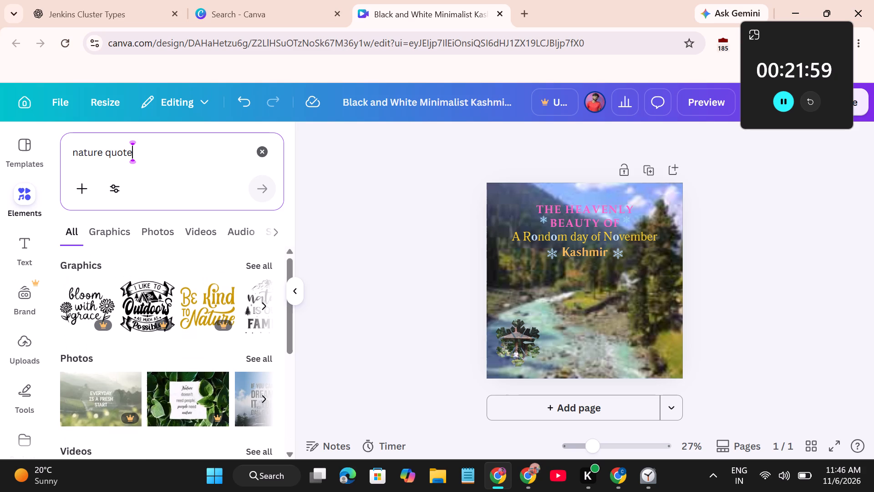
Search the elements for "nature" and add the green leafy corner branch graphic to the design.
left_click_drag(143, 156, 106, 154)
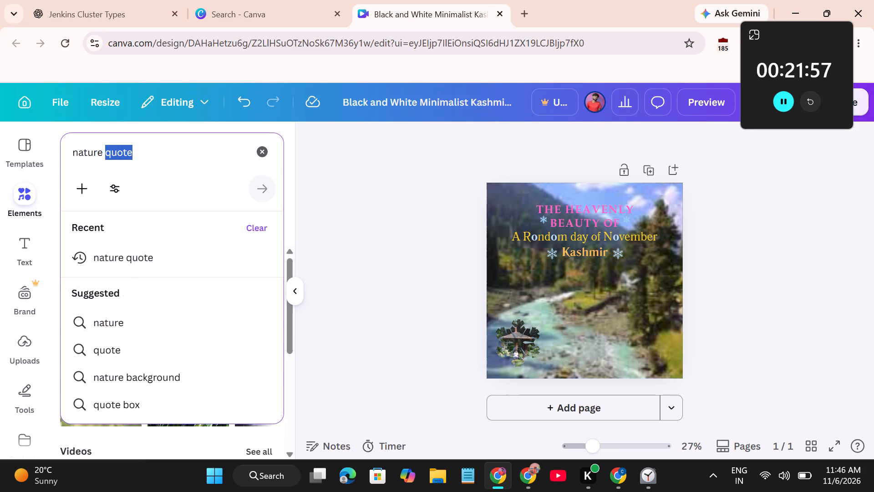
key("space")
left_click(269, 195)
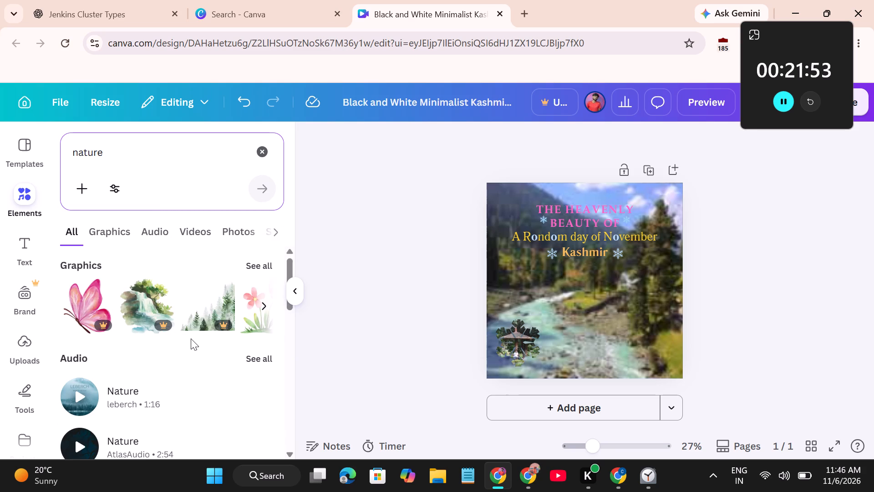
scroll(210, 309, "left", 2)
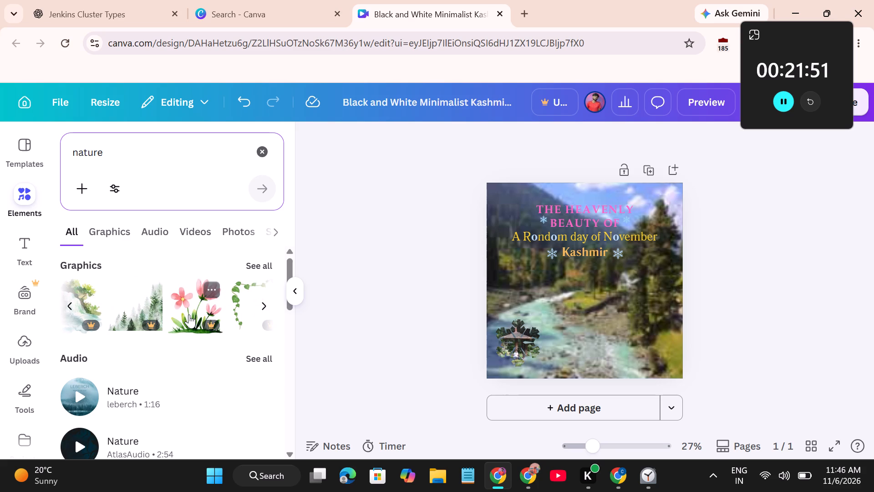
scroll(189, 314, "left", 3)
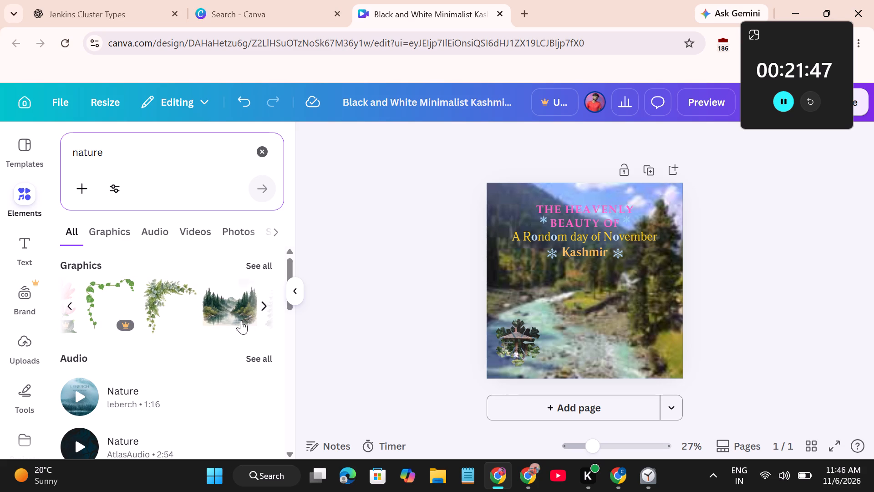
left_click_drag(166, 307, 422, 266)
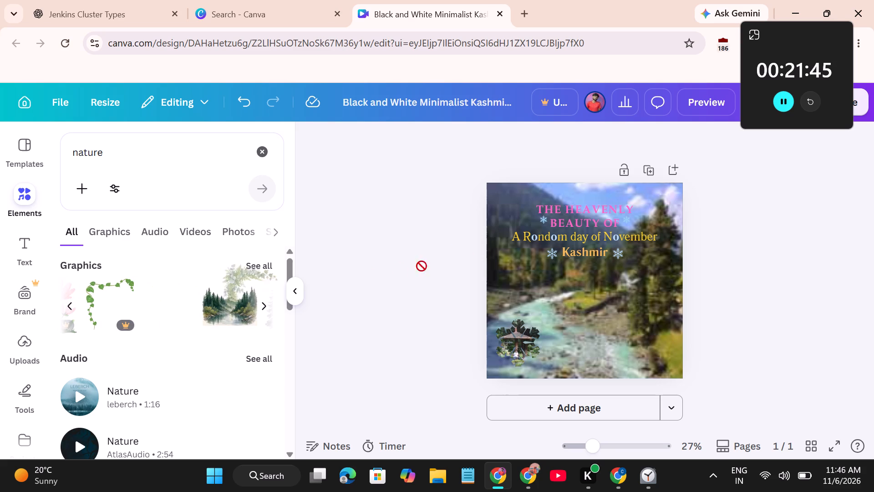
left_click_drag(422, 266, 508, 246)
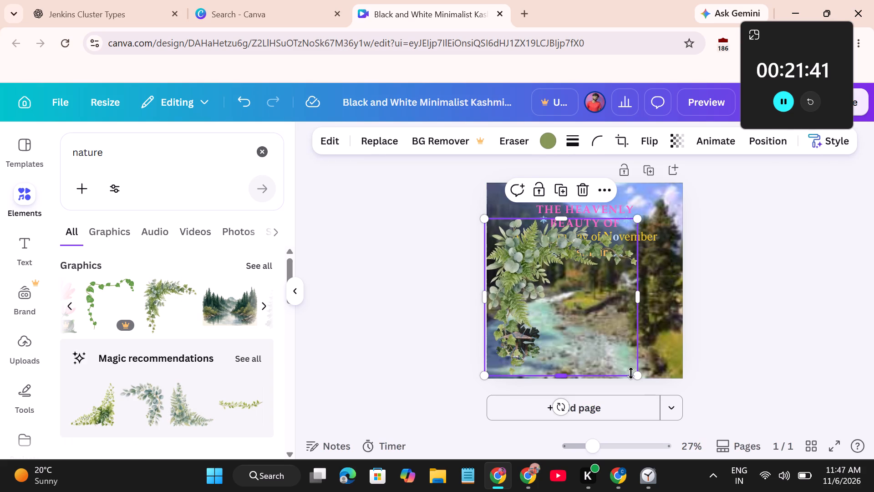
Shrink the green leafy branch graphic and fit it into the upper-left corner of the design, beside the title.
left_click_drag(638, 379, 566, 316)
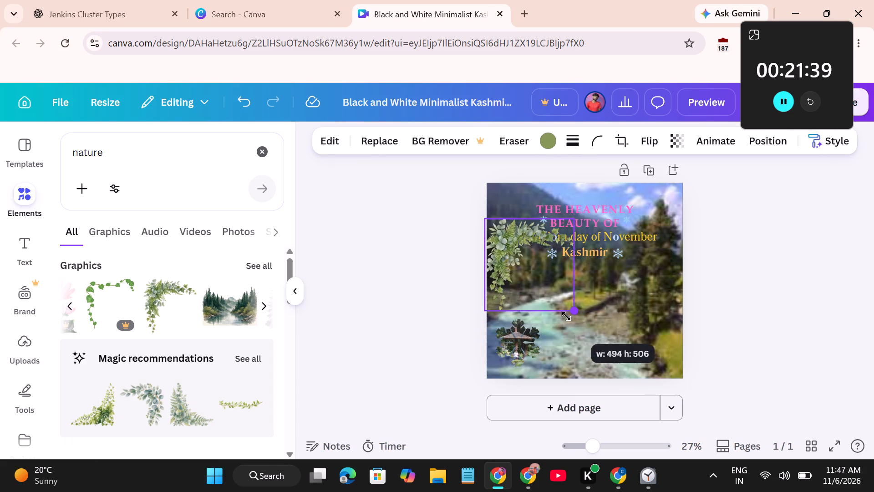
left_click_drag(566, 316, 537, 284)
left_click(558, 289)
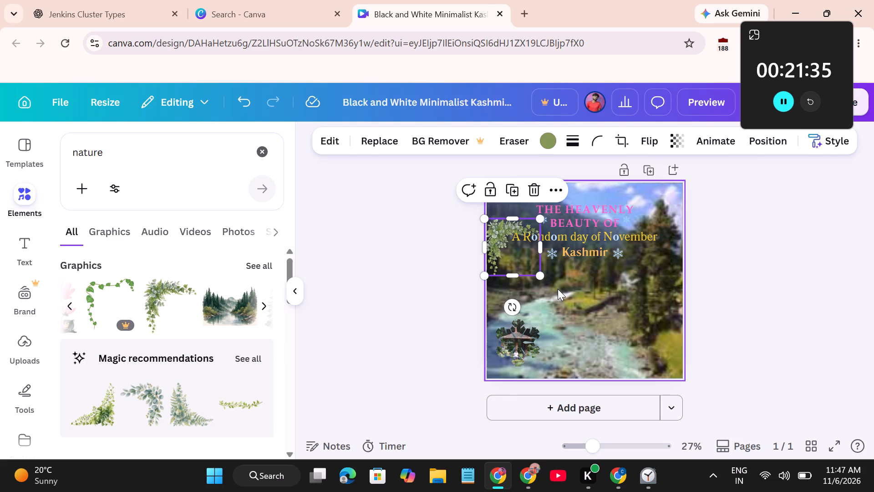
left_click_drag(508, 251, 506, 213)
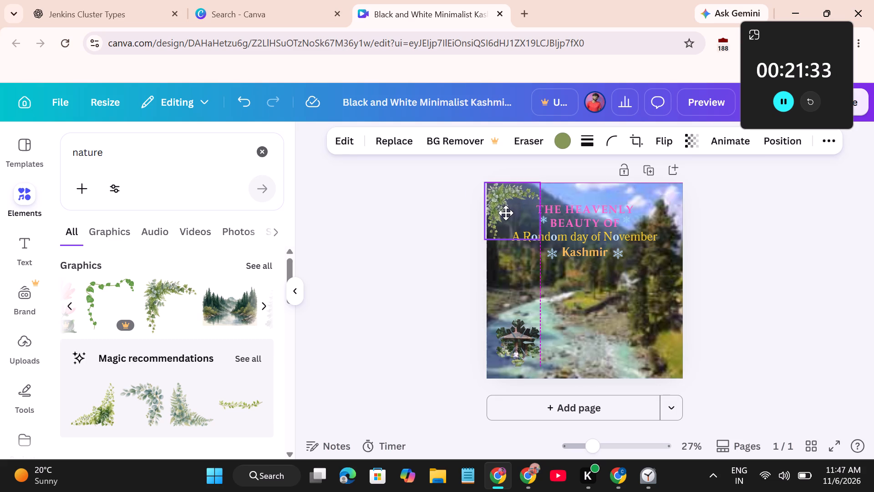
left_click_drag(506, 213, 505, 213)
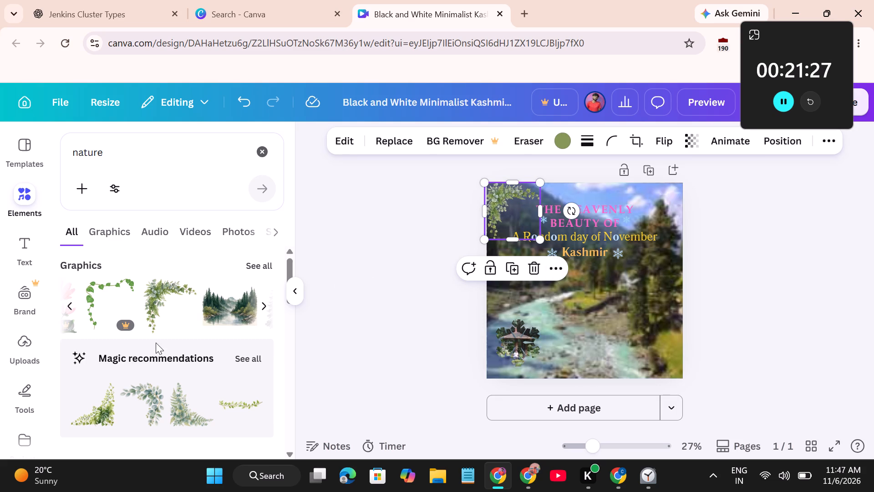
Add the leafy corner graphic with large tropical leaves from the magic recommendations to the lower-right area of the design.
scroll(151, 343, "down", 1)
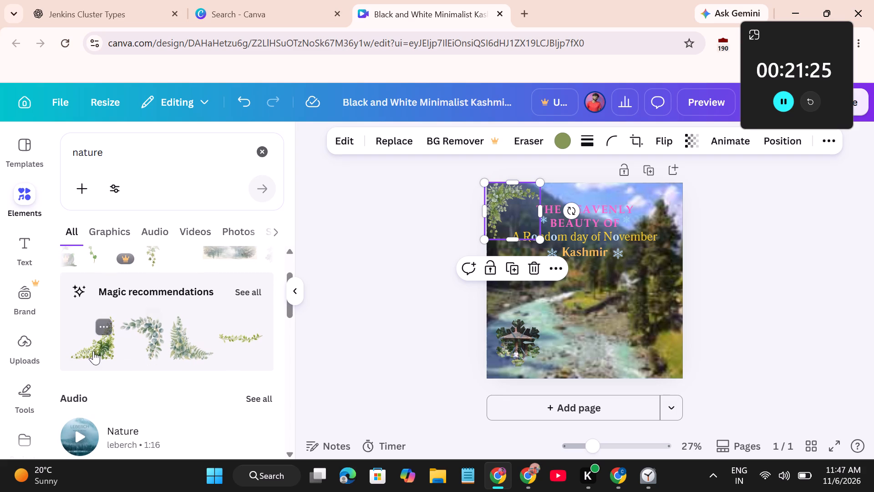
left_click_drag(93, 350, 287, 355)
scroll(287, 355, "right", 1)
left_click_drag(287, 355, 561, 285)
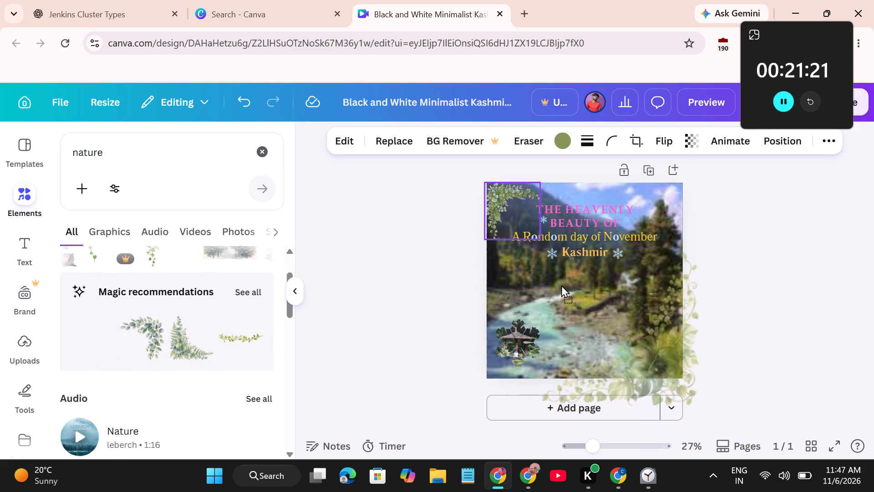
left_click_drag(561, 285, 552, 271)
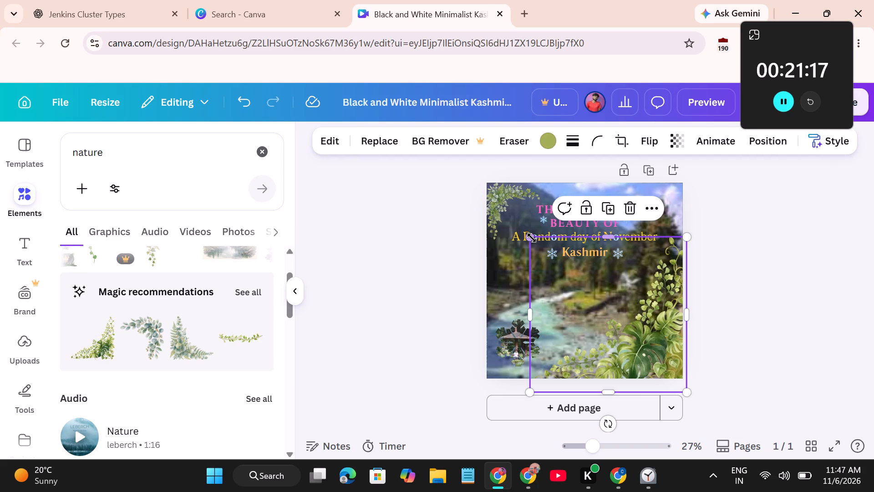
Shrink the tropical leaf graphic to about 425 by 421 and align it into the design's lower-right corner.
left_click_drag(530, 238, 597, 298)
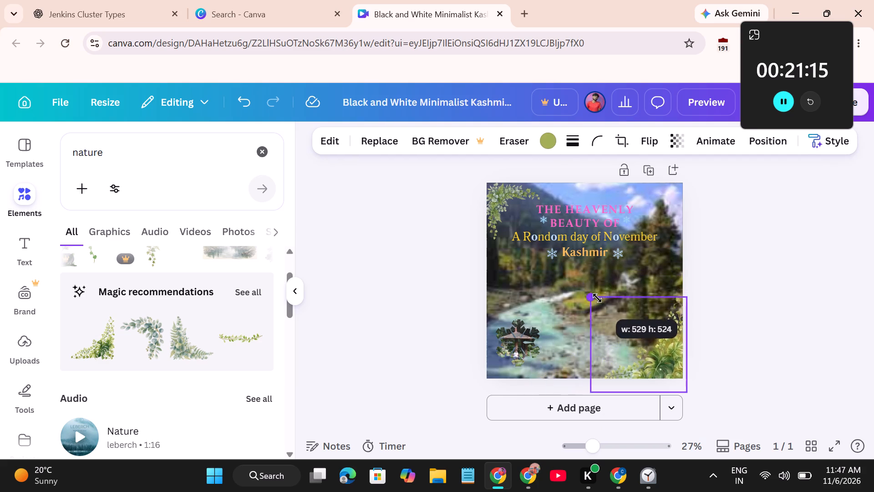
left_click_drag(597, 298, 611, 314)
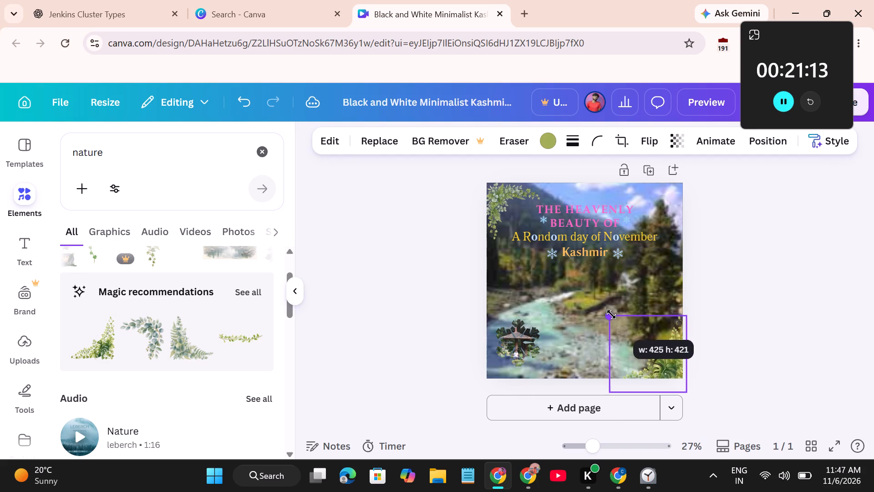
left_click_drag(611, 314, 611, 314)
left_click_drag(651, 366, 647, 358)
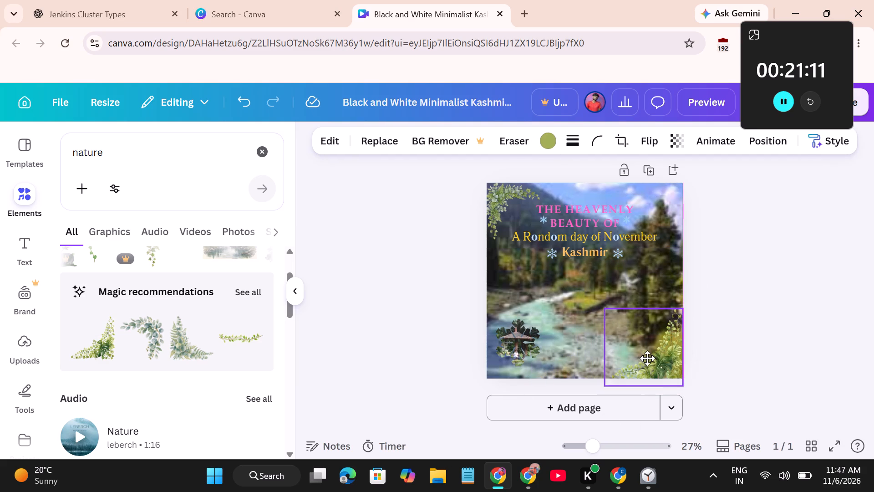
left_click_drag(647, 358, 648, 358)
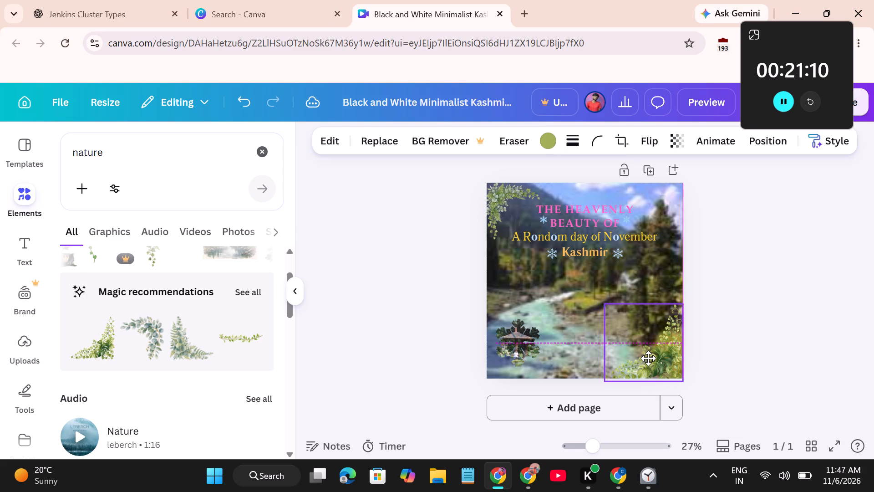
left_click_drag(648, 358, 648, 359)
Play the background video in the design to check the look, and pause it partway through.
left_click(584, 322)
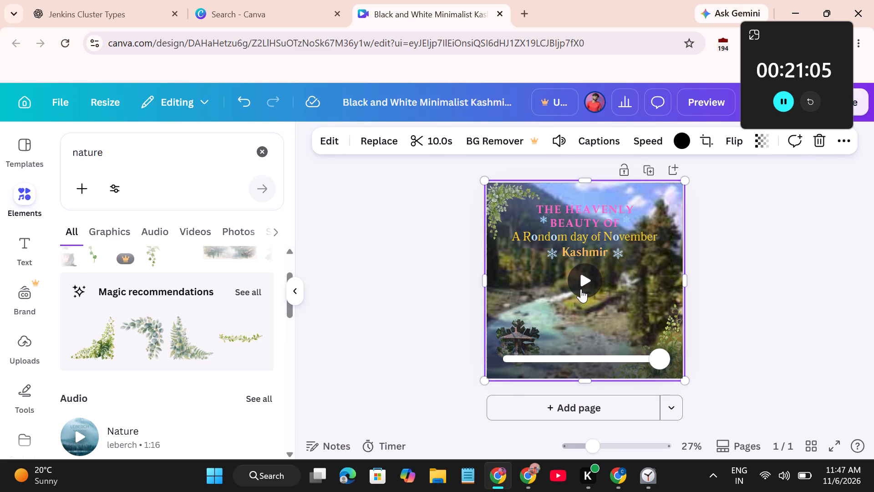
left_click(581, 289)
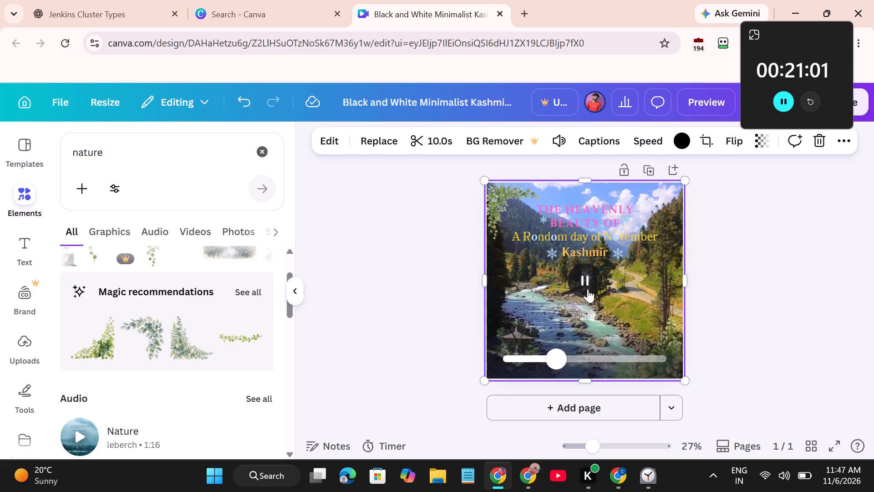
left_click(586, 285)
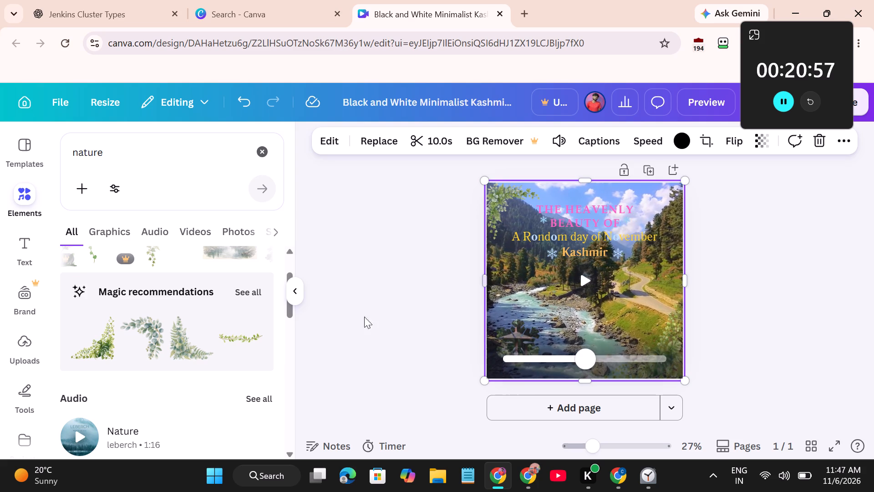
Look through the nature results, including audio, videos, photos, shapes, 3D items, frames and mockups.
scroll(219, 336, "left", 1)
scroll(219, 336, "down", 2)
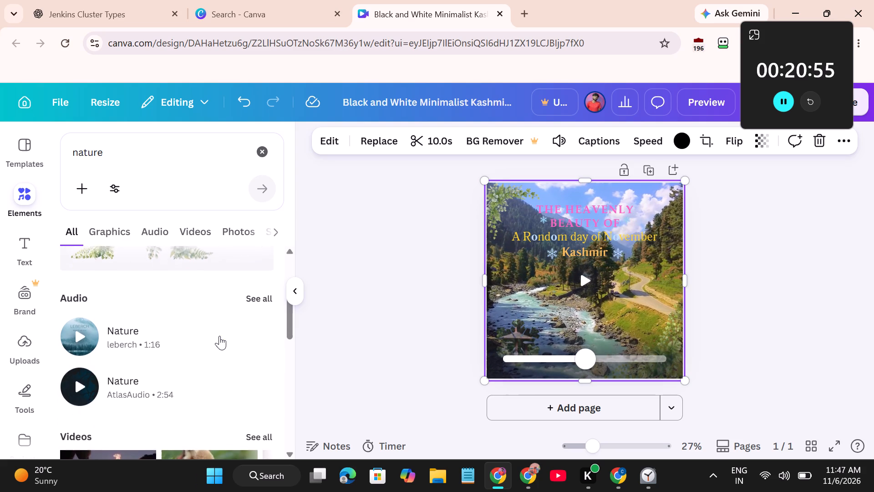
scroll(219, 336, "down", 4)
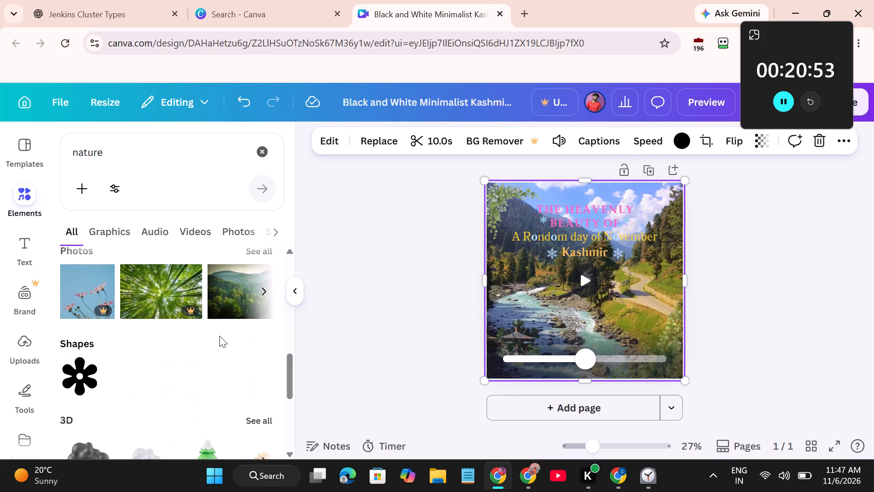
scroll(219, 336, "down", 3)
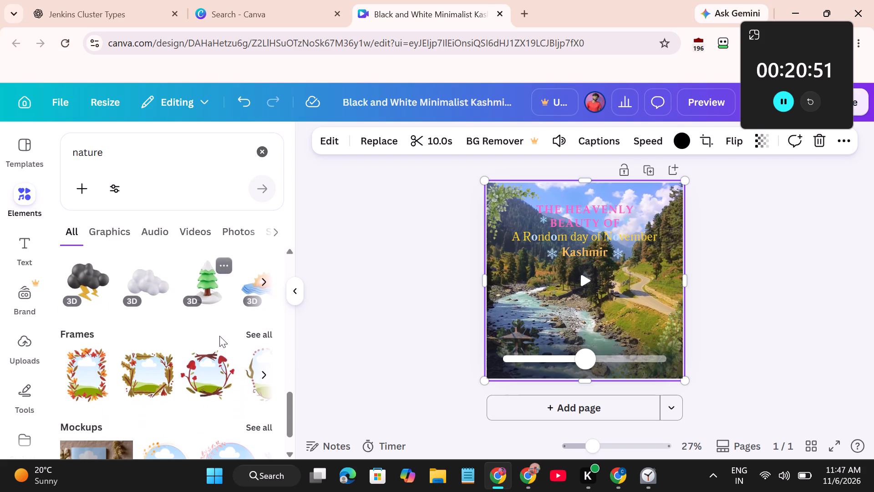
scroll(189, 365, "down", 1)
scroll(159, 370, "left", 1)
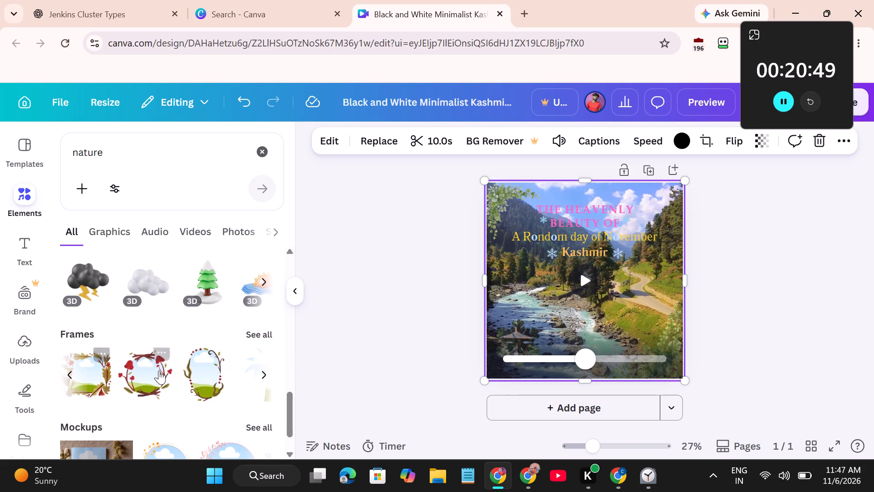
scroll(159, 370, "left", 2)
scroll(159, 370, "right", 3)
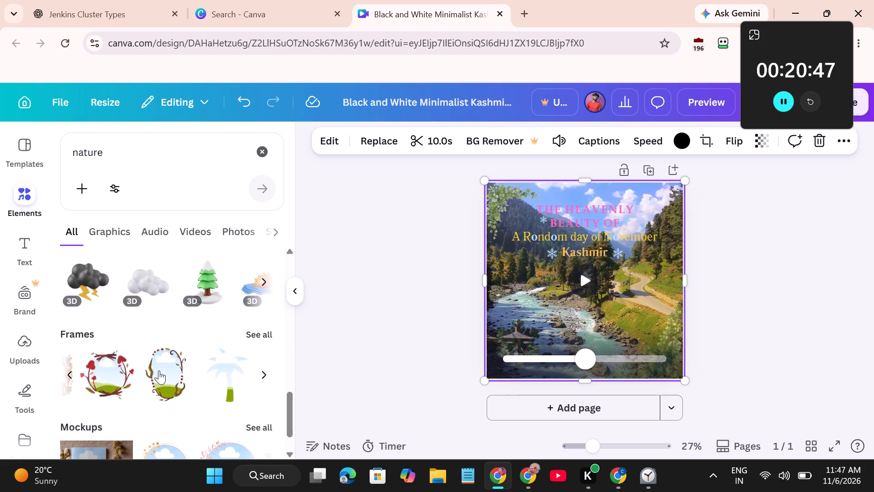
scroll(159, 370, "right", 1)
scroll(159, 370, "down", 2)
scroll(180, 412, "down", 2)
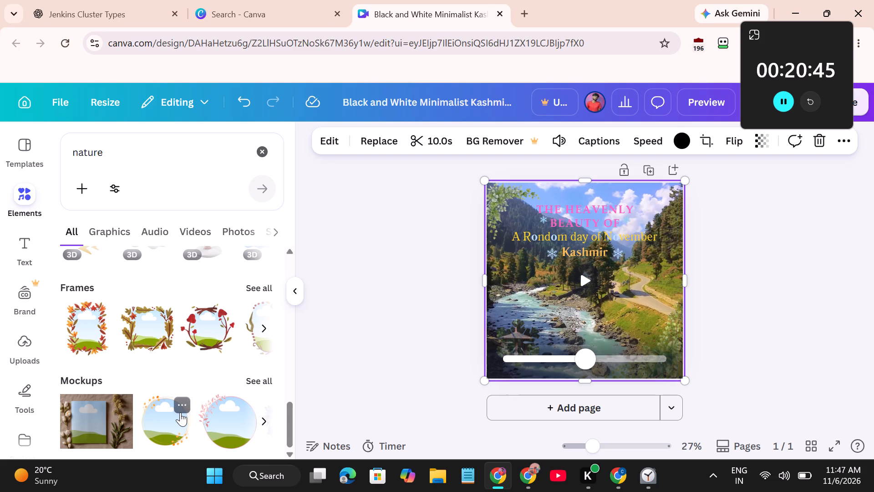
scroll(197, 420, "down", 1)
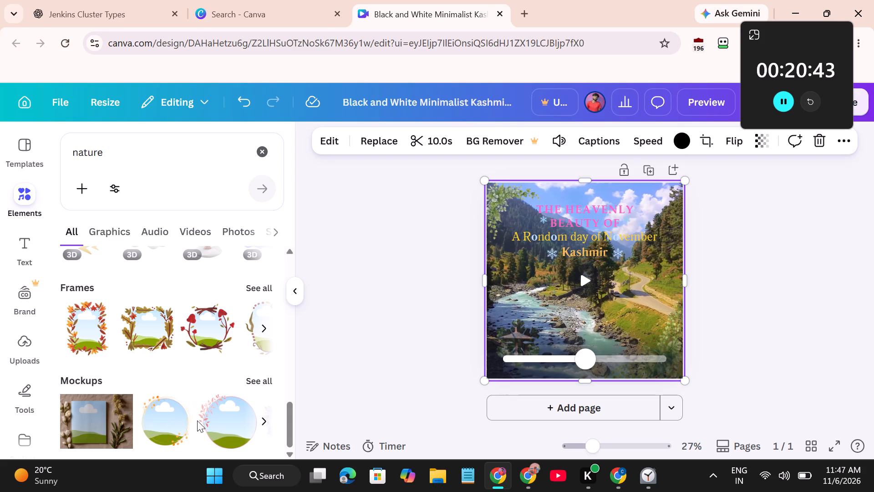
scroll(197, 420, "down", 1)
scroll(199, 360, "up", 2)
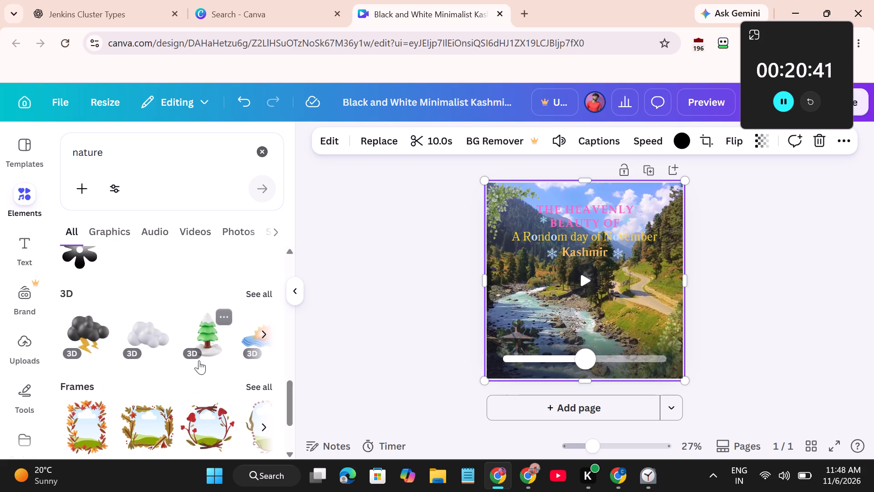
scroll(199, 360, "up", 4)
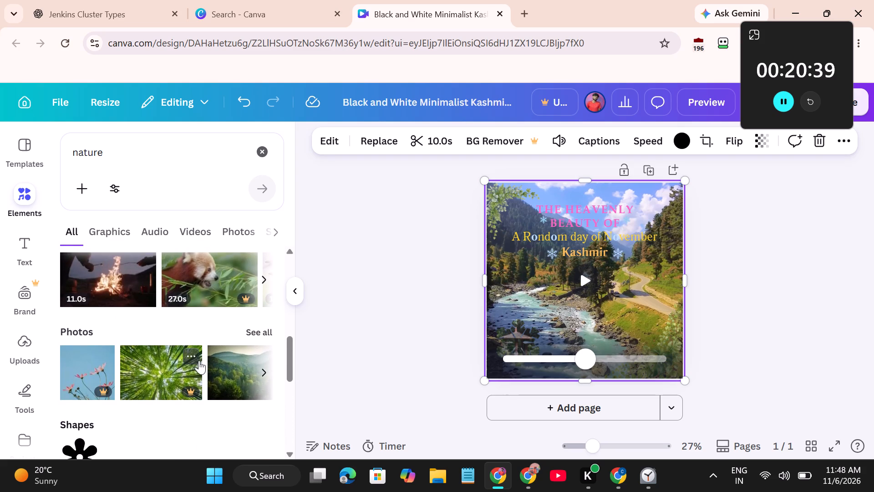
scroll(199, 360, "up", 2)
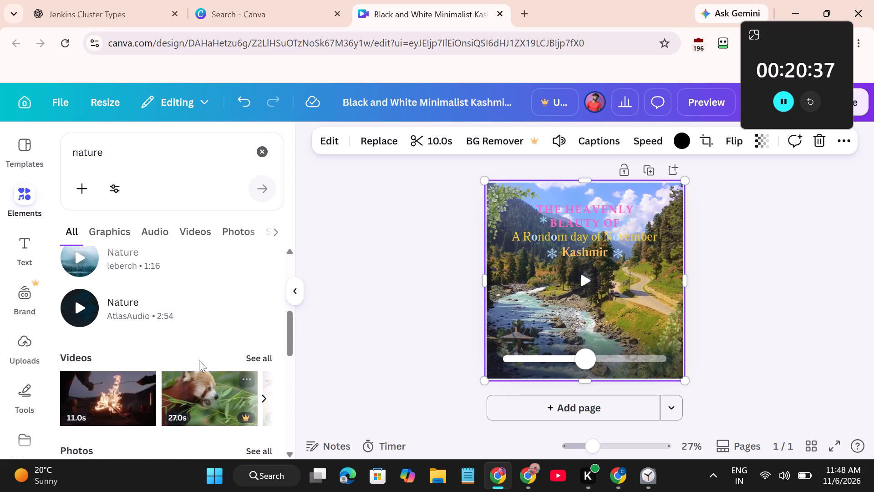
Browse the nature photos through to the end of the row and go back to the audio tracks.
scroll(199, 360, "down", 2)
scroll(196, 411, "left", 1)
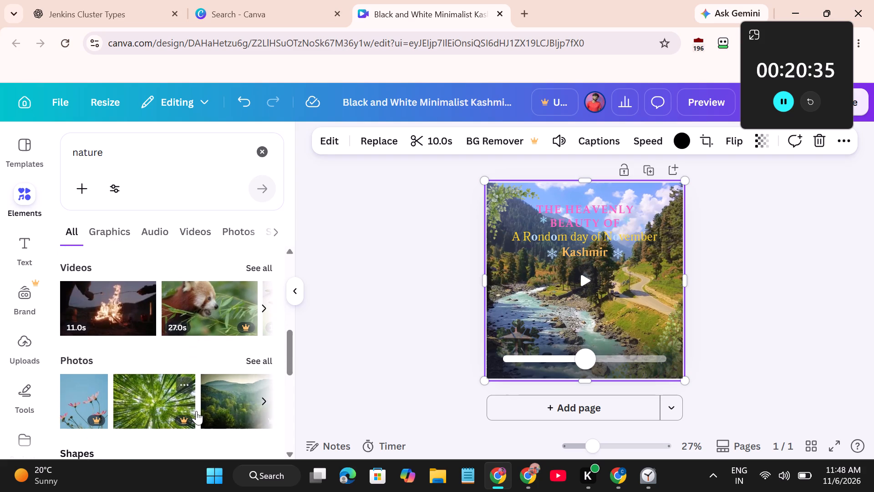
scroll(196, 411, "left", 3)
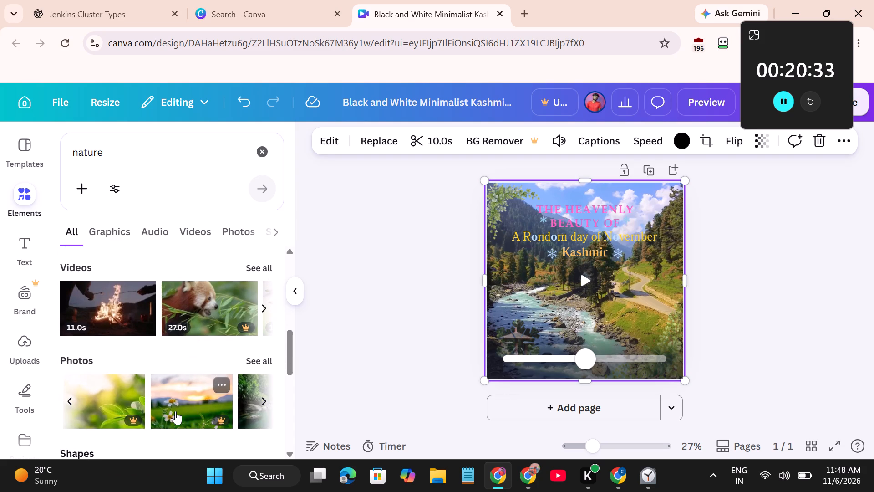
scroll(175, 411, "left", 2)
scroll(175, 411, "right", 1)
scroll(175, 411, "left", 1)
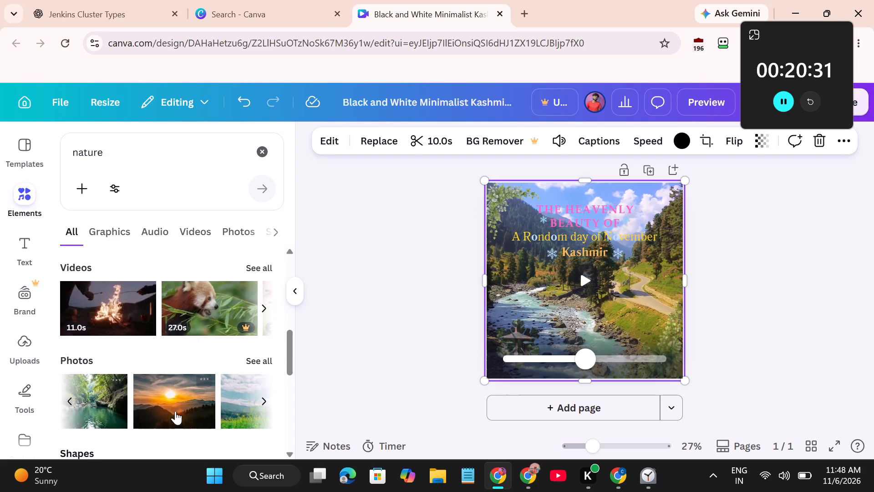
scroll(175, 411, "left", 3)
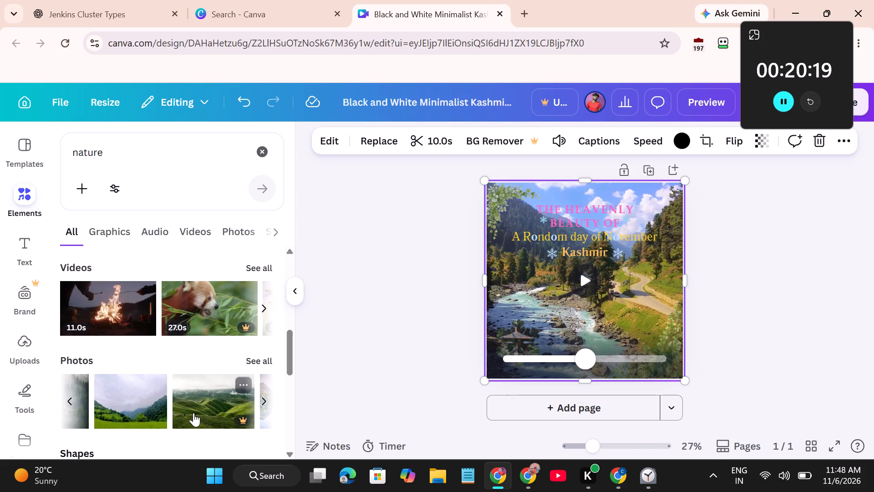
scroll(193, 413, "left", 3)
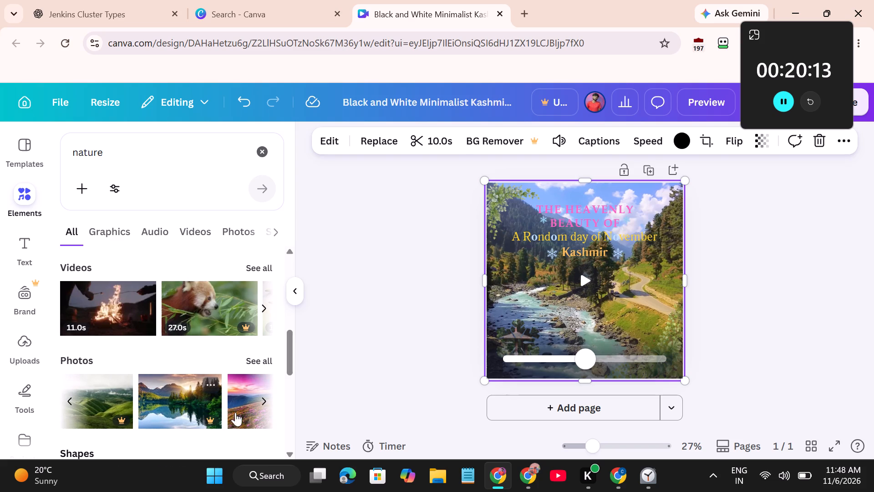
scroll(213, 405, "left", 3)
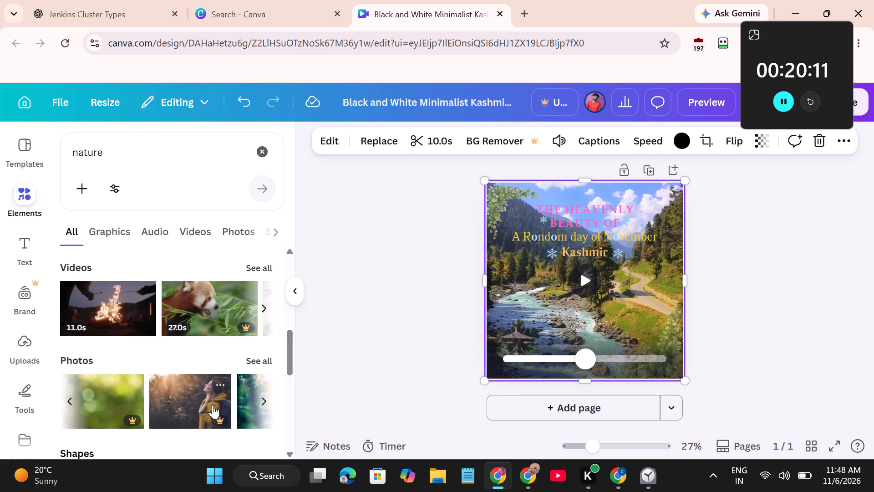
scroll(213, 405, "left", 1)
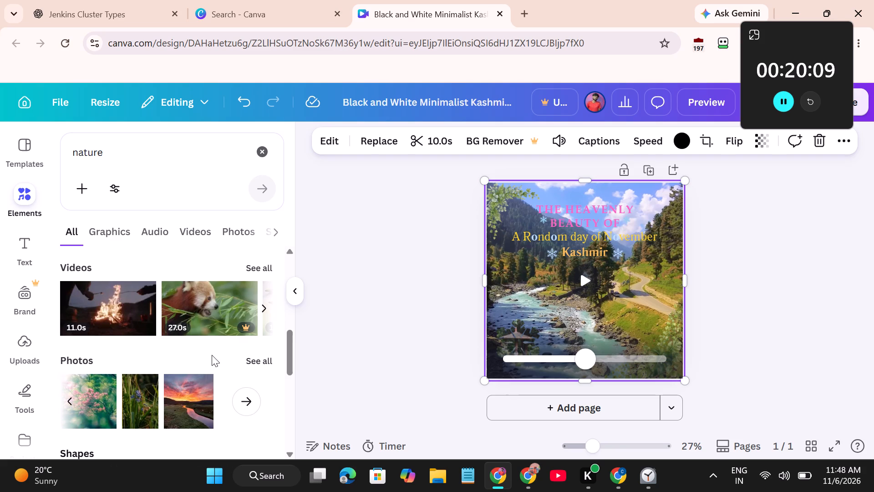
scroll(212, 355, "up", 2)
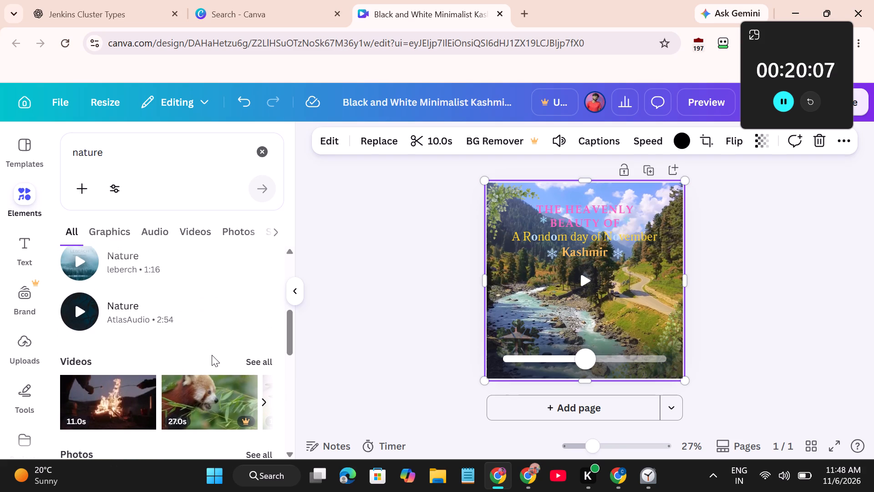
scroll(212, 355, "up", 1)
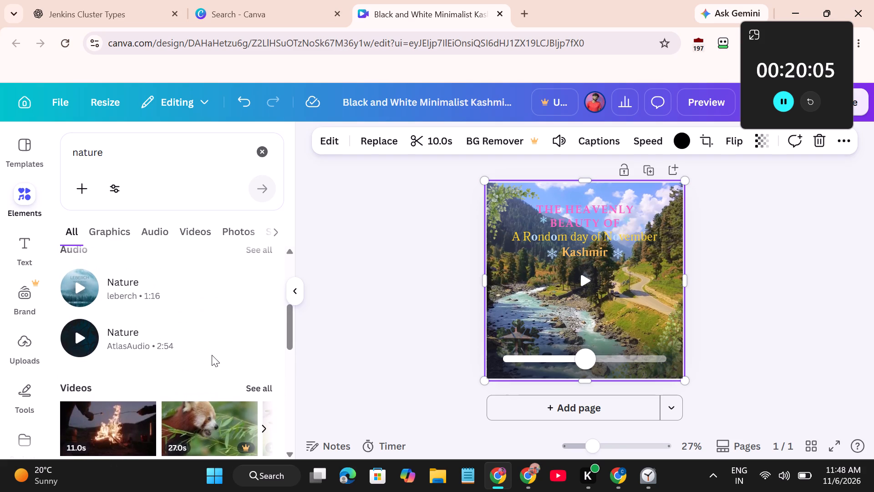
scroll(212, 355, "up", 2)
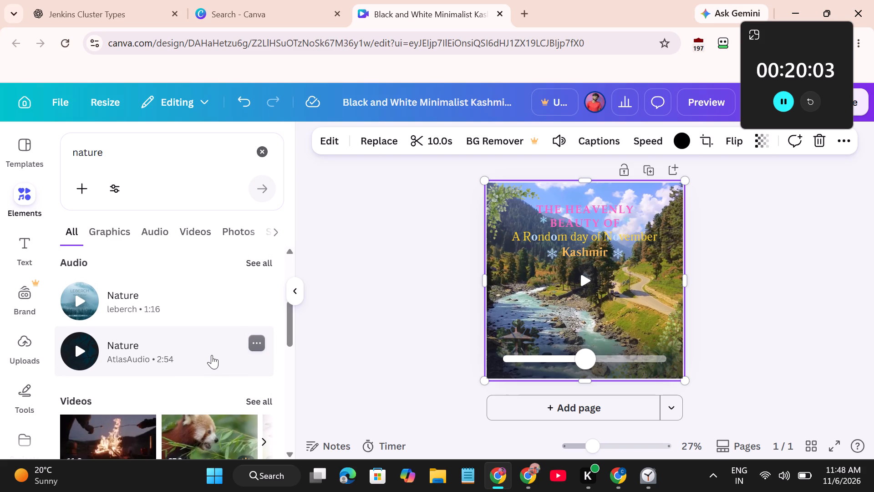
scroll(212, 355, "up", 1)
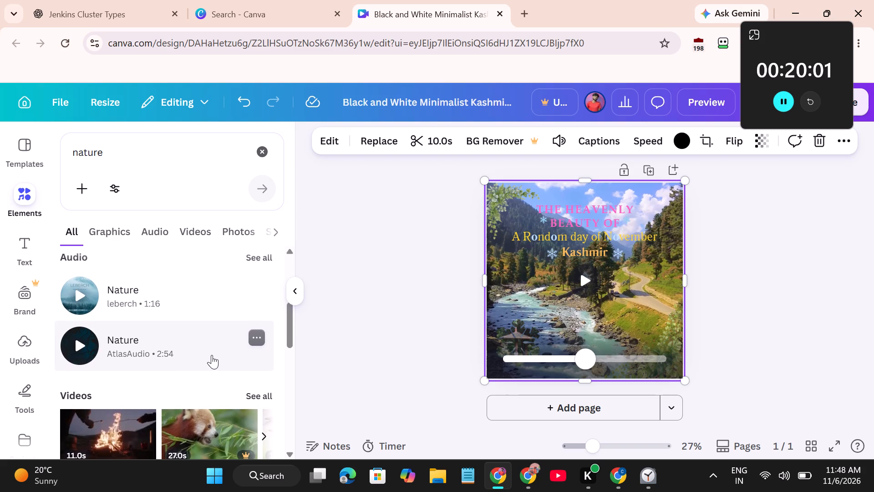
Filter the nature results to graphics only and look through them for animals and plants that suit the design.
scroll(212, 355, "up", 1)
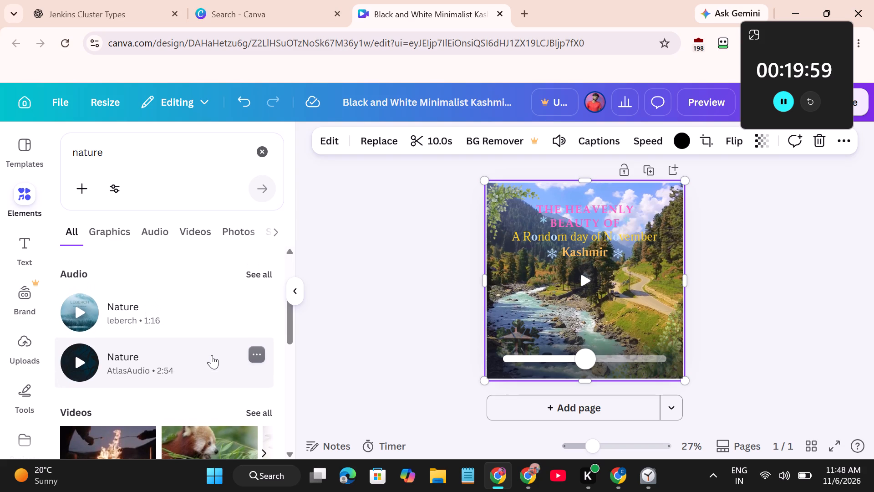
scroll(212, 355, "up", 1)
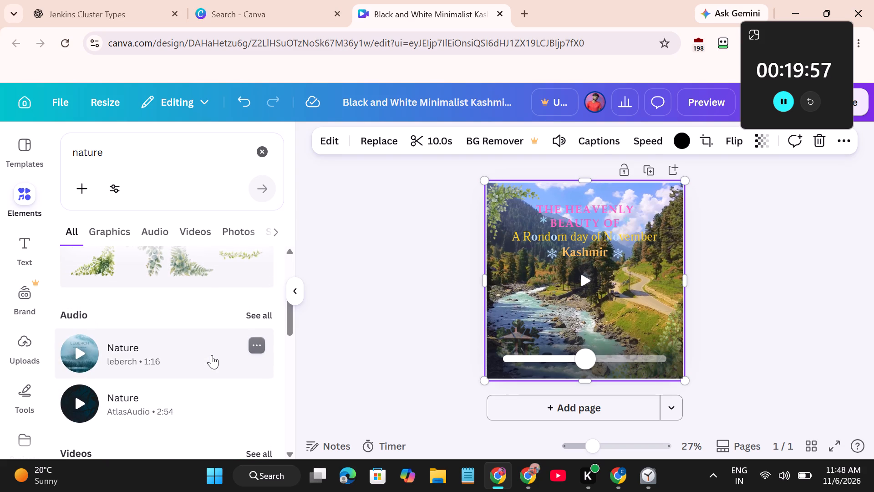
scroll(212, 355, "up", 2)
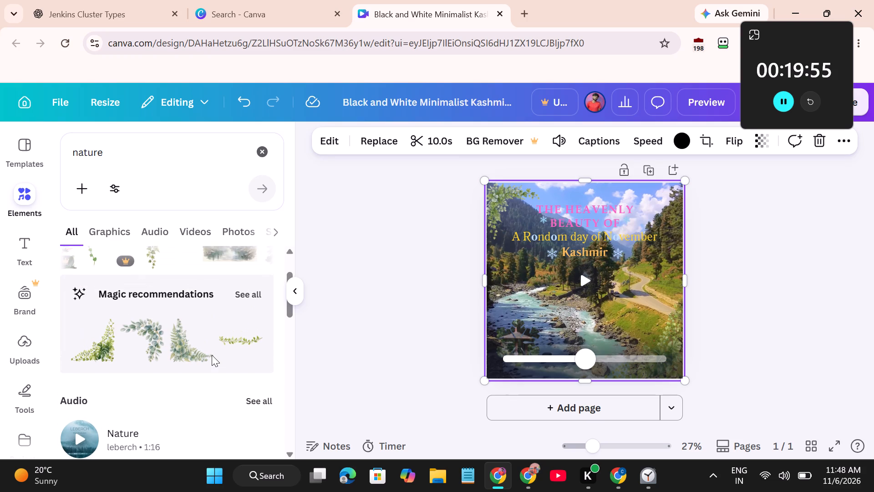
scroll(212, 355, "up", 3)
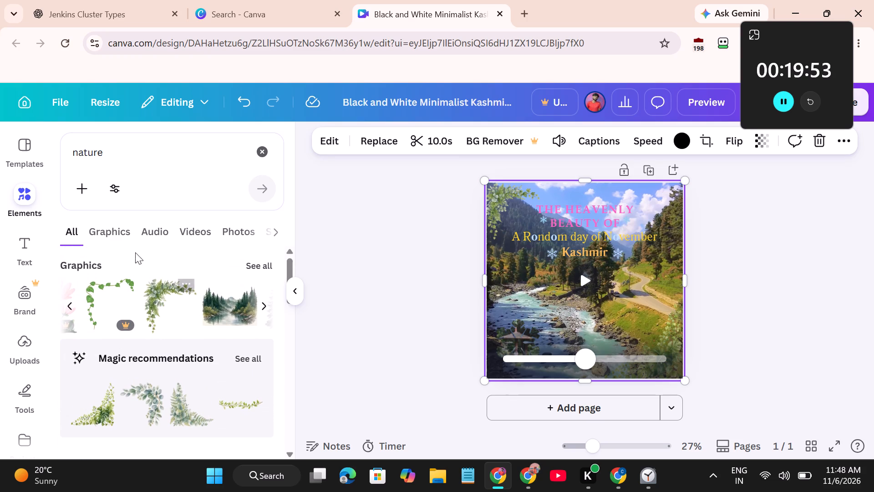
left_click(117, 231)
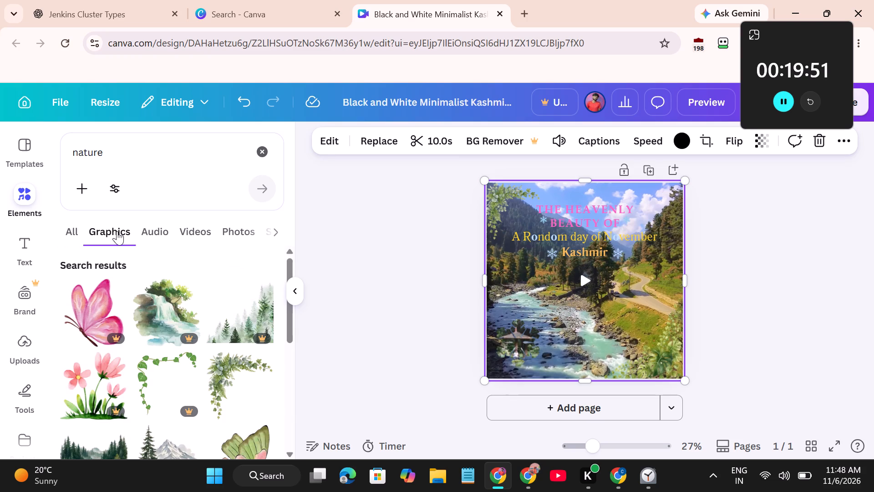
scroll(212, 371, "down", 1)
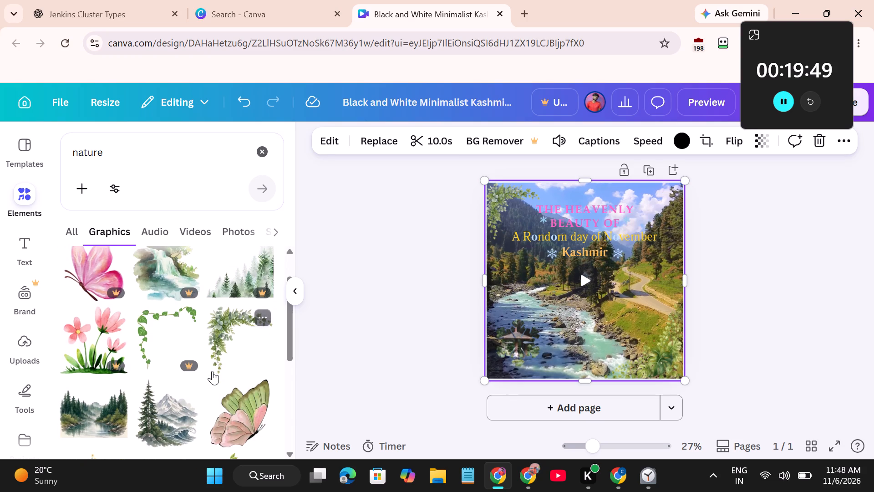
scroll(212, 371, "down", 3)
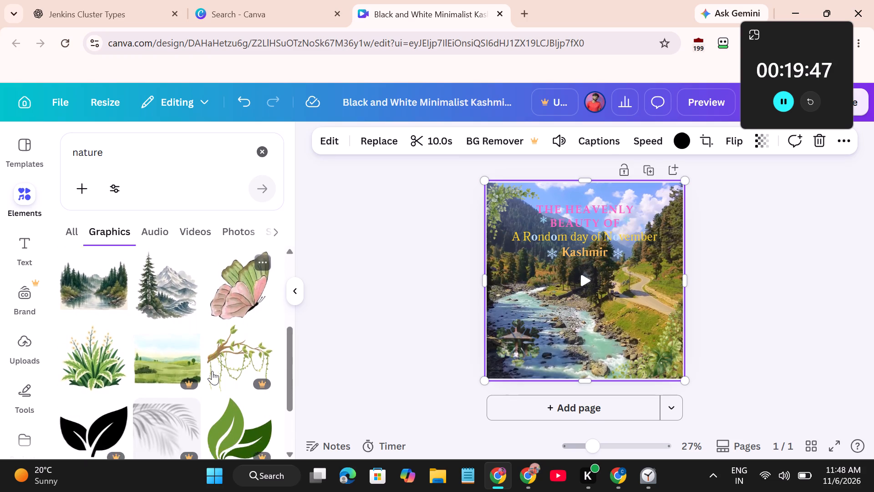
scroll(212, 371, "down", 3)
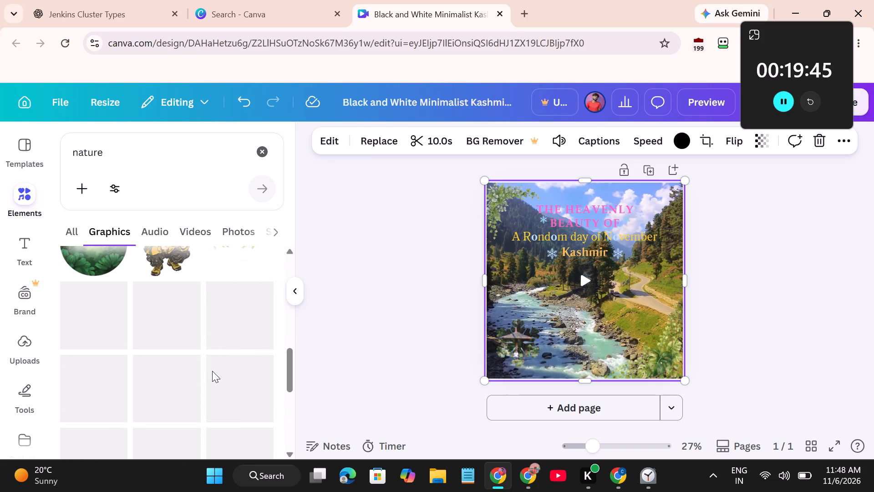
scroll(204, 282, "down", 2)
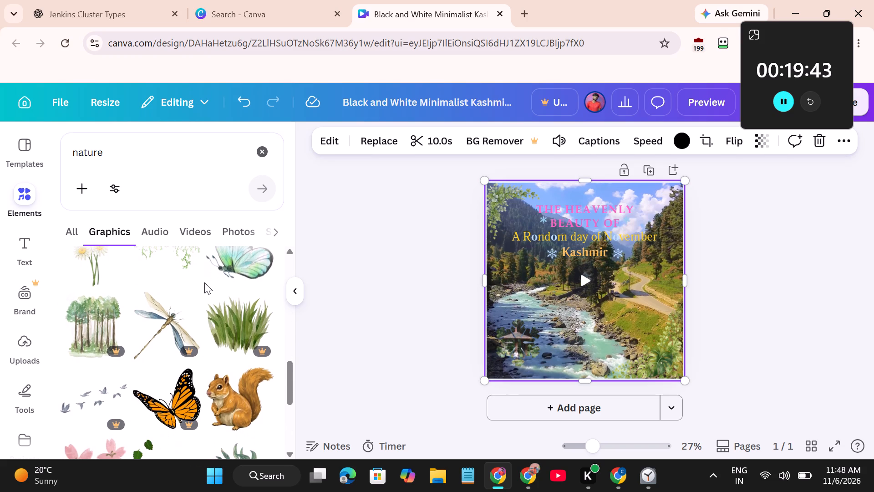
scroll(204, 282, "down", 3)
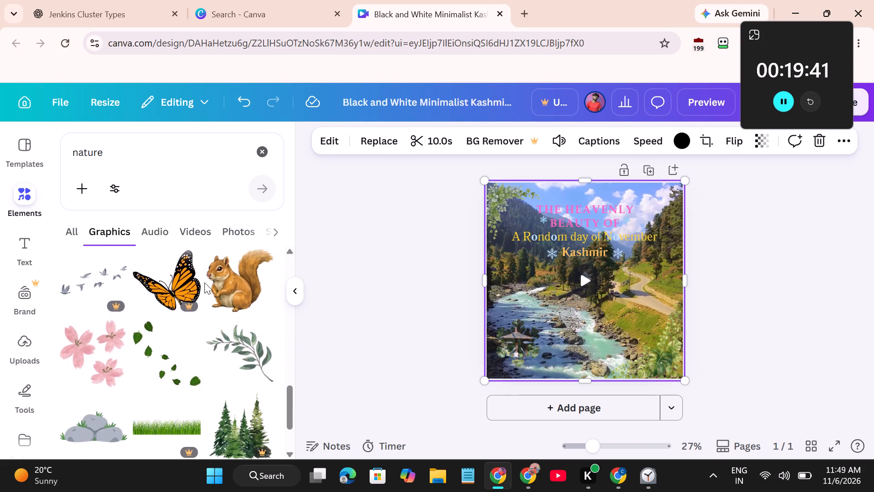
scroll(204, 282, "down", 1)
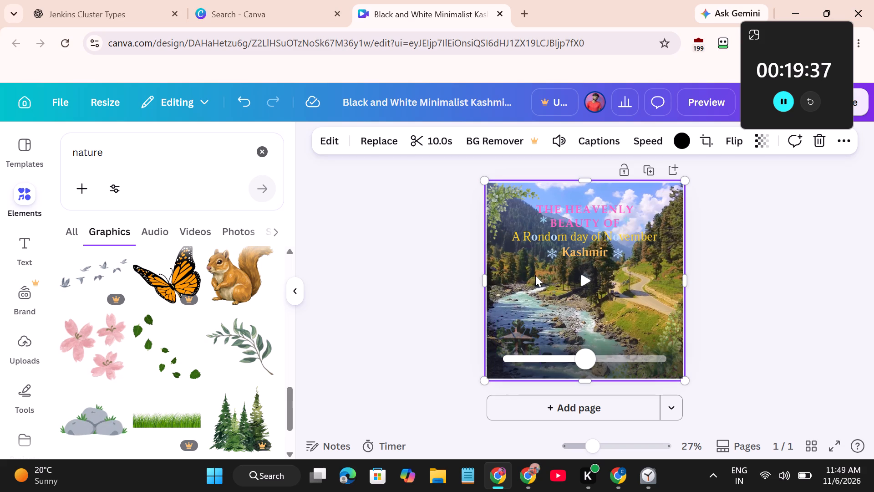
Add the squirrel graphic, shrink it to a small size and place it just above the lower-right leaf graphic.
left_click_drag(227, 272, 368, 291)
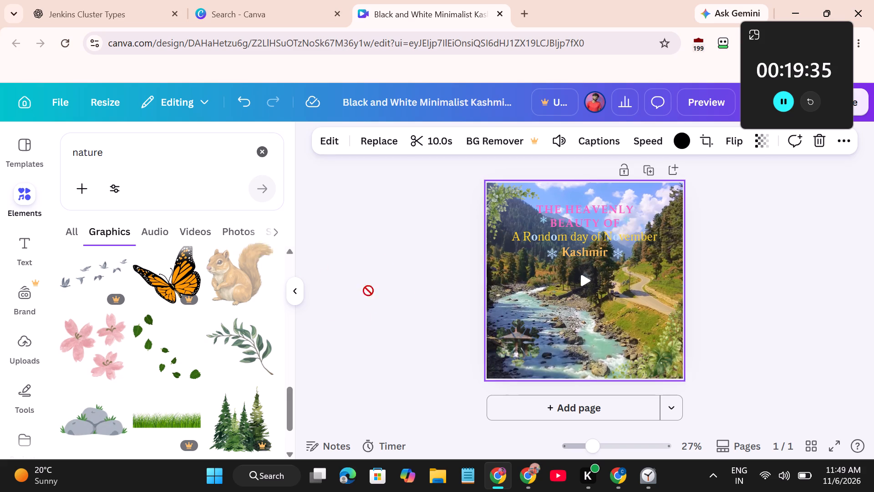
left_click_drag(368, 291, 548, 272)
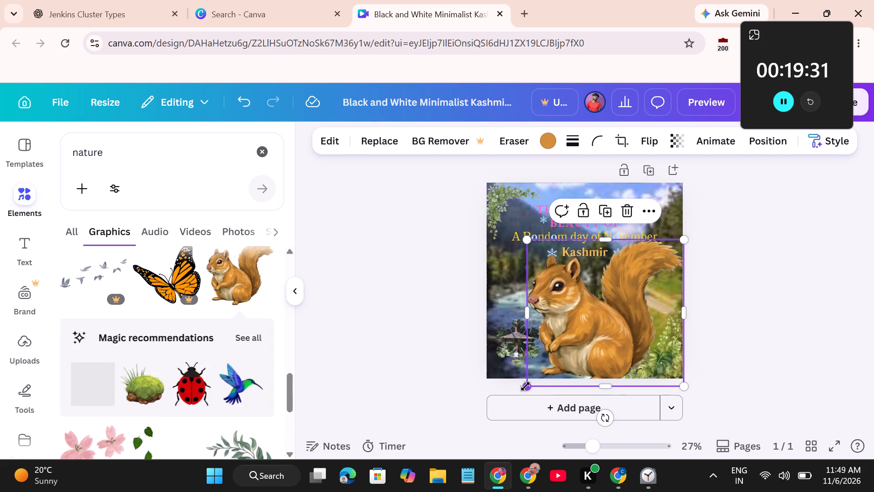
left_click_drag(525, 386, 617, 297)
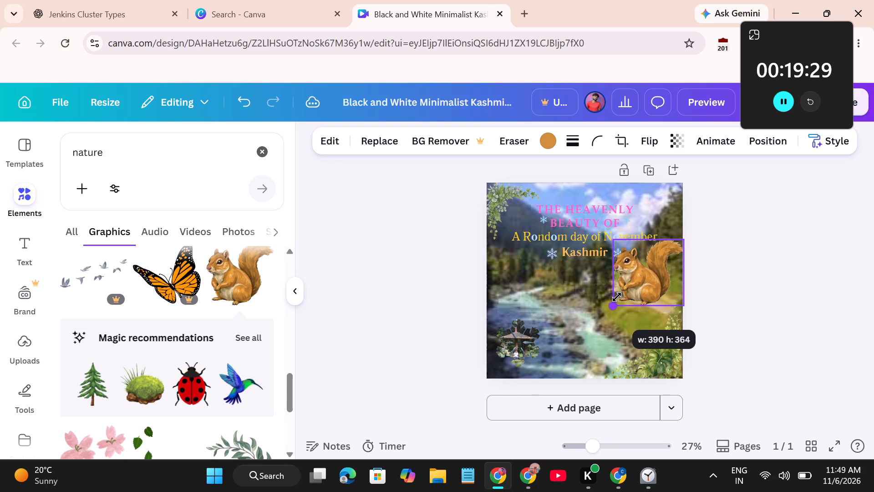
left_click_drag(617, 297, 633, 288)
left_click_drag(661, 262, 653, 302)
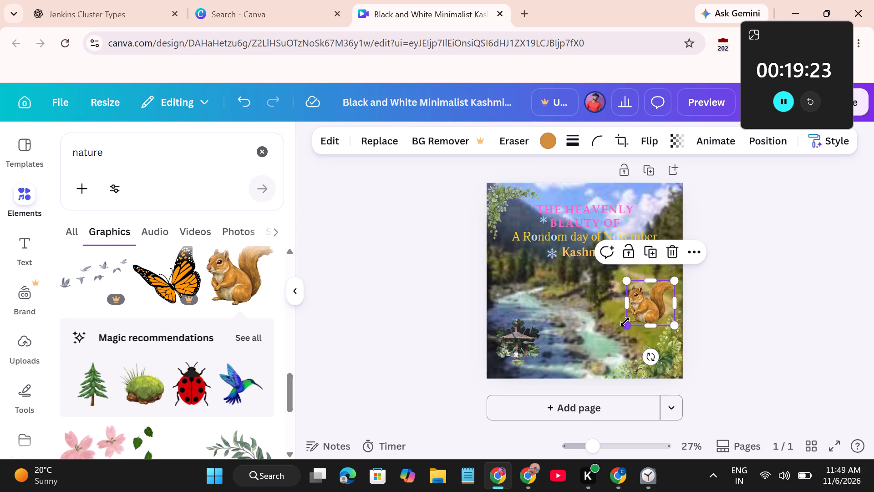
left_click_drag(625, 322, 646, 304)
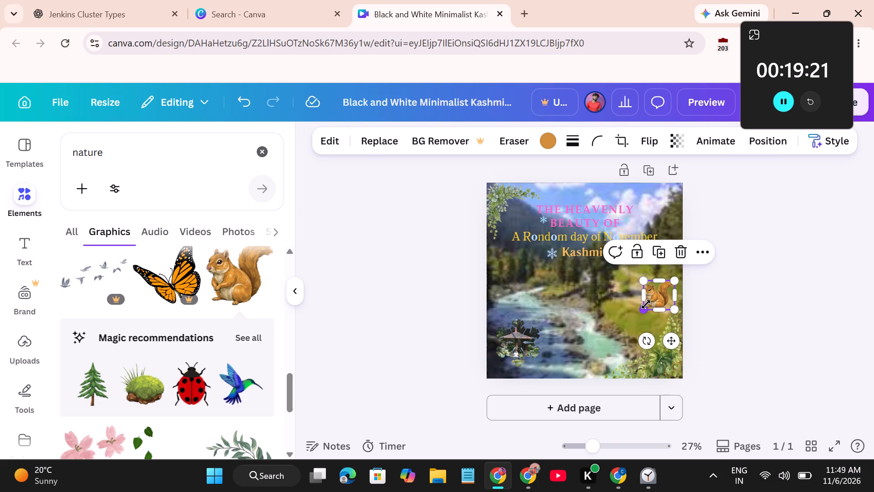
Add the blue-green hummingbird from the magic recommendations and shrink it beside the snowflake to the left of "Kashmir".
scroll(241, 350, "down", 1)
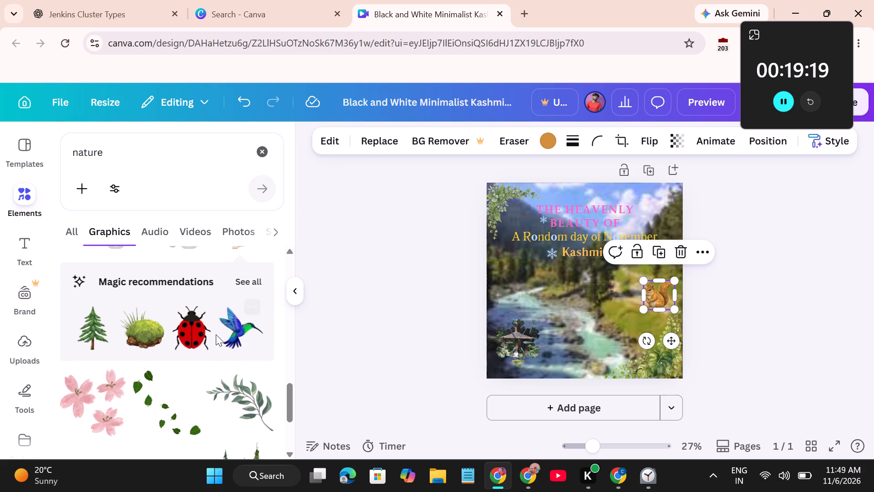
left_click_drag(234, 324, 518, 238)
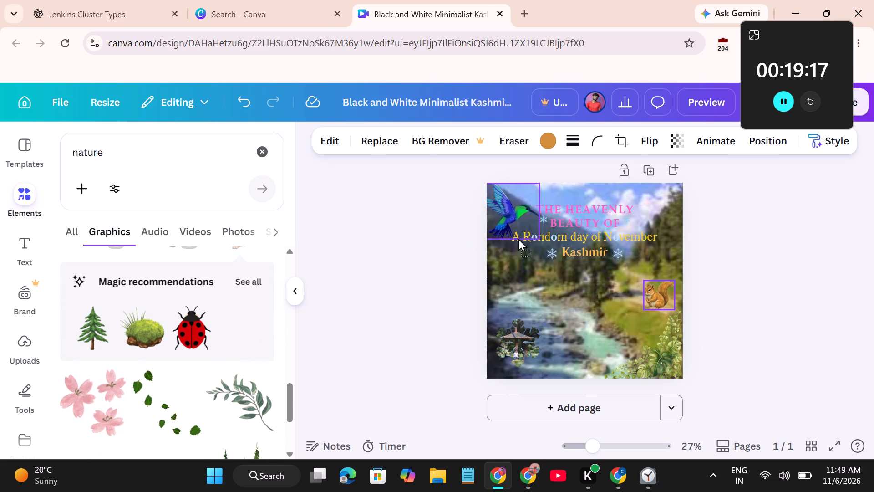
left_click_drag(518, 238, 518, 251)
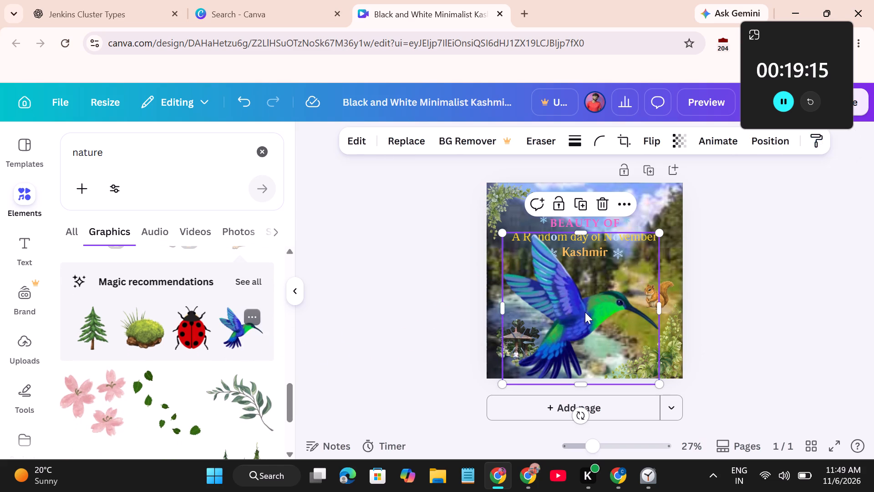
left_click_drag(657, 384, 613, 337)
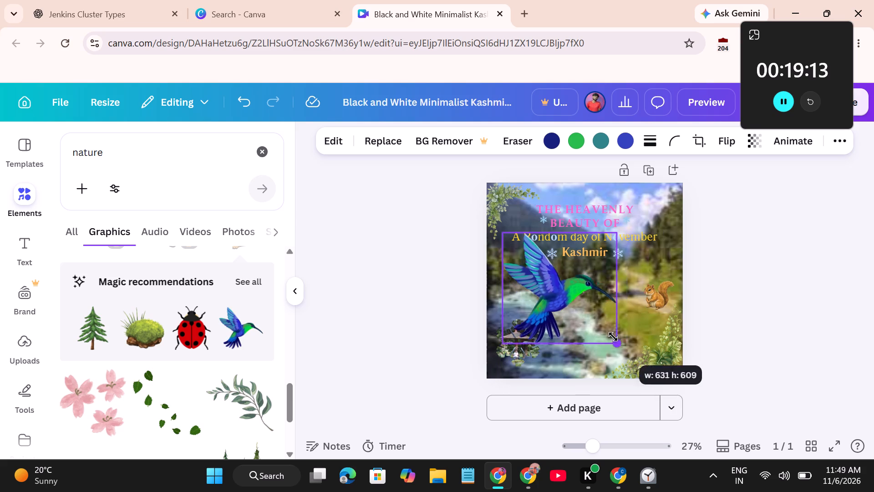
left_click_drag(613, 337, 531, 264)
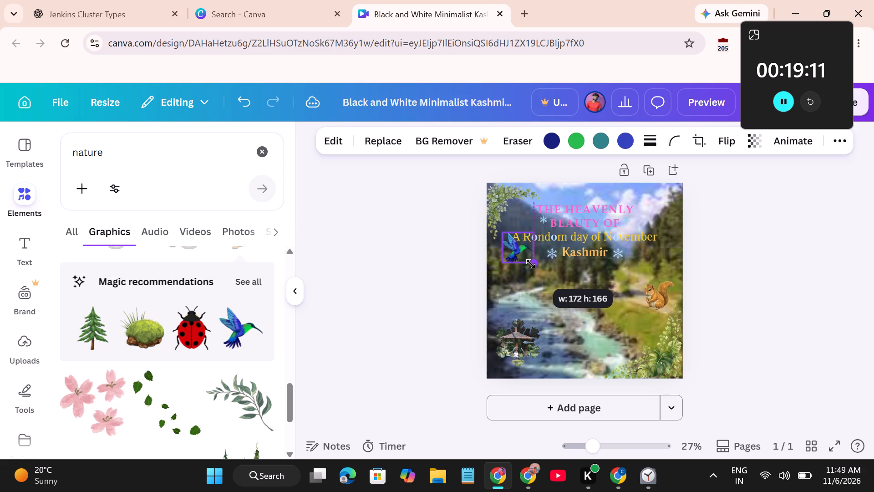
left_click_drag(531, 264, 534, 268)
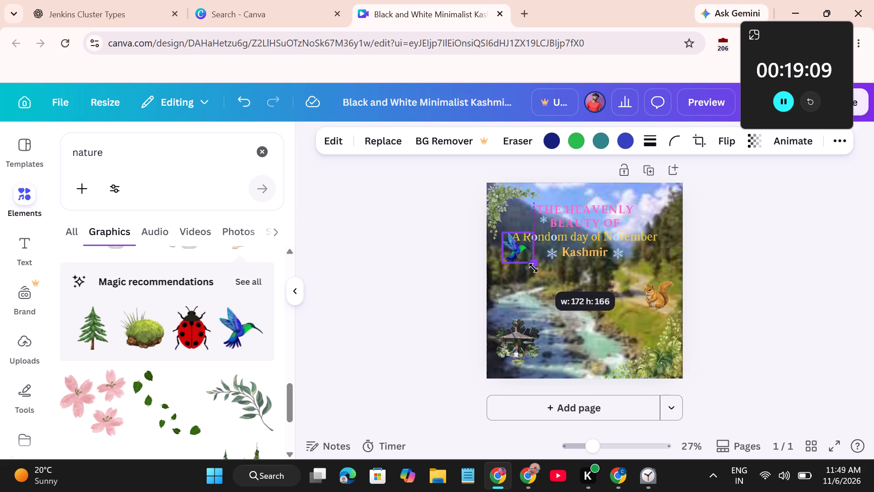
left_click_drag(534, 268, 537, 270)
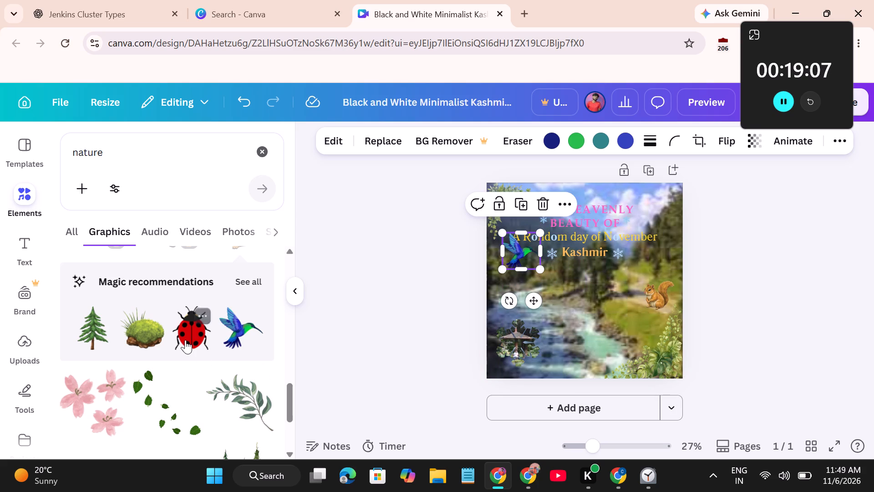
Add the pine tree from the magic recommendations, place it immediately left of the squirrel and shrink it to about the squirrel's height.
scroll(185, 340, "left", 1)
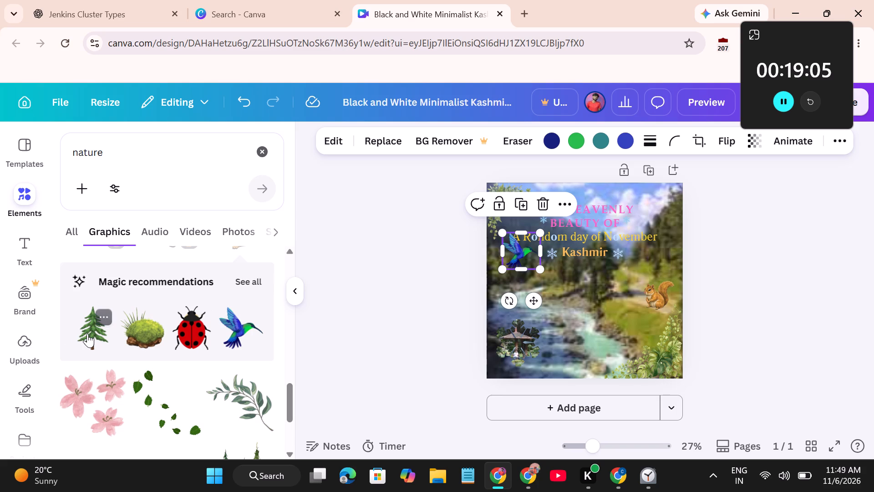
left_click_drag(87, 333, 356, 349)
scroll(253, 365, "right", 1)
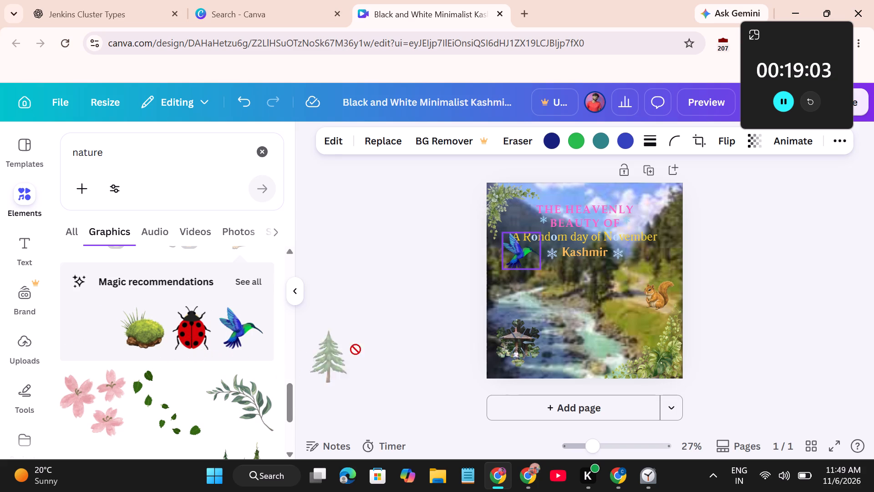
scroll(356, 349, "right", 1)
left_click_drag(356, 349, 479, 346)
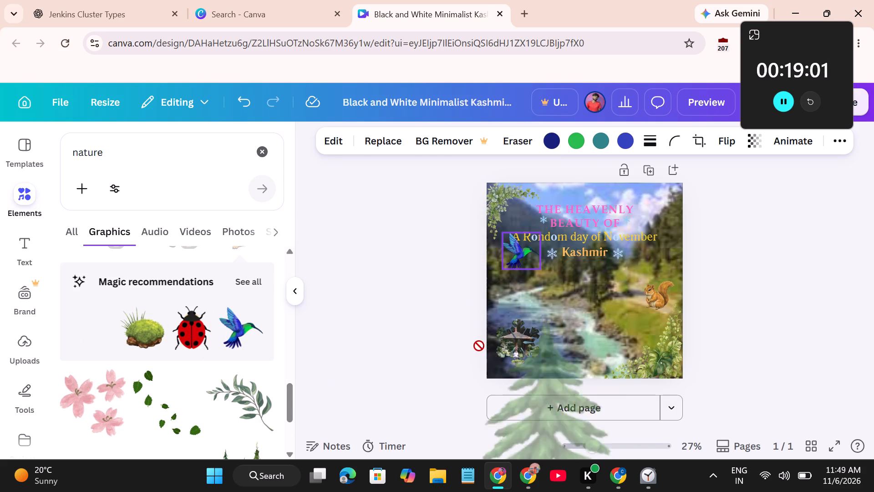
left_click_drag(479, 346, 561, 303)
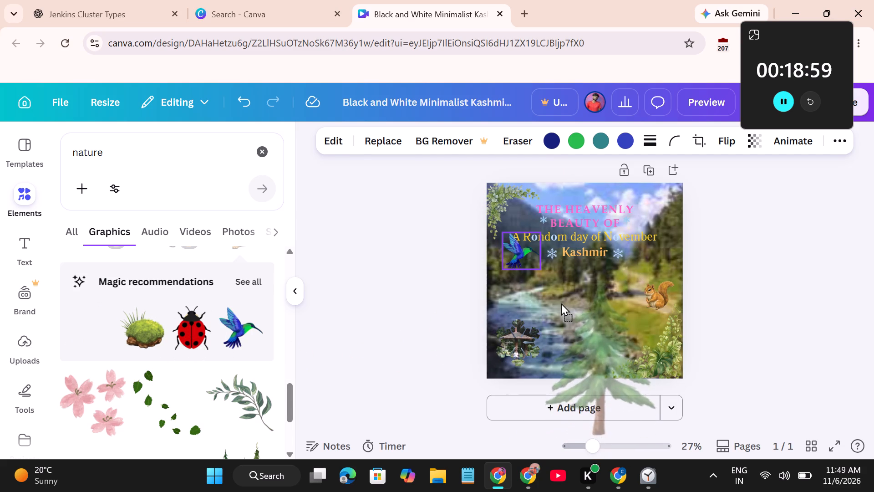
left_click_drag(561, 303, 562, 291)
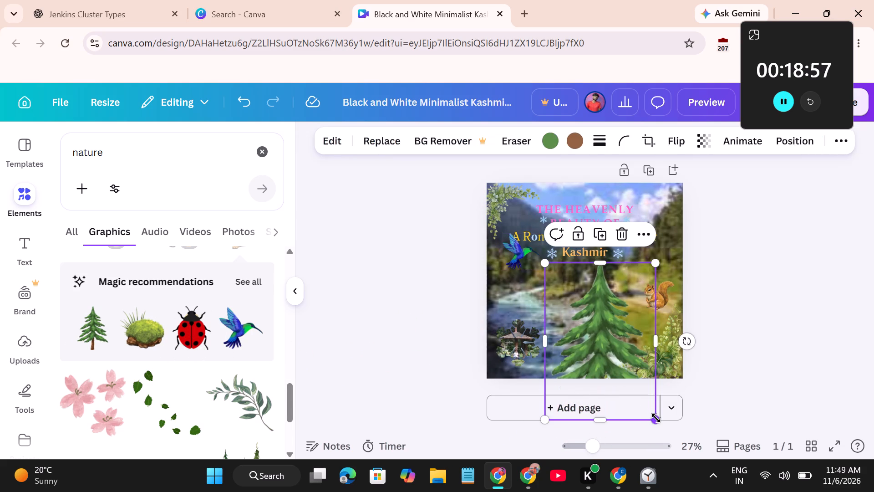
left_click_drag(656, 418, 588, 320)
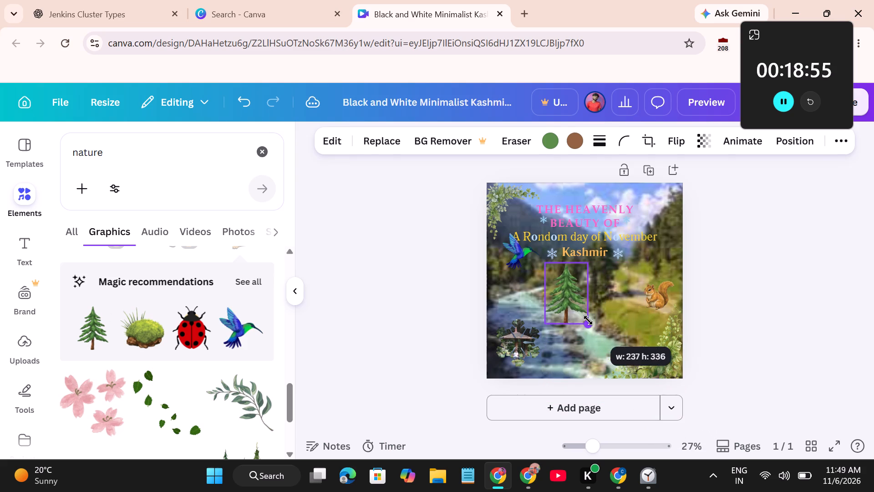
left_click_drag(588, 320, 582, 315)
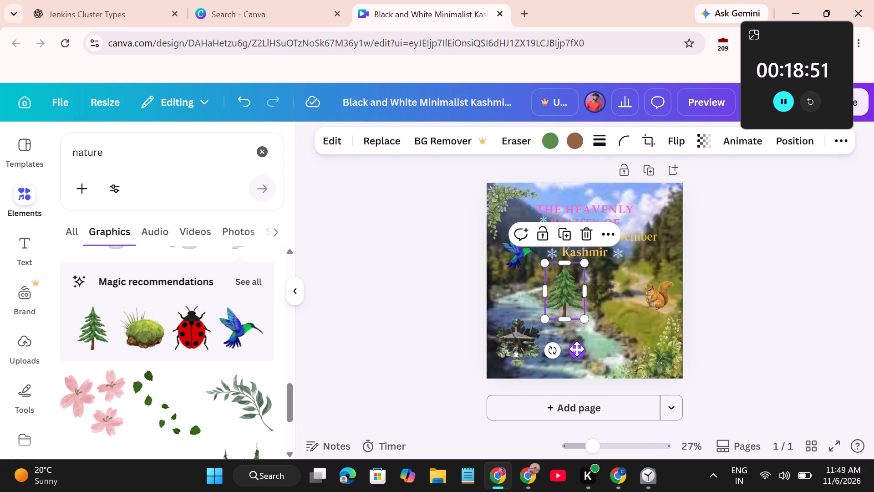
left_click_drag(577, 349, 648, 339)
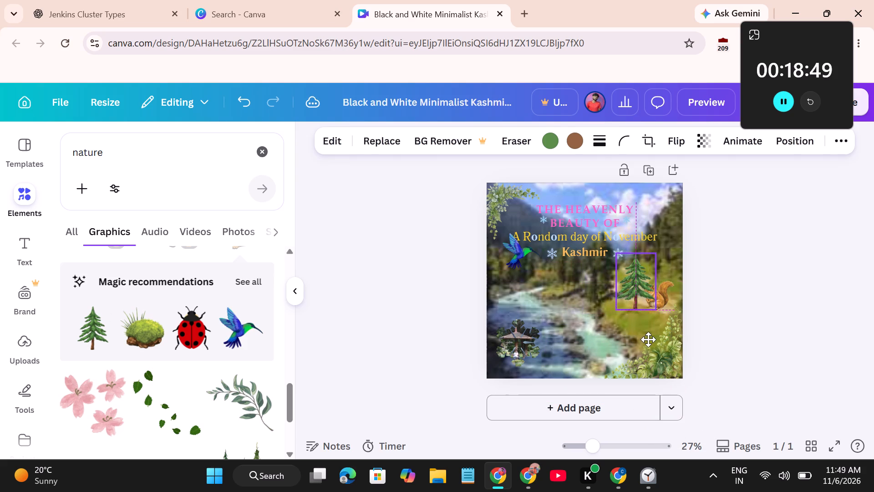
left_click_drag(648, 339, 640, 342)
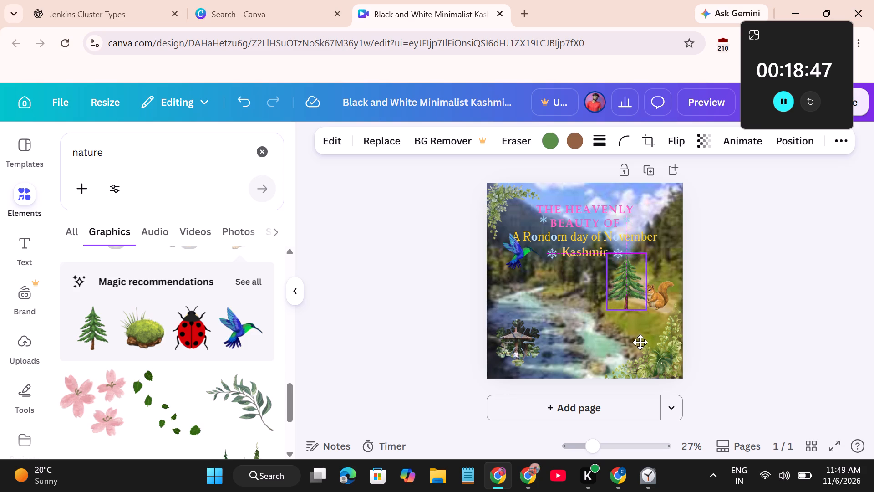
left_click_drag(640, 342, 640, 342)
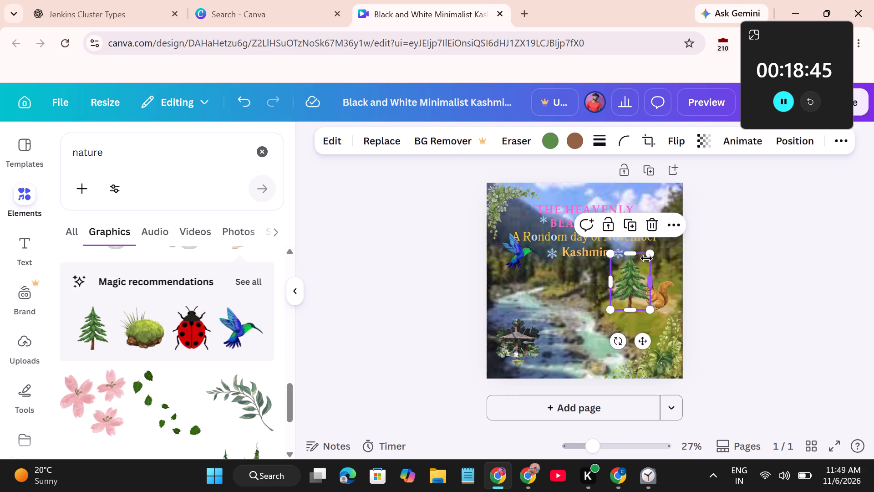
left_click_drag(648, 254, 639, 262)
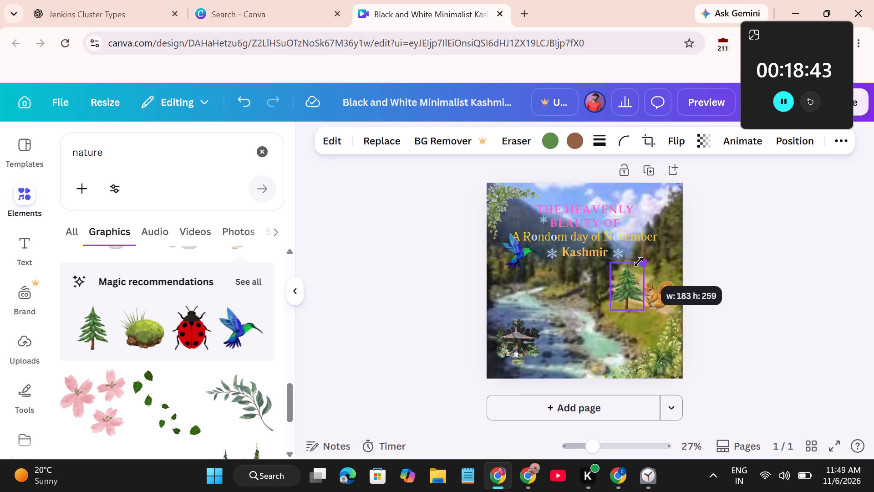
left_click_drag(639, 262, 630, 275)
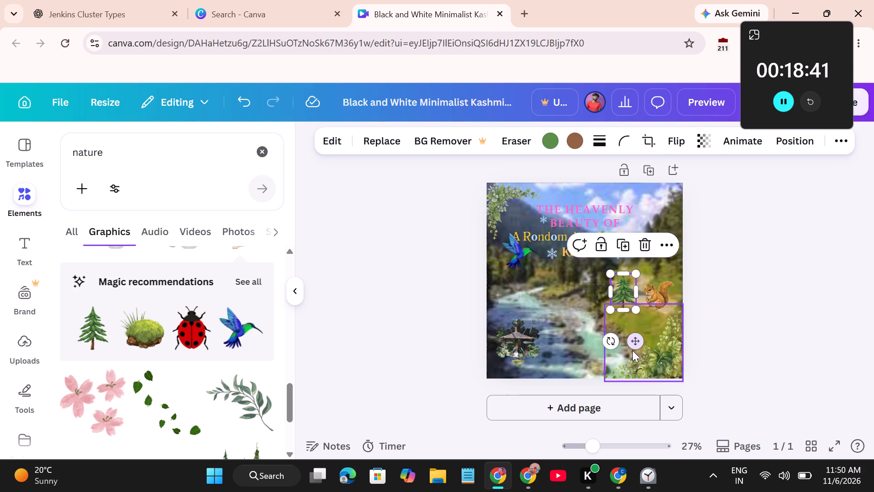
Move the pine tree slightly up and closer, so it stands right beside the squirrel.
left_click_drag(634, 343, 641, 339)
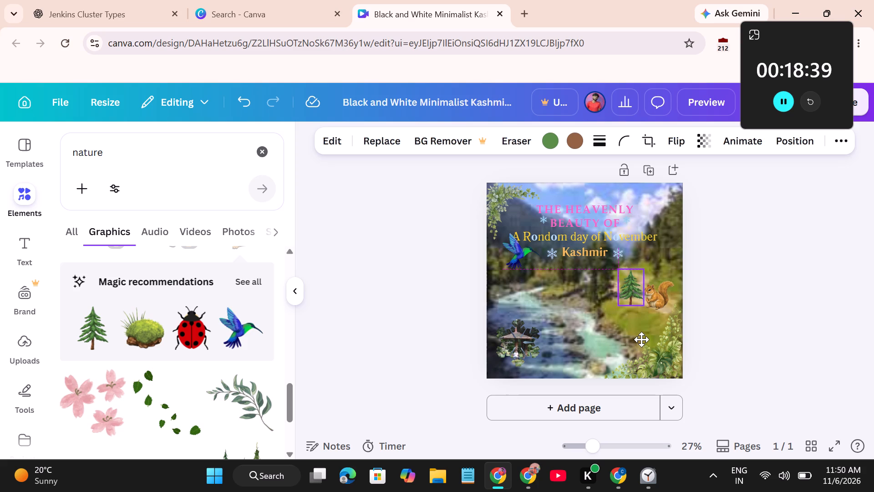
left_click_drag(641, 339, 640, 340)
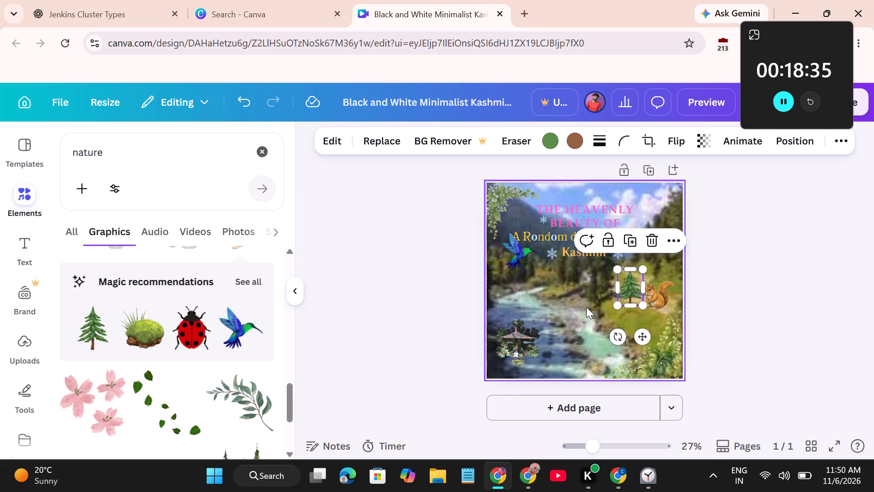
Look through more of the nature graphics for another figure, animal or plant that suits the design.
scroll(184, 341, "down", 3)
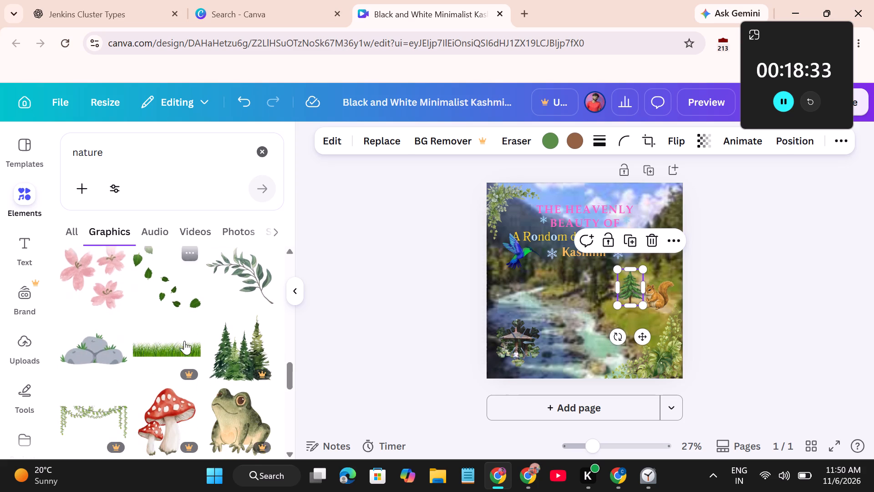
scroll(184, 341, "down", 2)
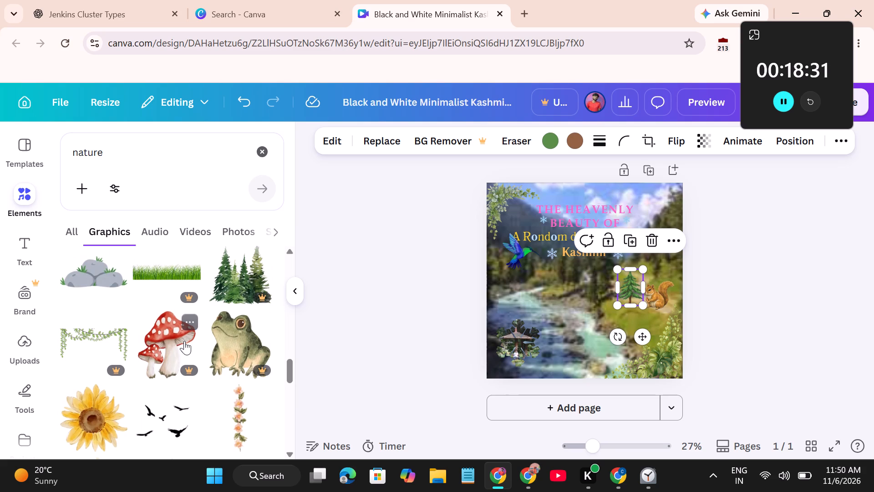
scroll(184, 341, "down", 3)
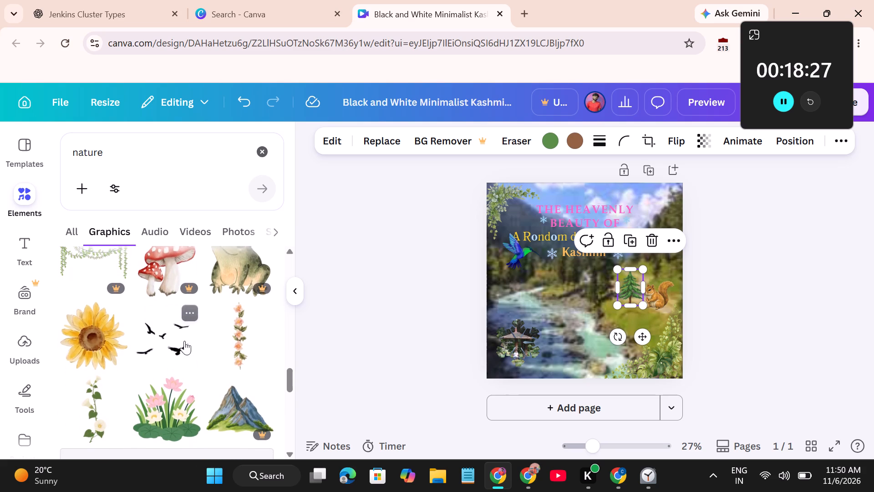
scroll(184, 341, "down", 2)
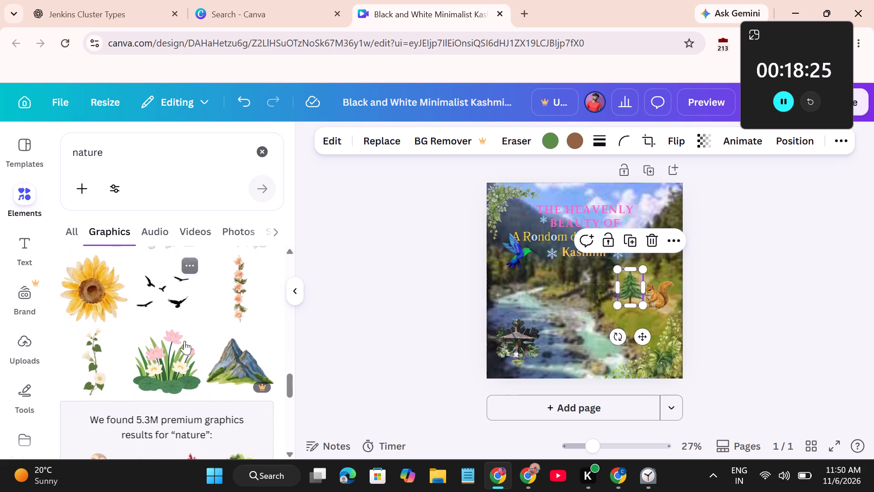
scroll(184, 341, "down", 4)
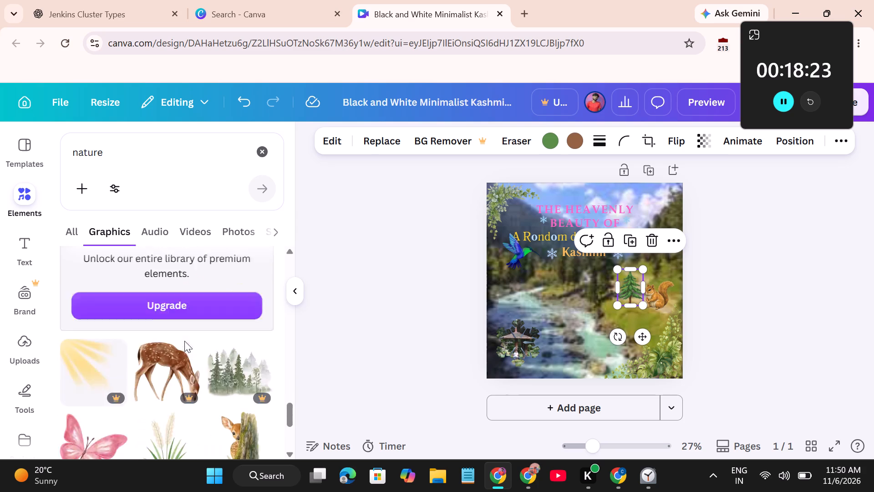
scroll(184, 341, "down", 1)
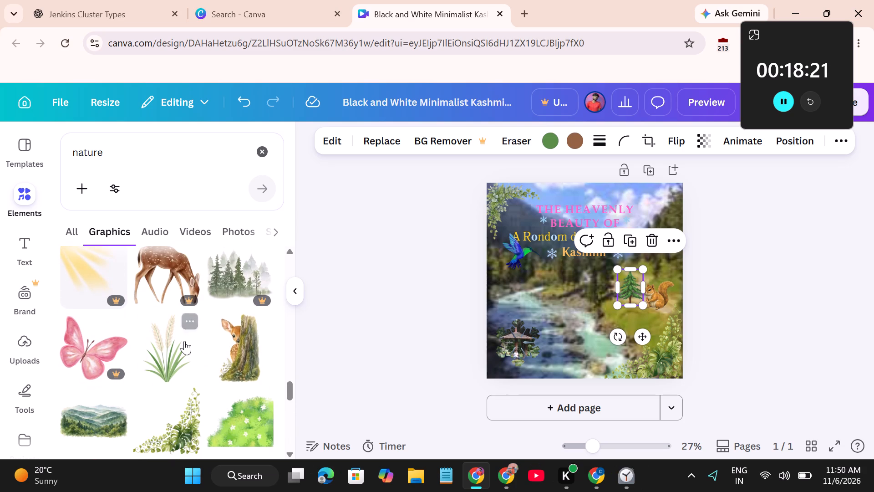
scroll(184, 341, "down", 1)
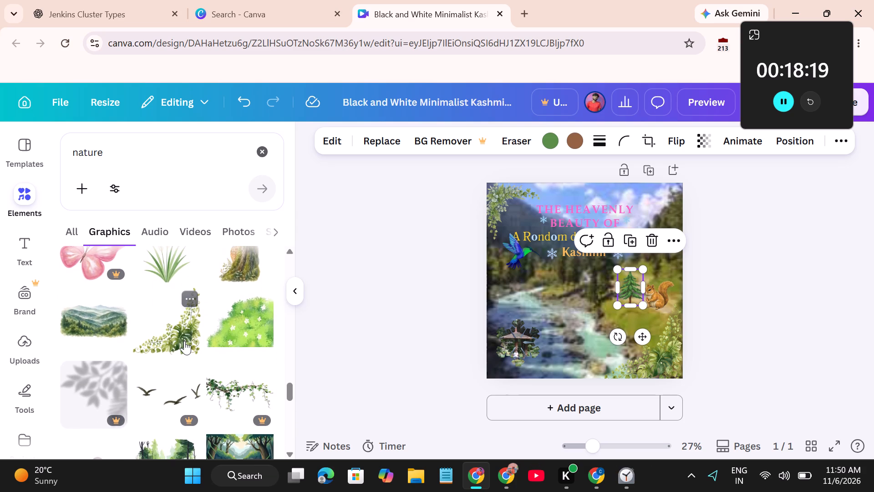
scroll(184, 341, "down", 3)
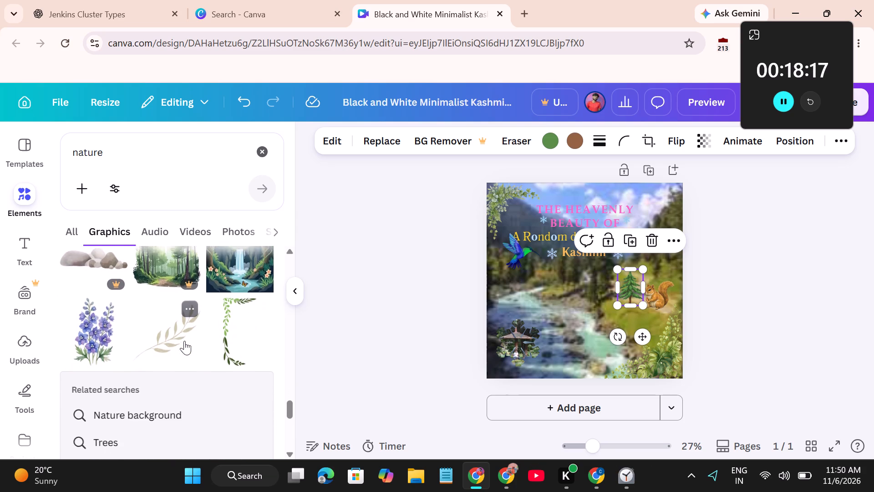
scroll(184, 341, "down", 3)
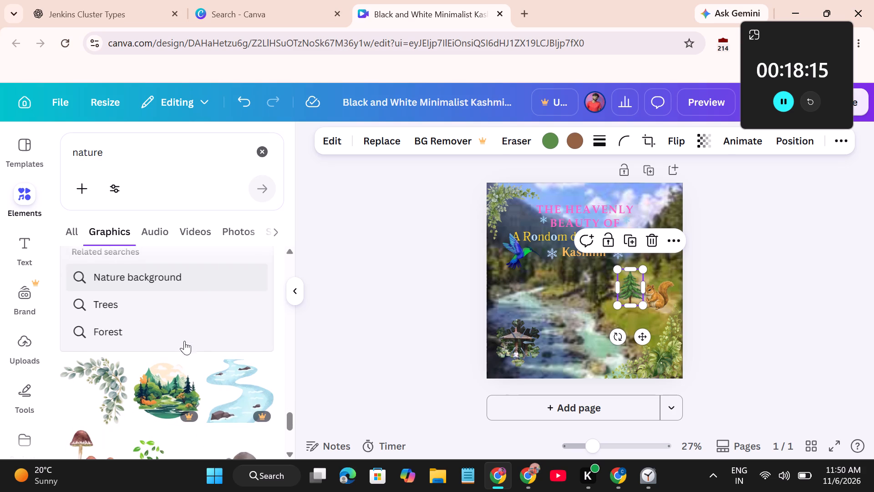
scroll(184, 341, "down", 2)
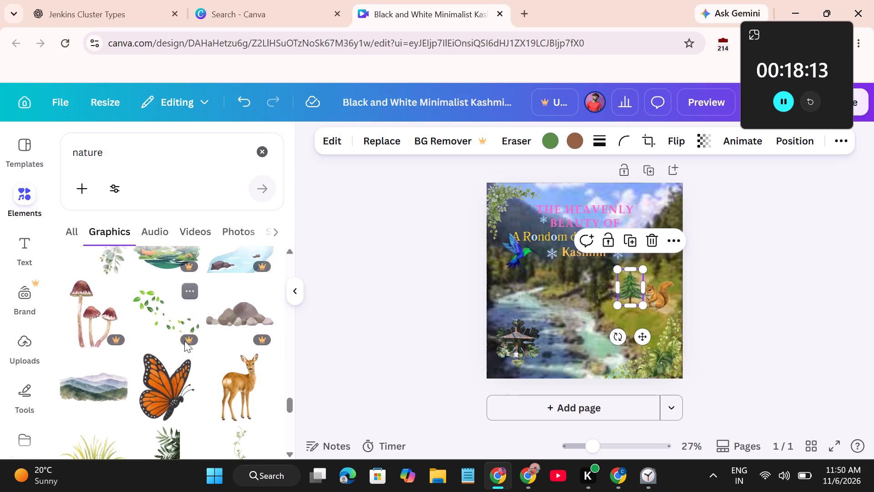
scroll(184, 341, "down", 2)
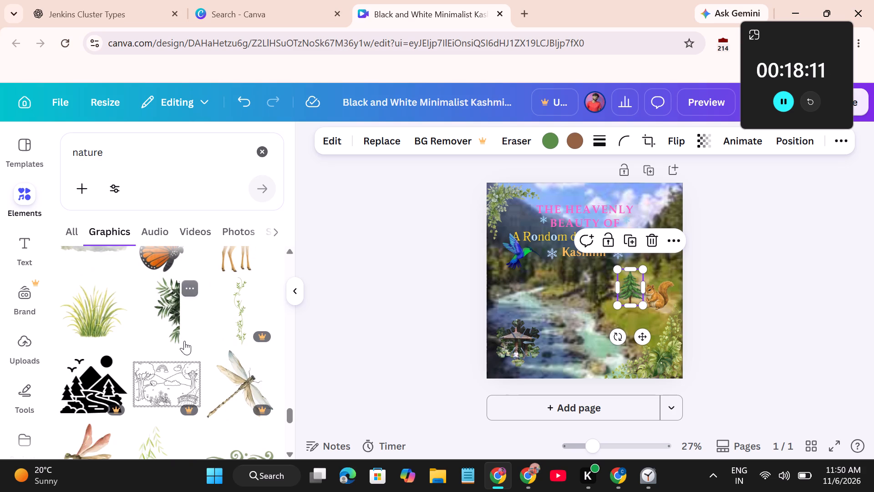
scroll(184, 341, "down", 2)
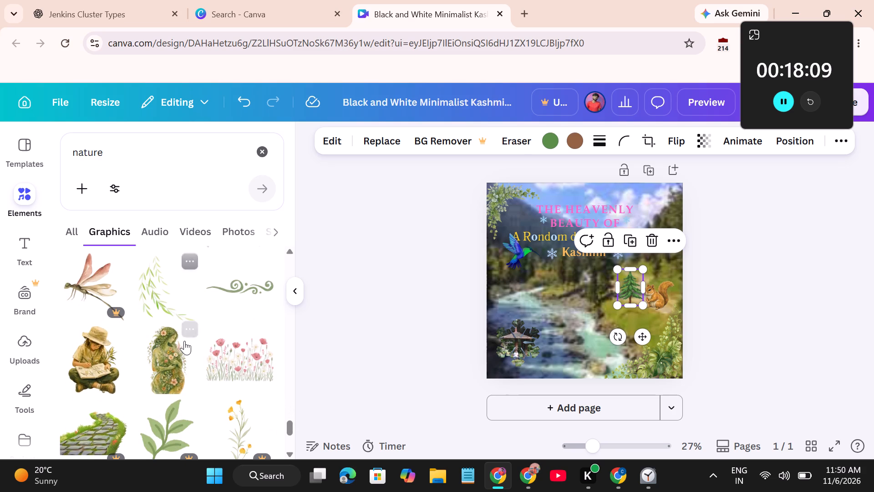
Add the flower-covered green woman graphic, shrink it and place it at the design's bottom edge, below the pine tree and beside the lower-right leaf graphic.
left_click_drag(164, 367, 541, 311)
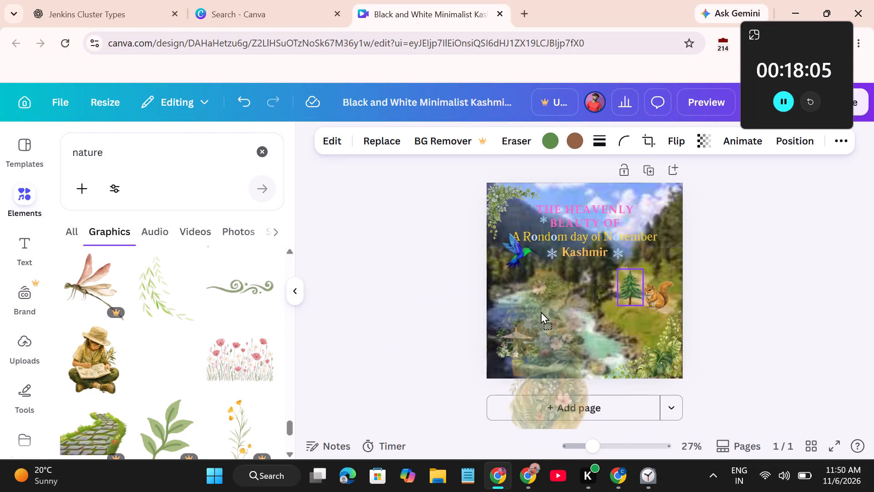
left_click_drag(541, 311, 558, 284)
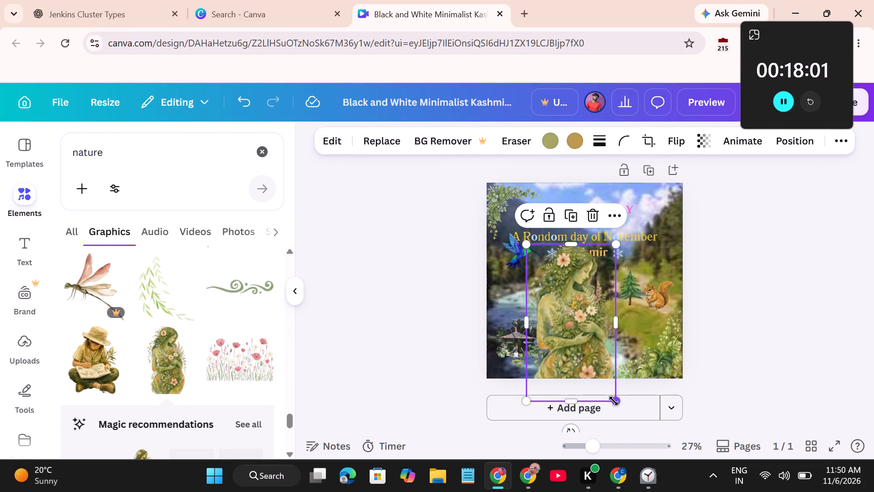
left_click_drag(614, 401, 580, 334)
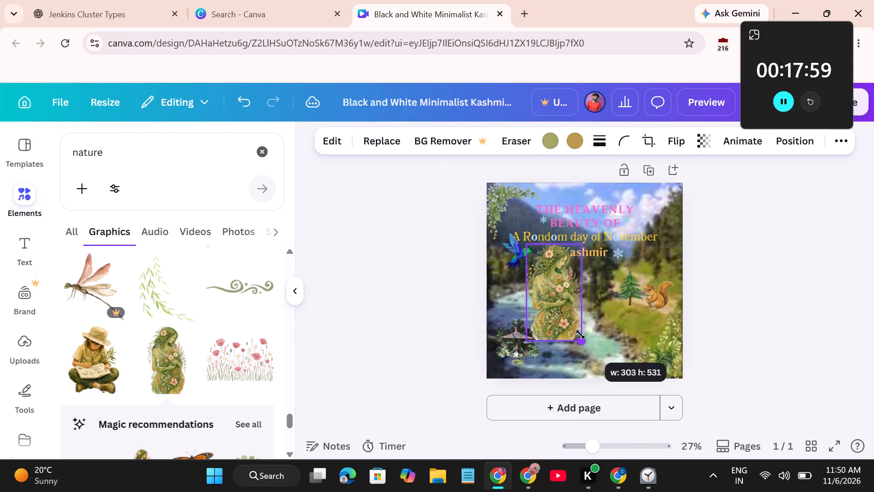
left_click_drag(580, 334, 566, 317)
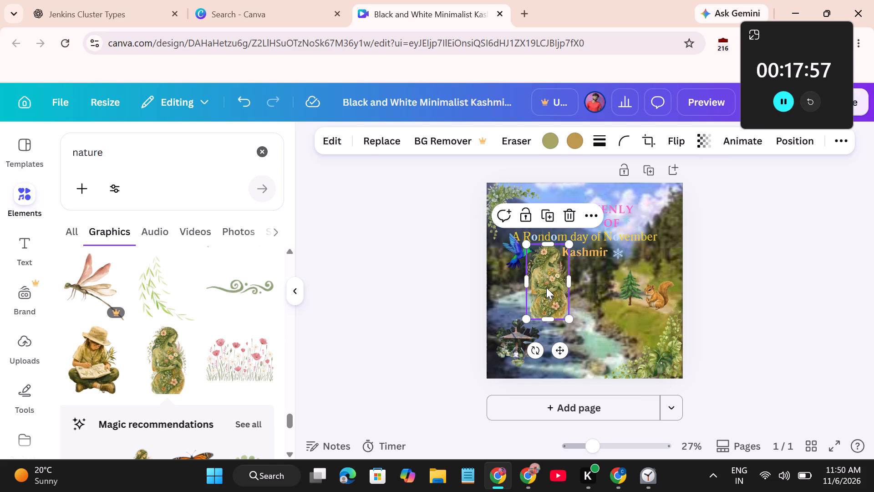
left_click_drag(546, 287, 630, 344)
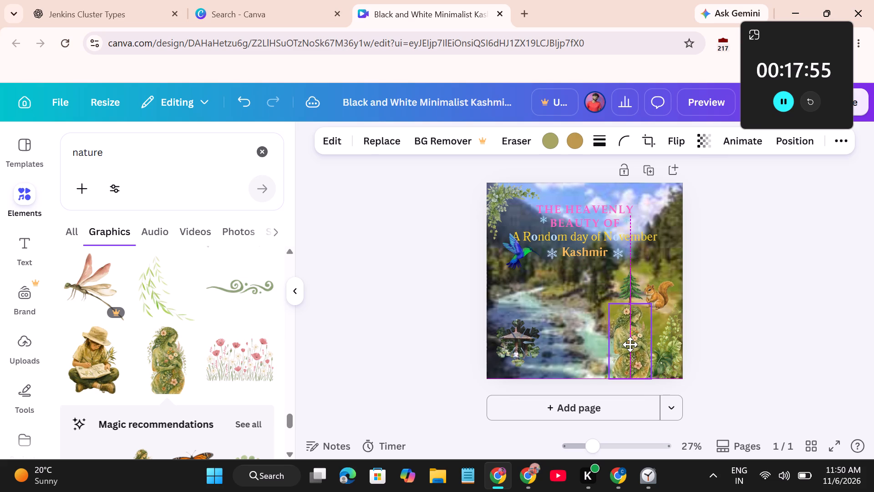
left_click_drag(630, 344, 639, 344)
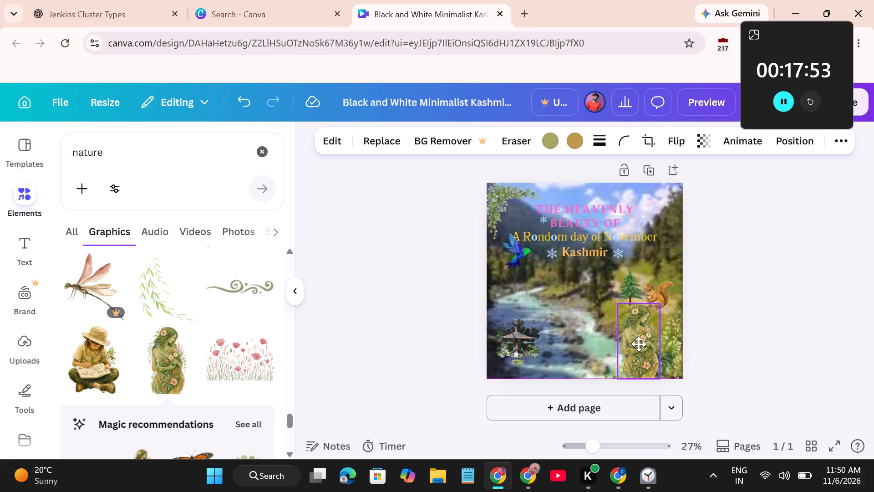
left_click_drag(639, 344, 635, 345)
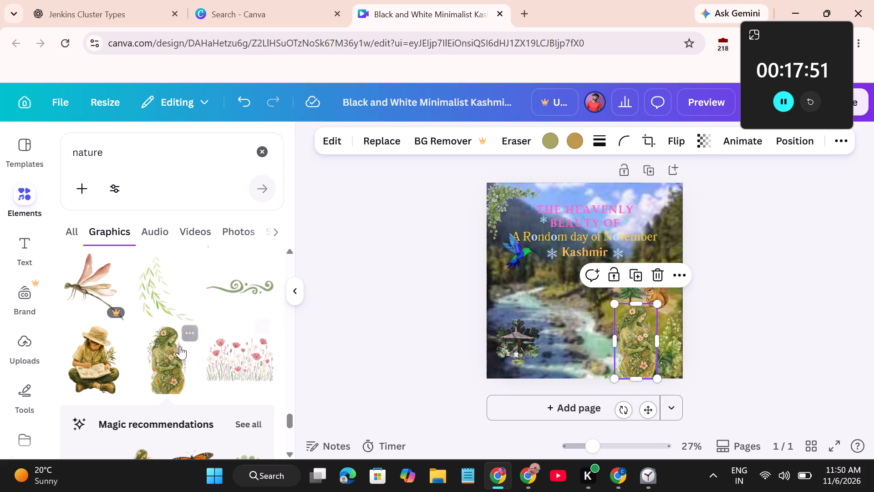
Look through more of the nature graphics for another scenery, plant or figure graphic that suits the Kashmir design.
scroll(163, 346, "down", 4)
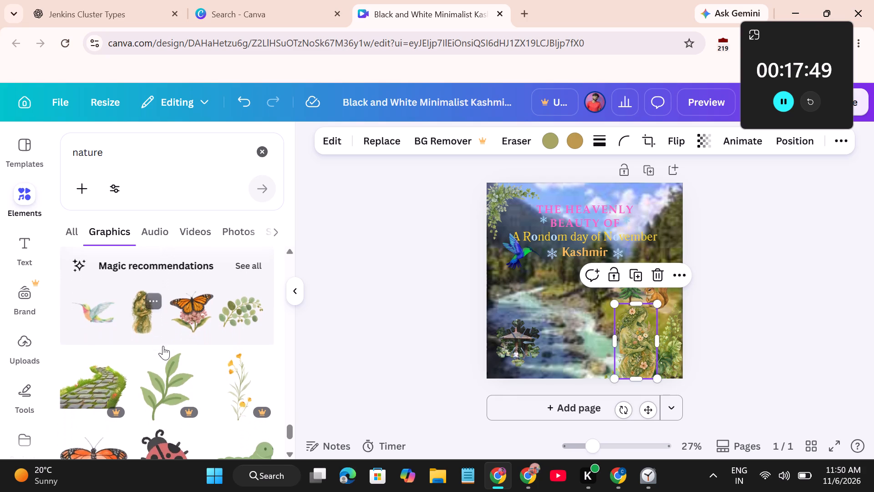
scroll(163, 346, "down", 4)
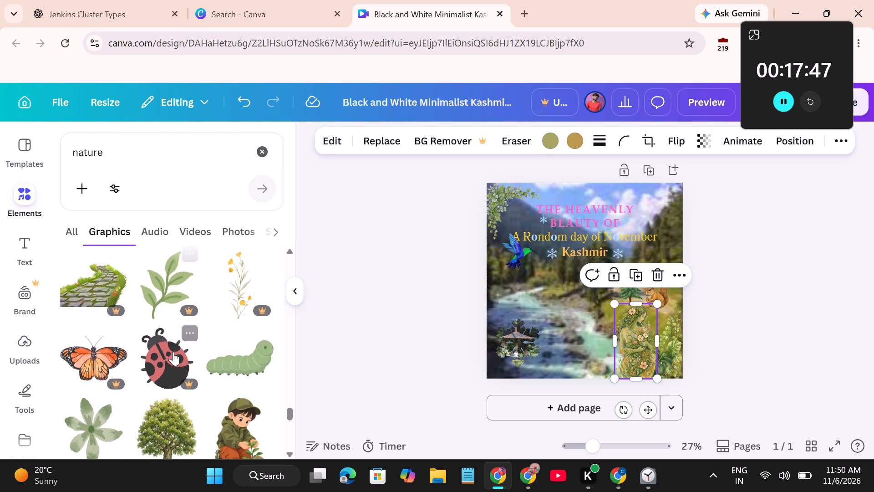
scroll(173, 352, "down", 3)
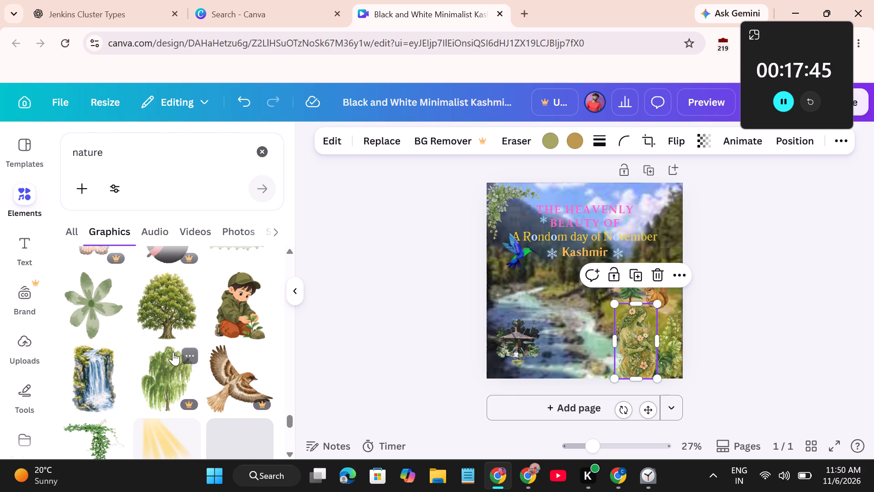
scroll(173, 352, "down", 2)
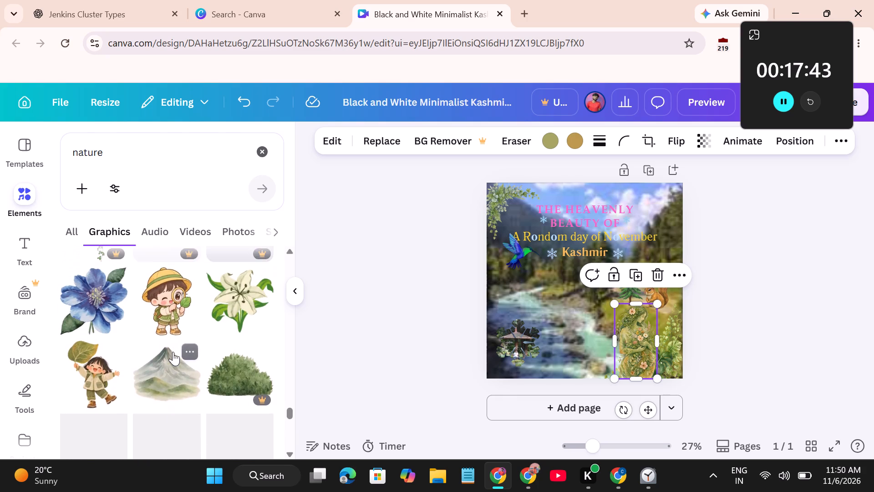
scroll(173, 352, "down", 2)
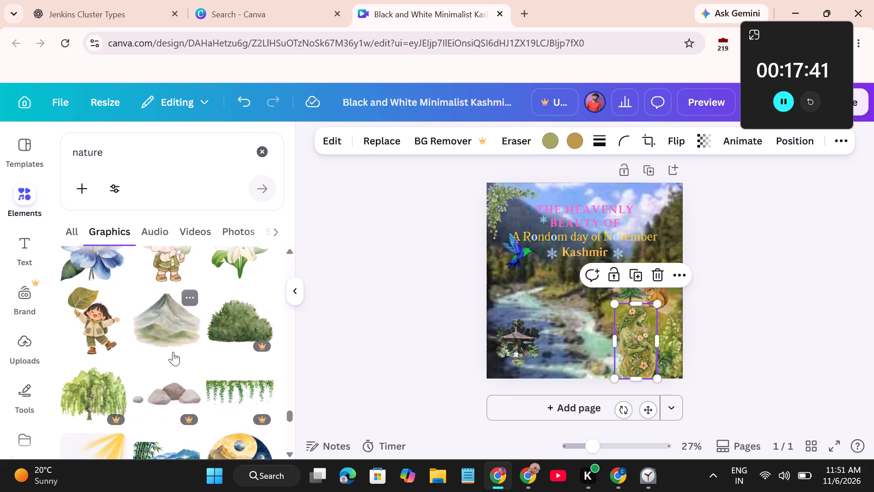
scroll(173, 352, "down", 2)
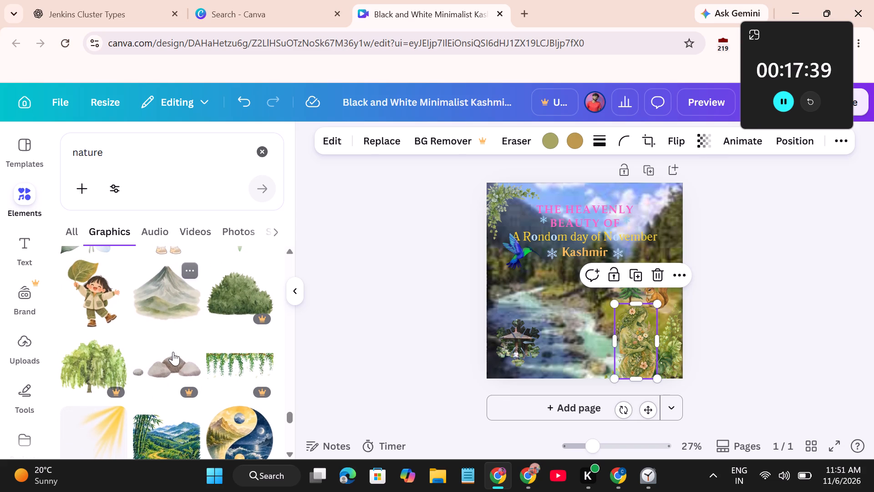
scroll(173, 352, "down", 1)
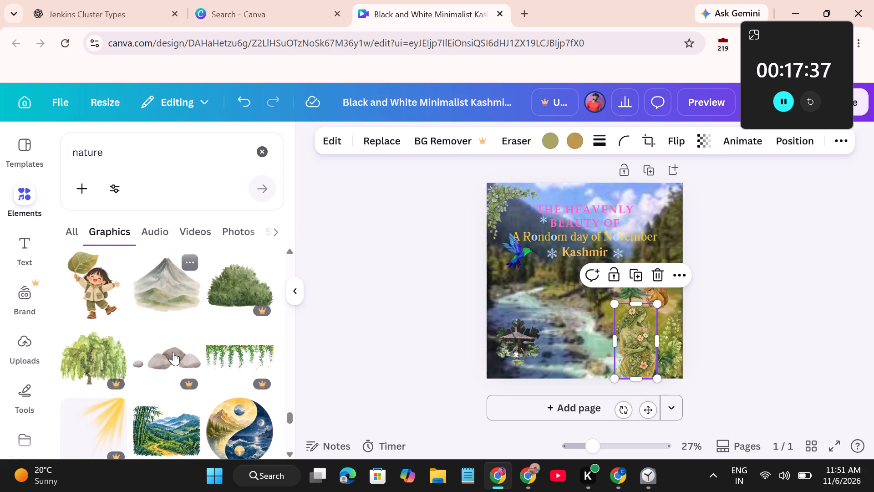
scroll(173, 352, "down", 3)
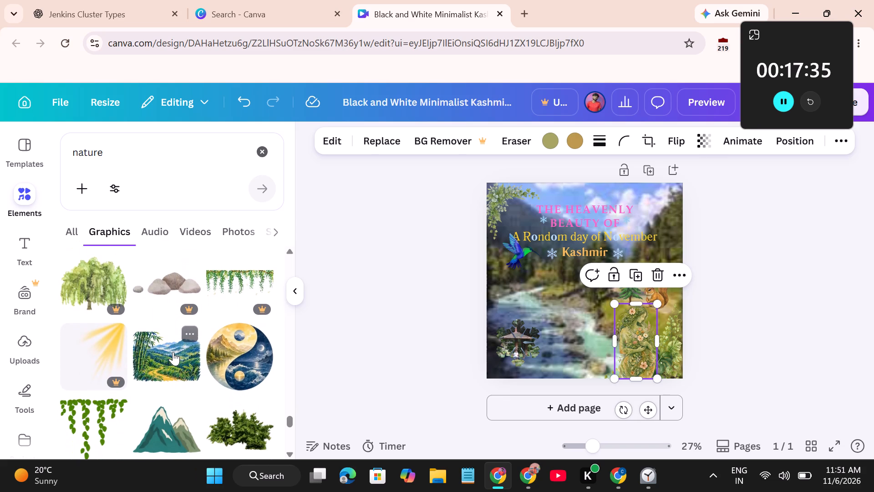
scroll(169, 365, "down", 1)
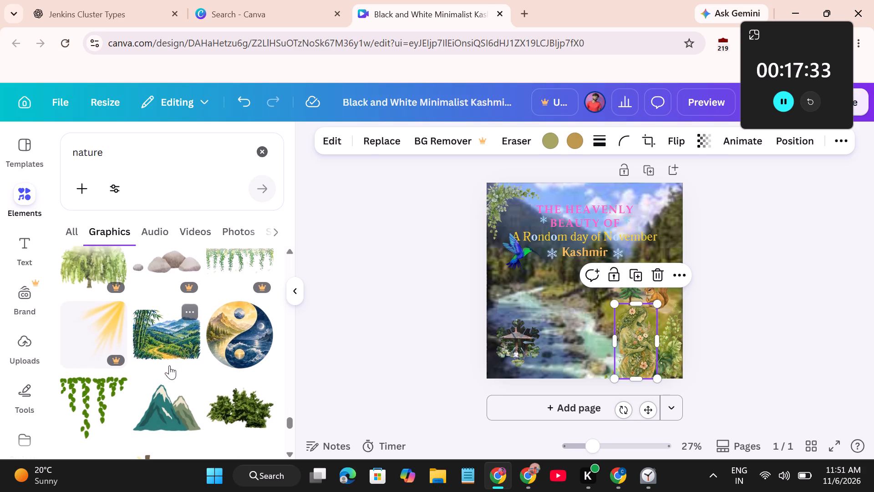
scroll(169, 365, "down", 1)
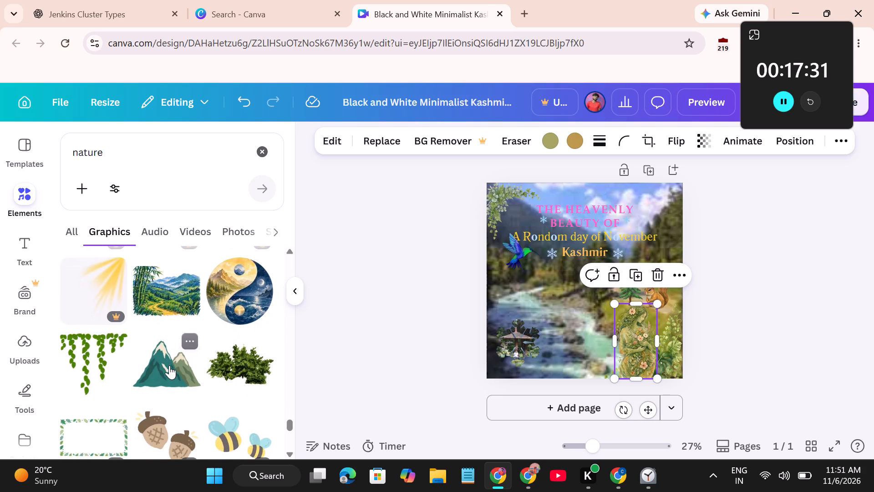
scroll(169, 365, "down", 1)
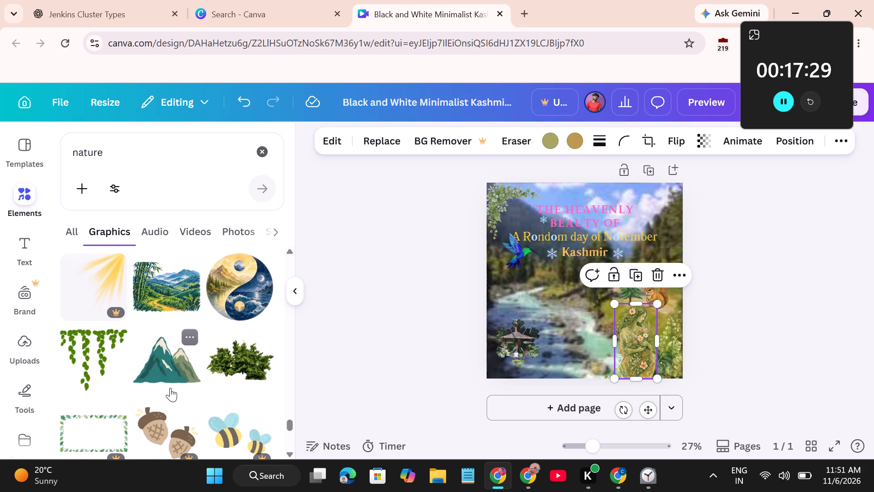
scroll(192, 345, "down", 1)
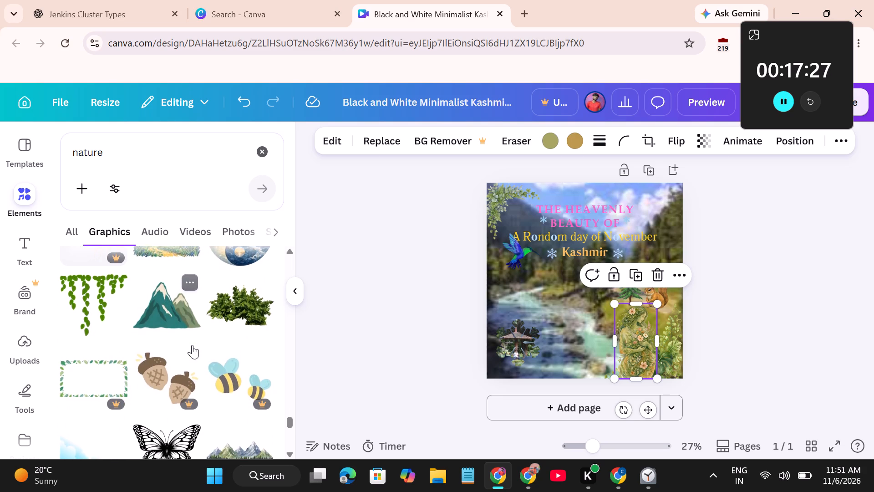
scroll(192, 345, "down", 1)
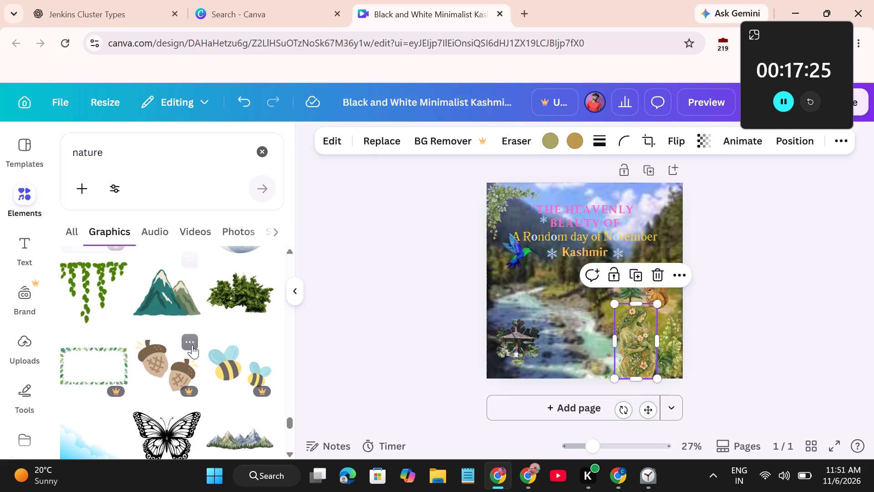
scroll(226, 307, "down", 1)
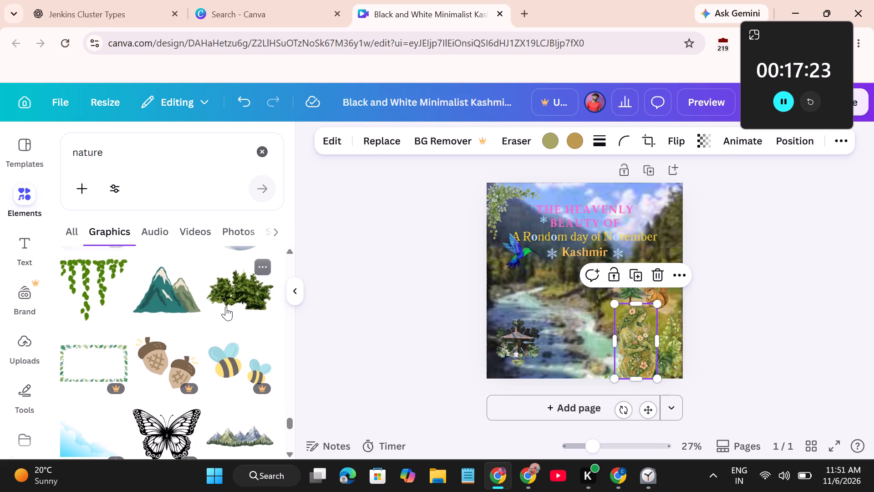
scroll(226, 307, "down", 1)
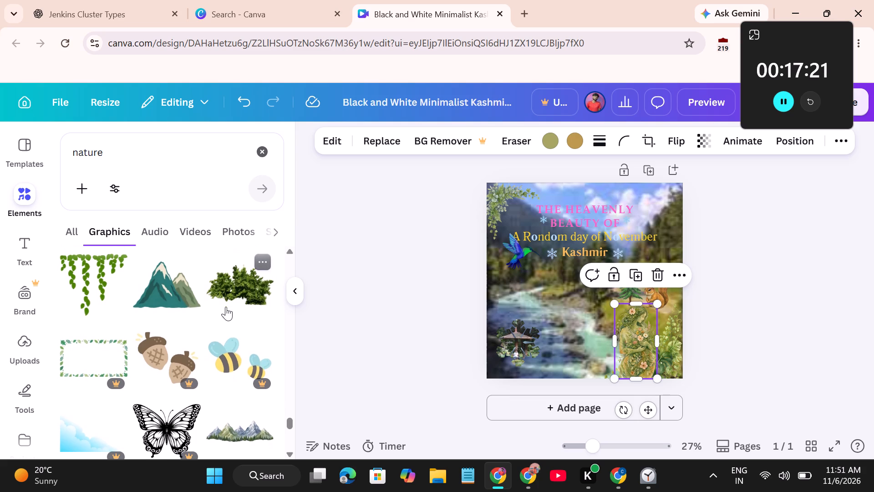
scroll(226, 307, "down", 2)
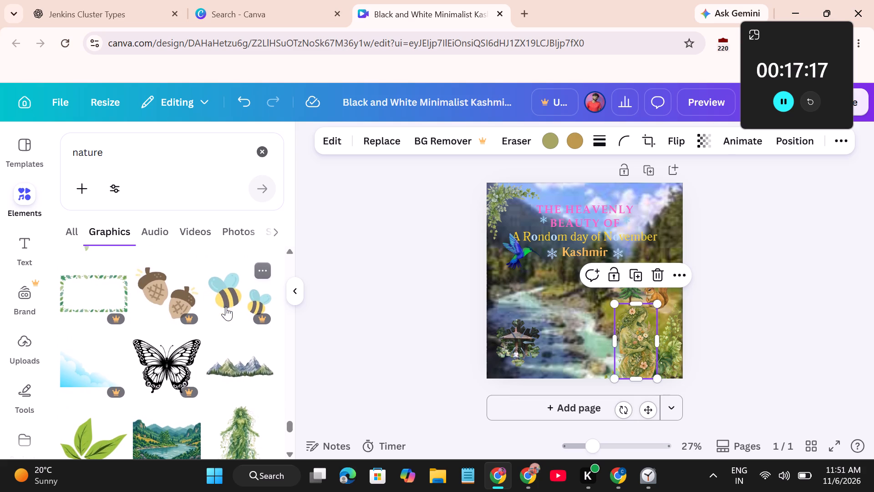
scroll(226, 307, "down", 2)
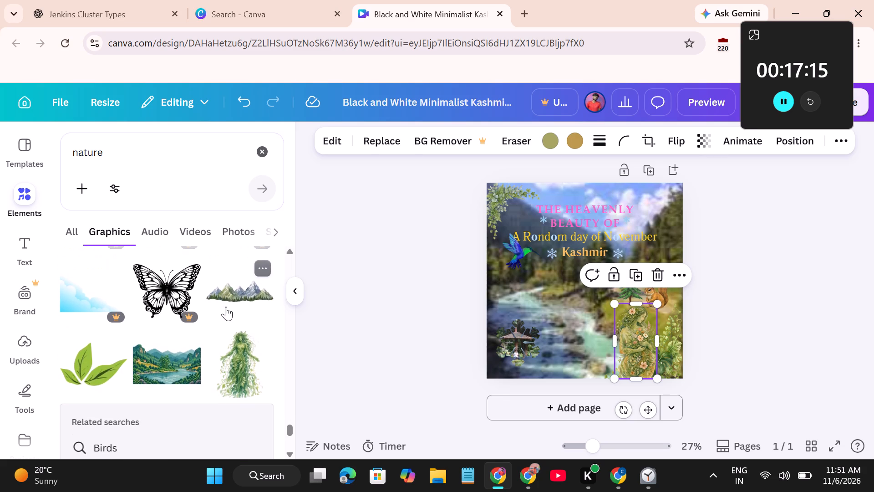
Add the snowy mountain range with pine trees across the middle of the design, below the title.
left_click_drag(224, 288, 272, 291)
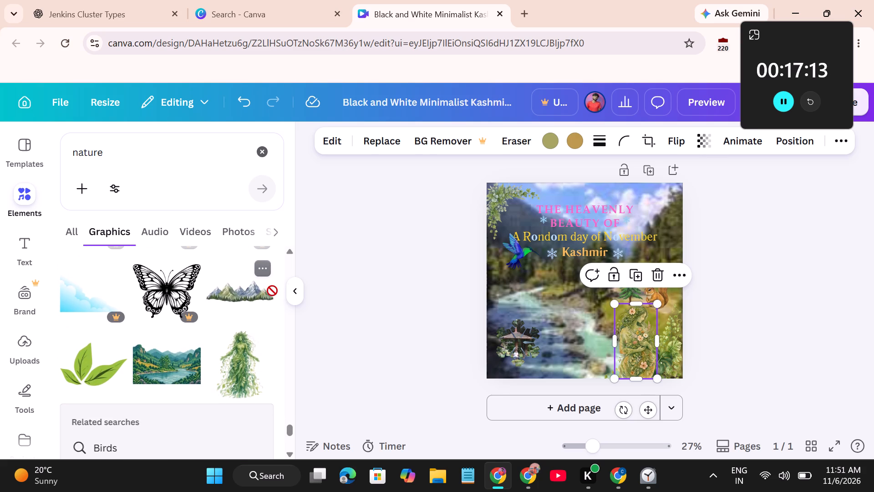
left_click_drag(272, 291, 528, 299)
scroll(363, 318, "right", 1)
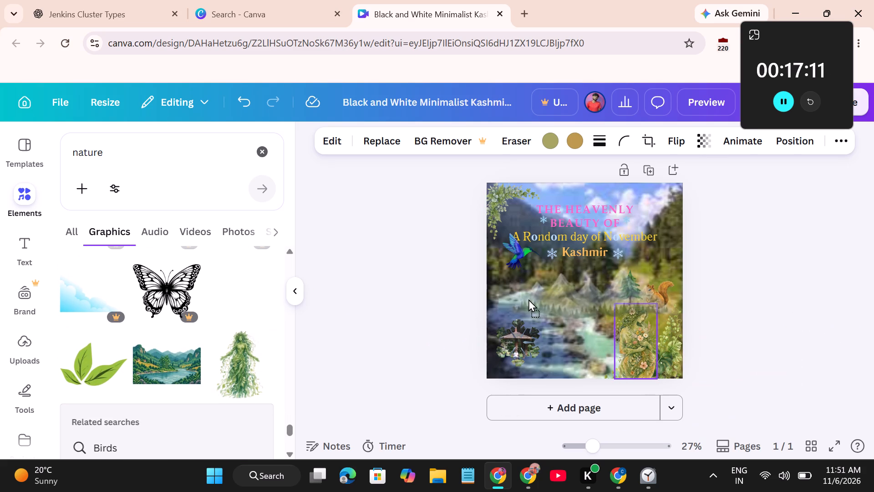
left_click_drag(528, 299, 518, 297)
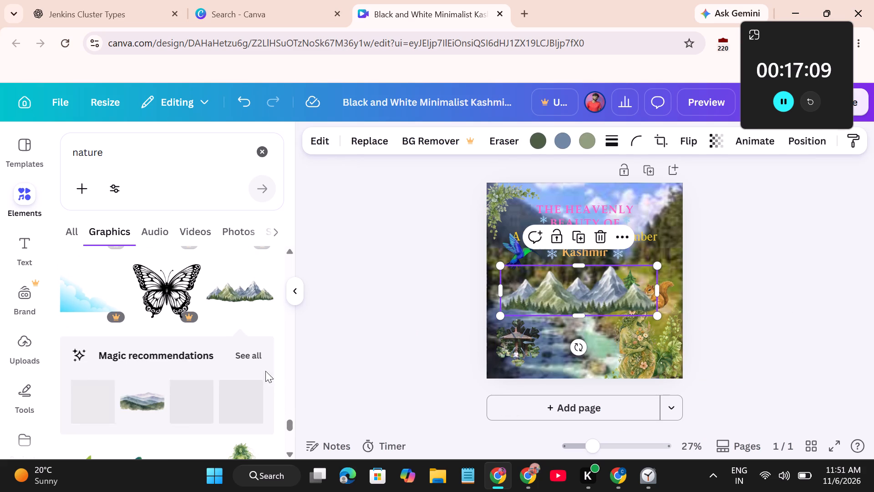
Add the leaf-covered green woman graphic, shrink it well below the flower-covered woman's height and place it at her left side near the bottom edge.
scroll(228, 397, "down", 2)
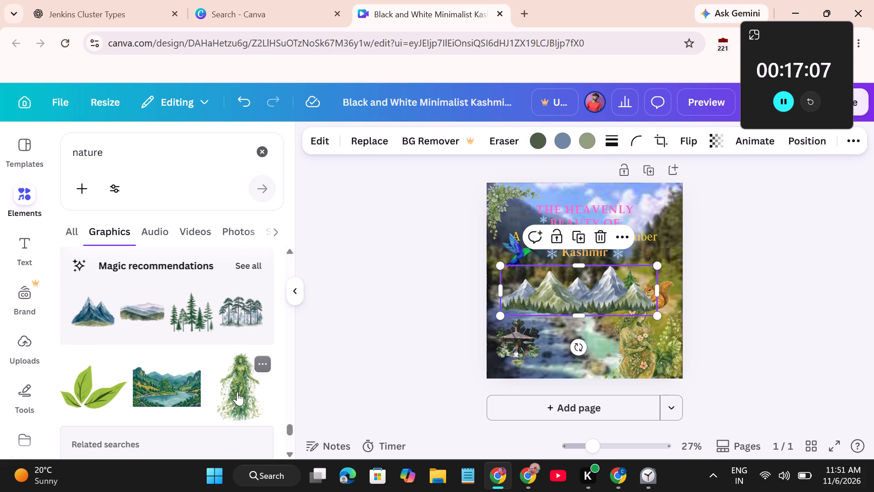
left_click_drag(233, 397, 530, 358)
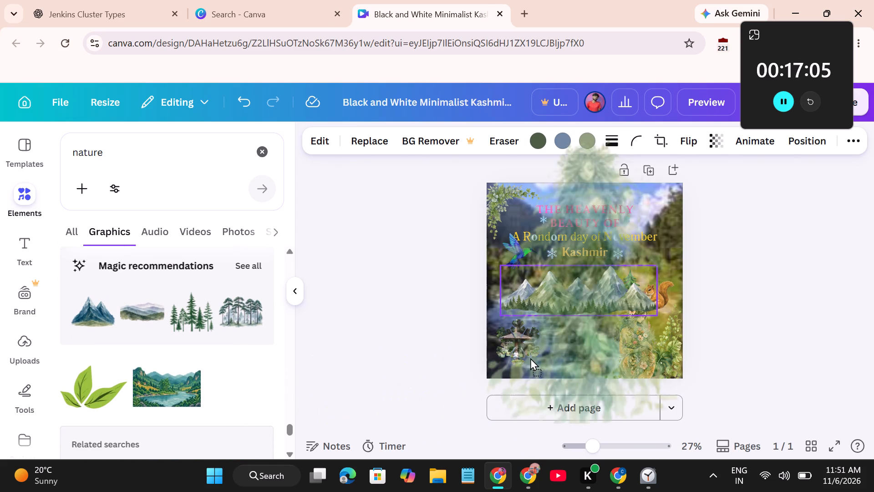
left_click_drag(530, 358, 562, 317)
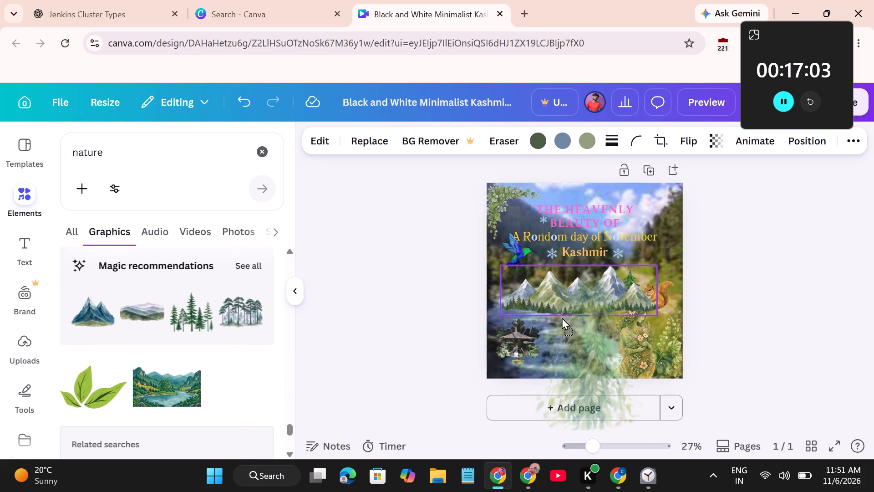
left_click_drag(562, 317, 562, 322)
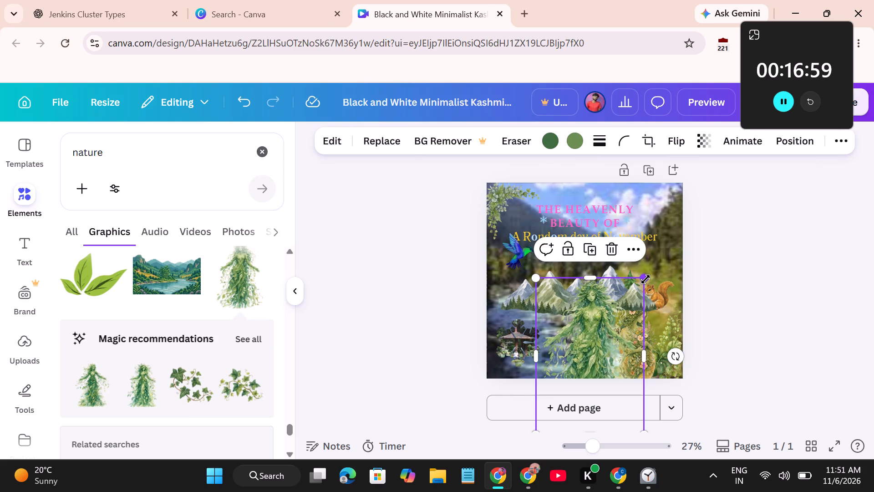
left_click_drag(645, 279, 589, 336)
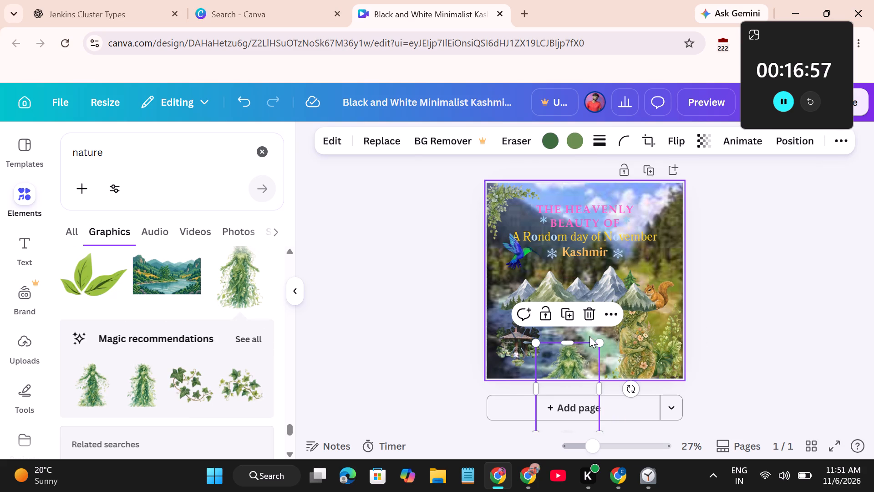
left_click_drag(577, 360, 539, 310)
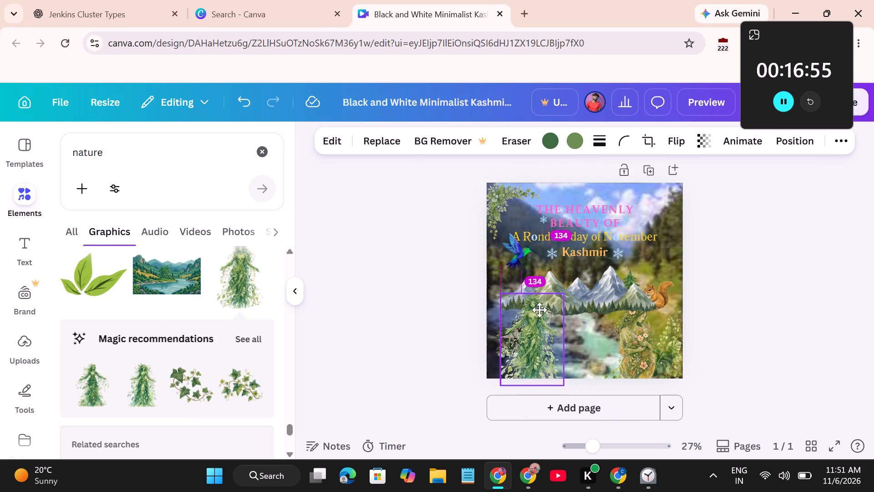
left_click_drag(539, 310, 602, 308)
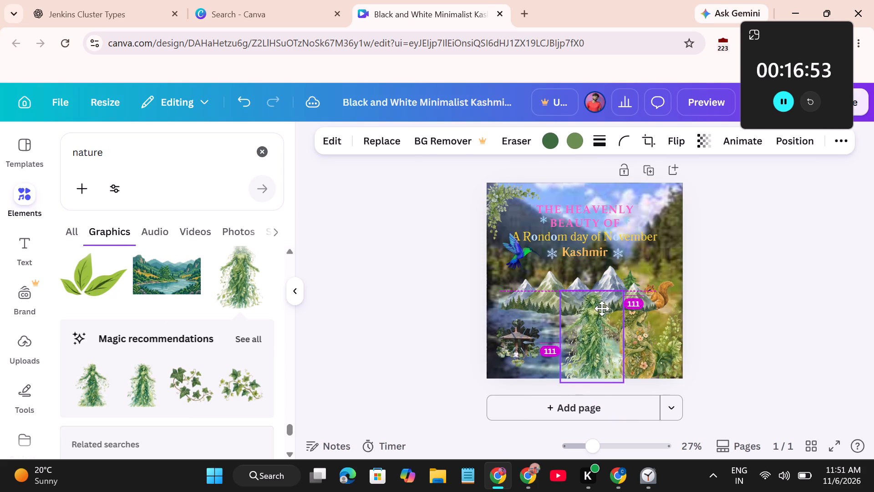
left_click_drag(602, 308, 602, 309)
left_click_drag(561, 289, 596, 318)
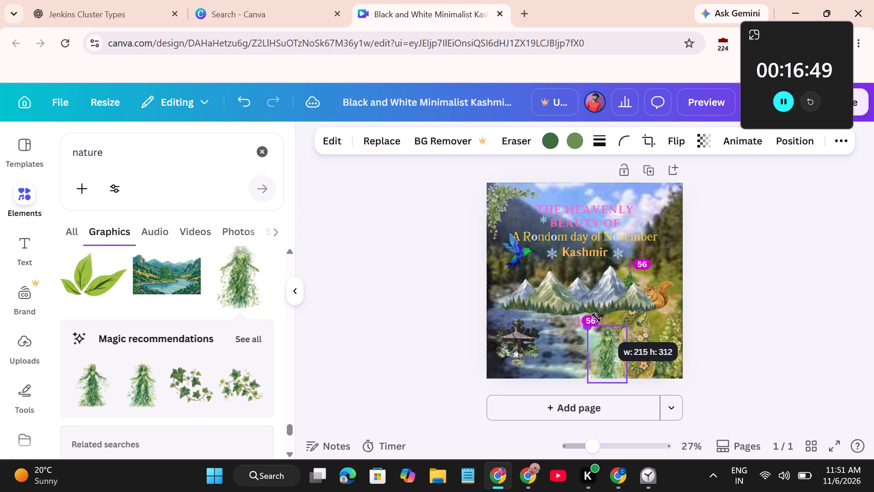
left_click_drag(596, 318, 615, 328)
Resize the snowy mountain range graphic and move it up behind the title area, extending past the design's right edge.
left_click(559, 285)
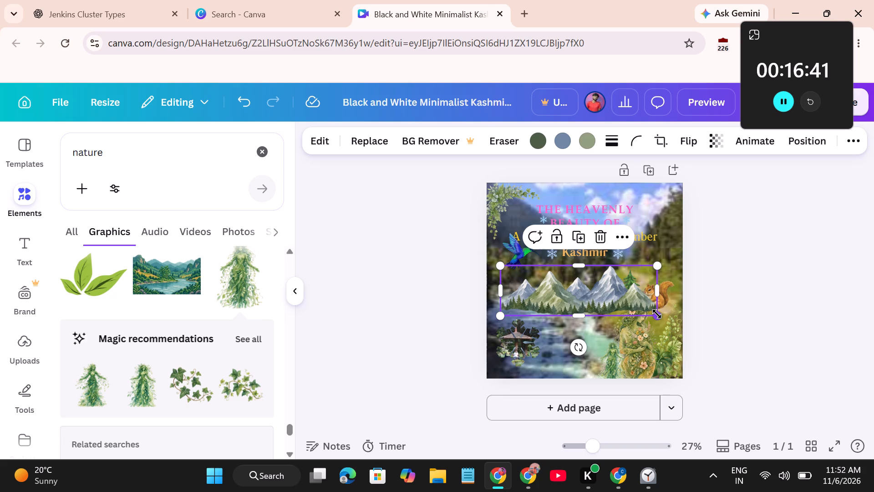
left_click_drag(657, 315, 604, 290)
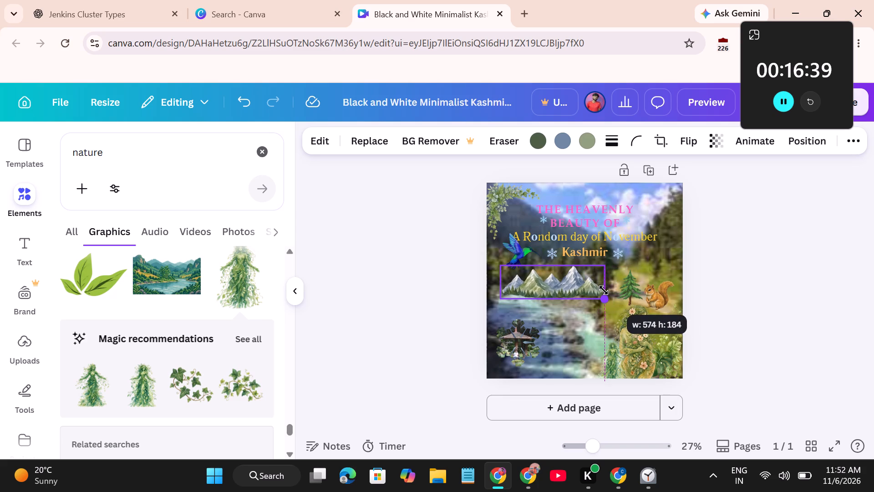
left_click_drag(604, 290, 603, 289)
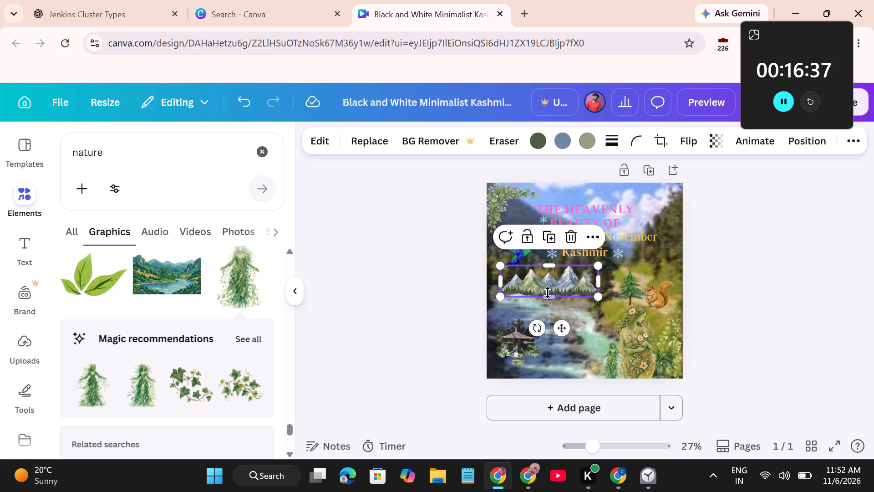
left_click_drag(534, 279, 559, 256)
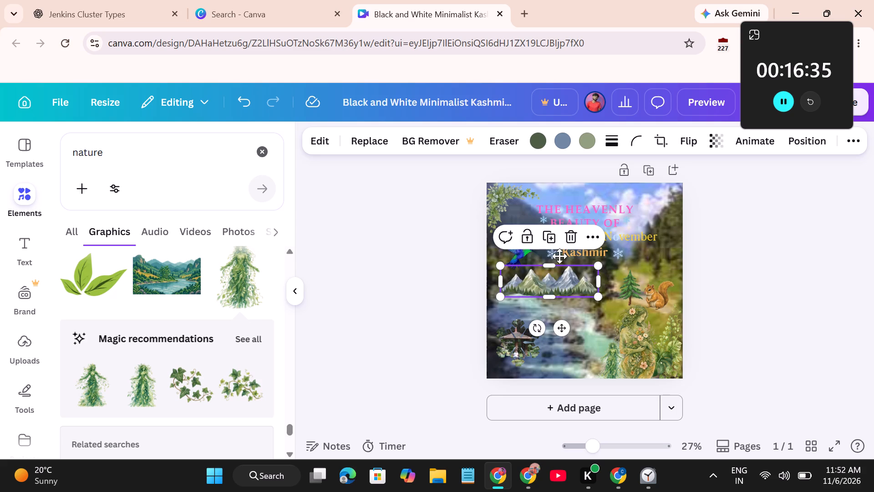
left_click_drag(559, 256, 590, 231)
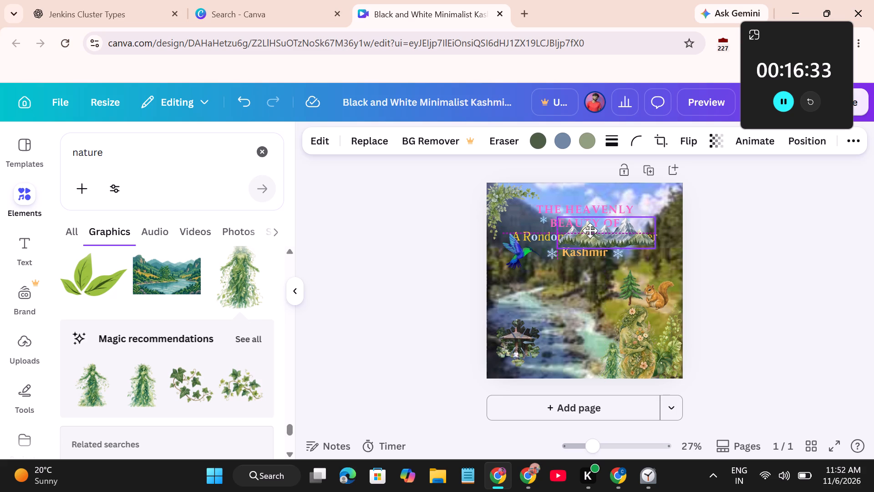
left_click_drag(590, 231, 596, 231)
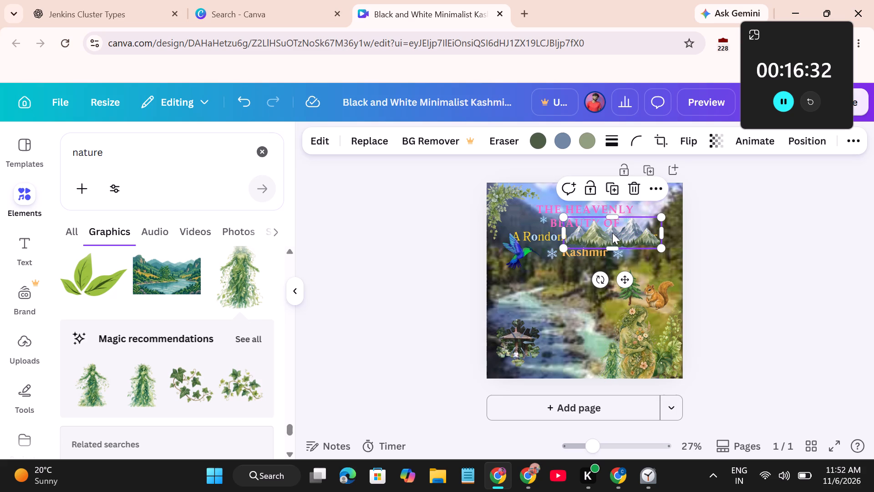
left_click_drag(661, 216, 686, 204)
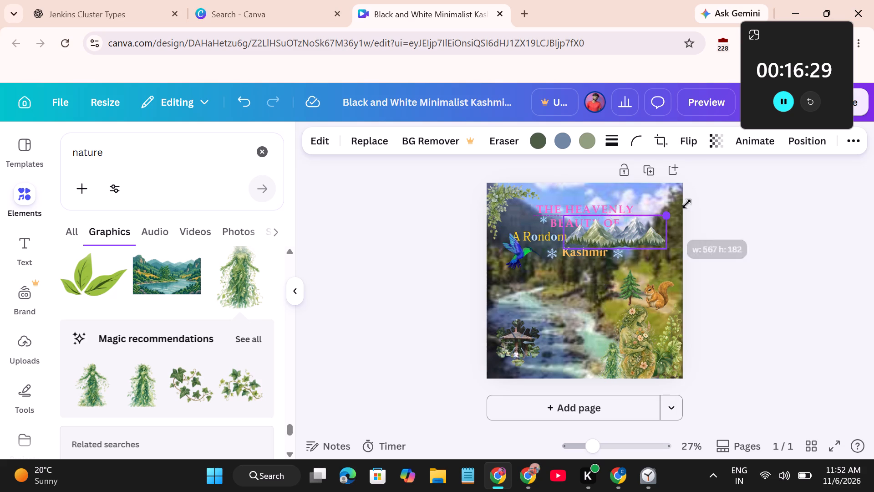
left_click_drag(686, 204, 701, 190)
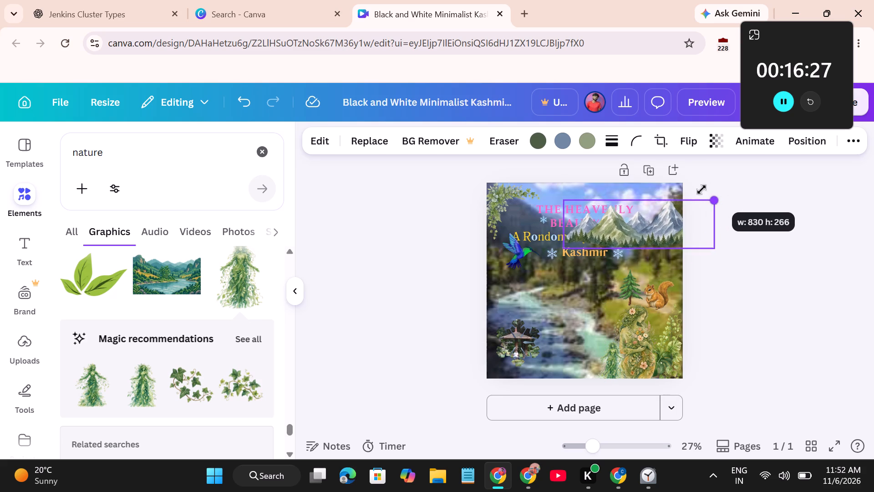
left_click_drag(701, 190, 696, 191)
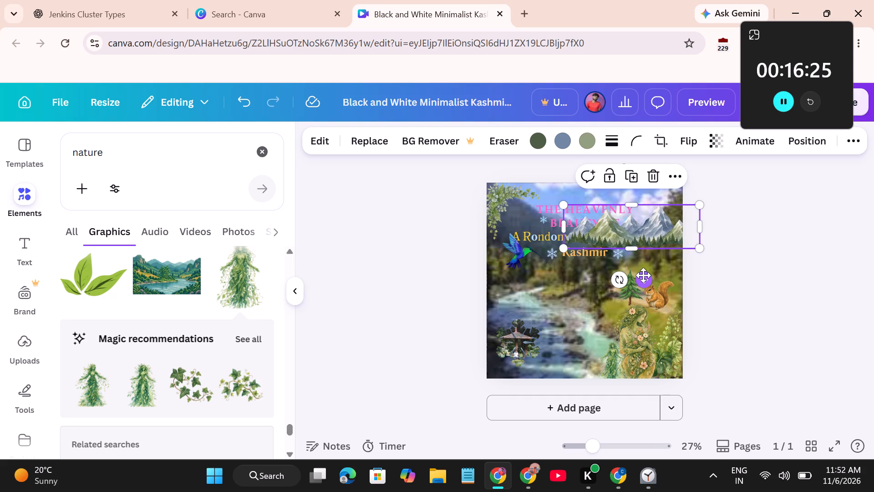
Send the mountain range graphic to the back, behind the title text.
right_click(643, 275)
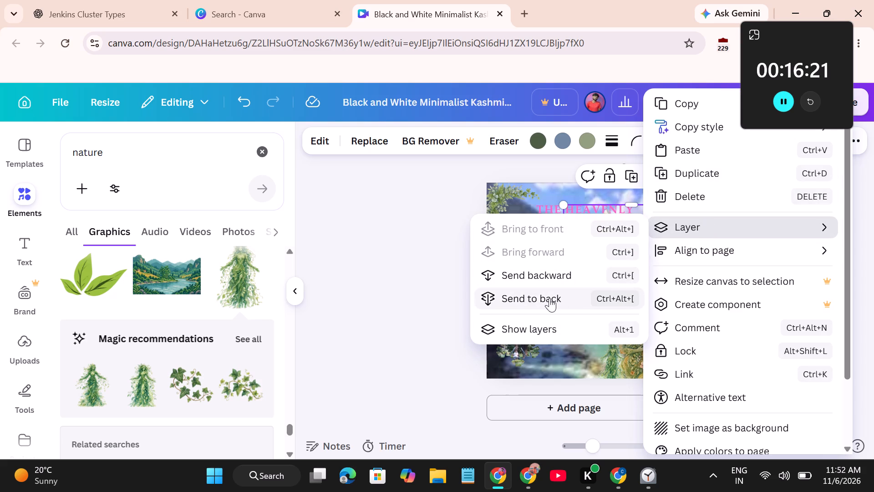
left_click(549, 298)
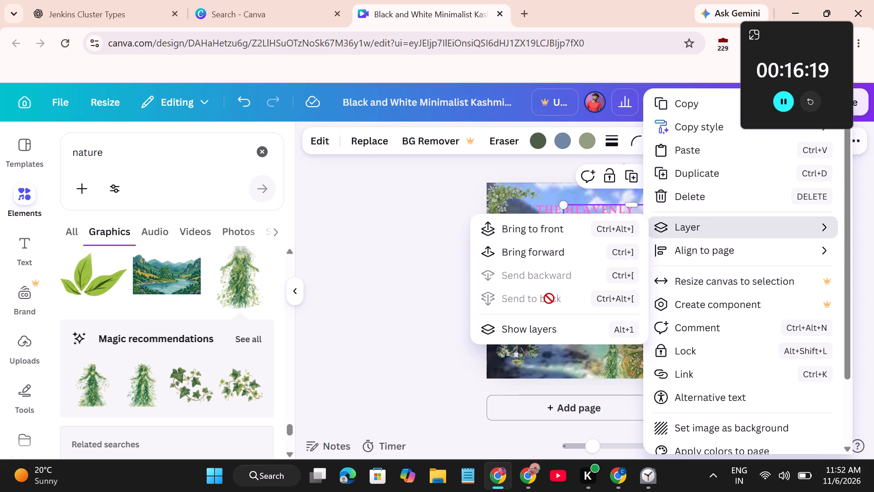
left_click(453, 280)
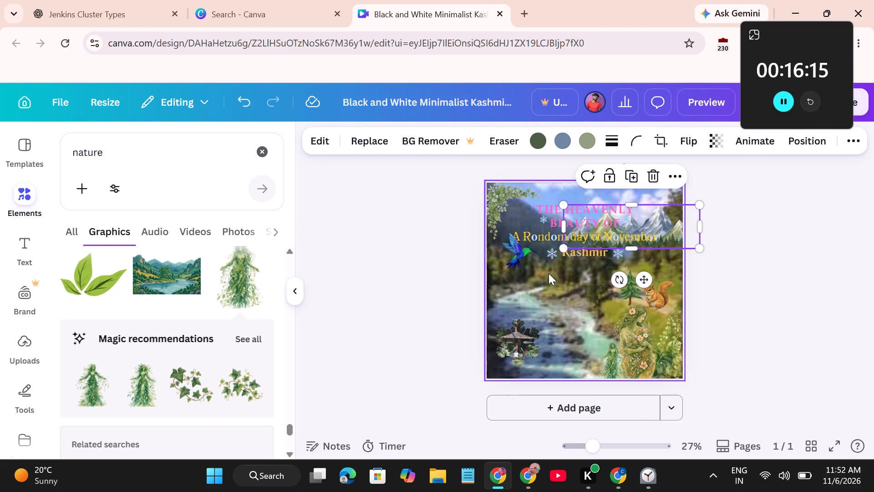
Set the mountain range graphic's transparency to 55.
left_click(718, 143)
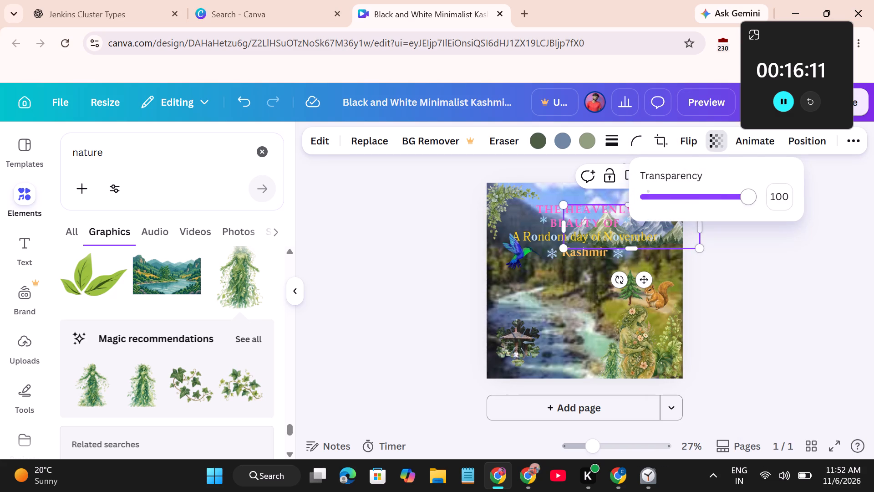
left_click_drag(750, 195, 704, 208)
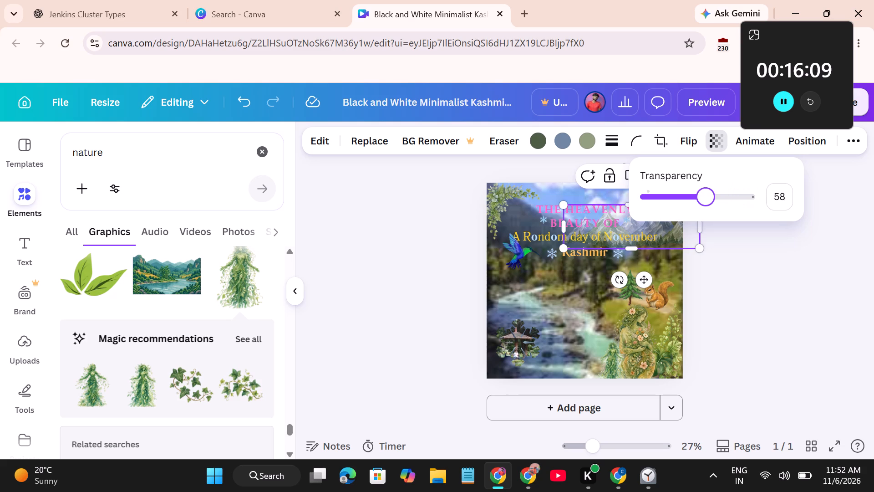
left_click_drag(704, 208, 701, 209)
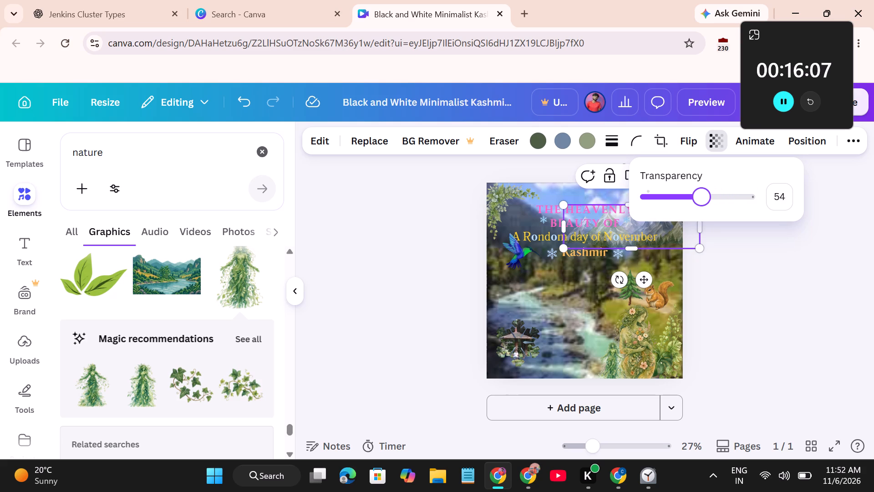
left_click_drag(701, 209, 704, 206)
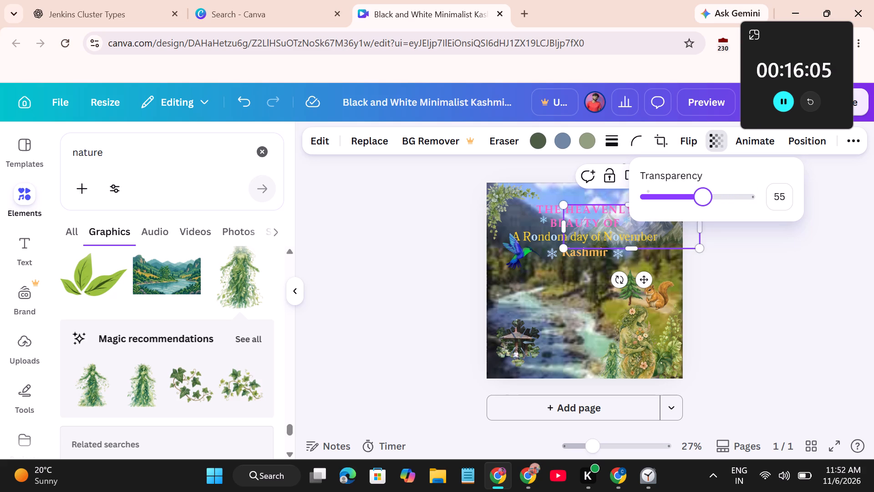
left_click_drag(704, 206, 705, 207)
left_click_drag(705, 207, 702, 211)
left_click_drag(702, 211, 710, 210)
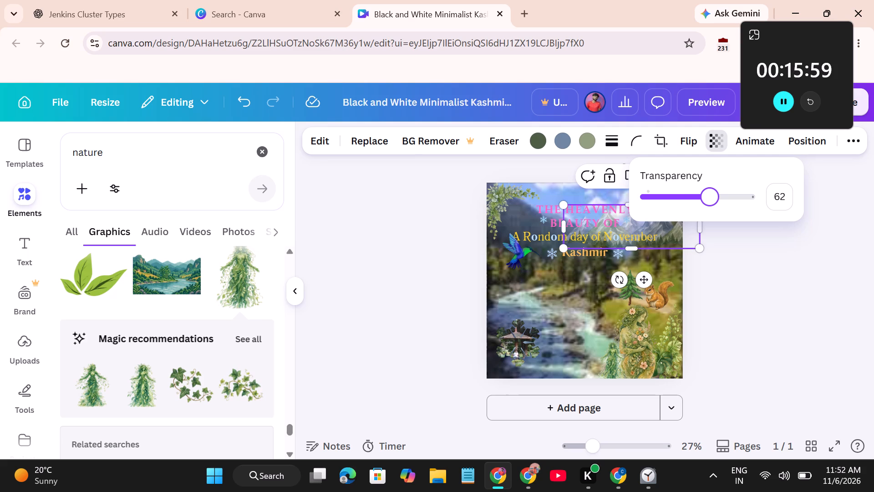
left_click_drag(710, 210, 699, 214)
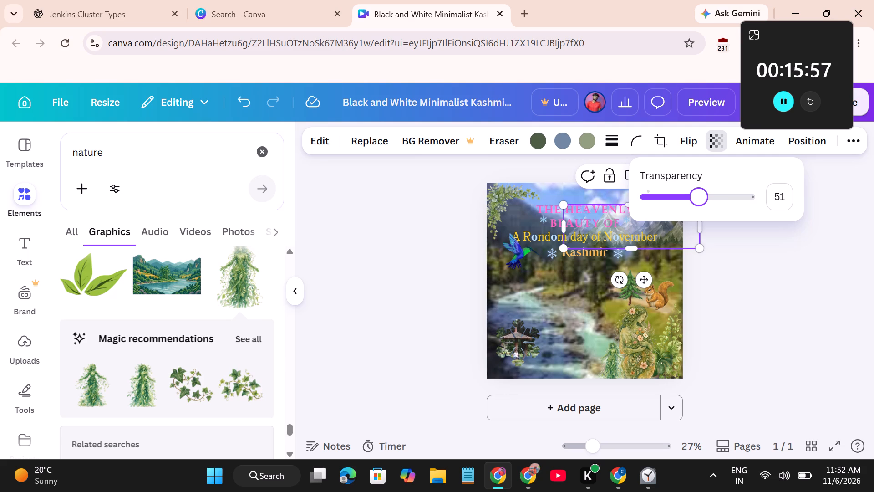
left_click_drag(699, 214, 699, 211)
left_click_drag(699, 211, 703, 211)
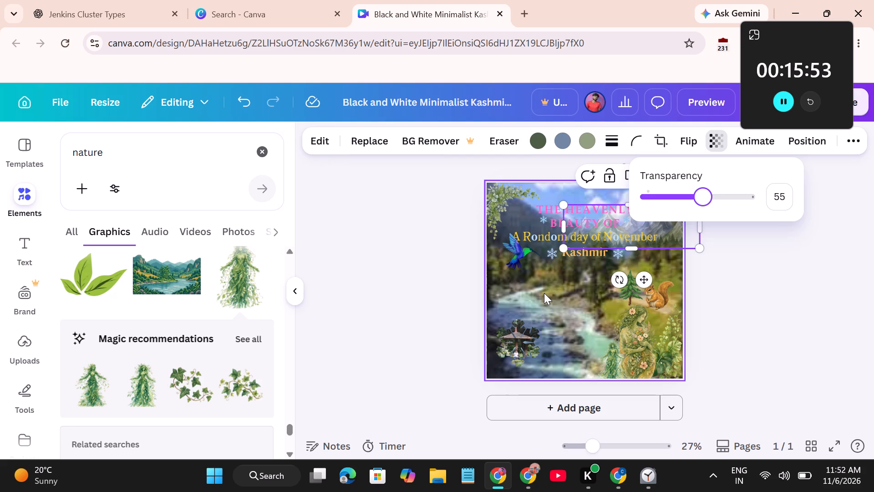
left_click(544, 293)
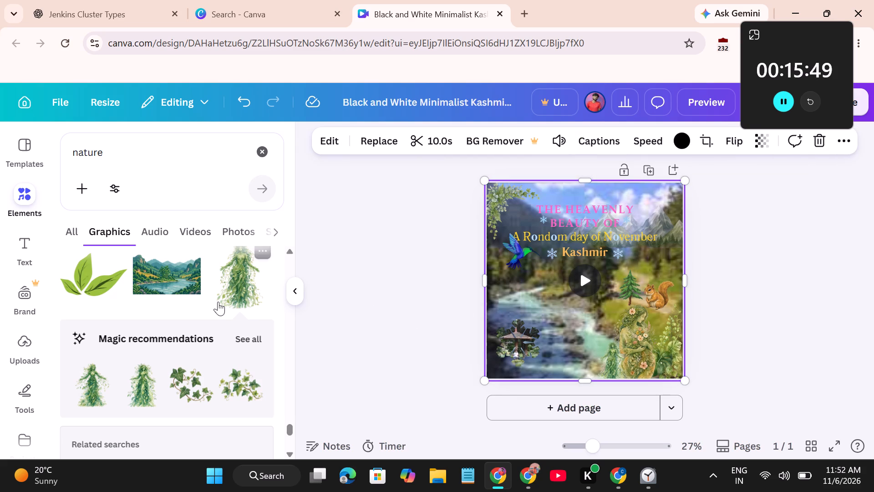
Look through more of the nature graphics for another animal, plant or scenery graphic that suits the Kashmir design.
scroll(218, 302, "down", 3)
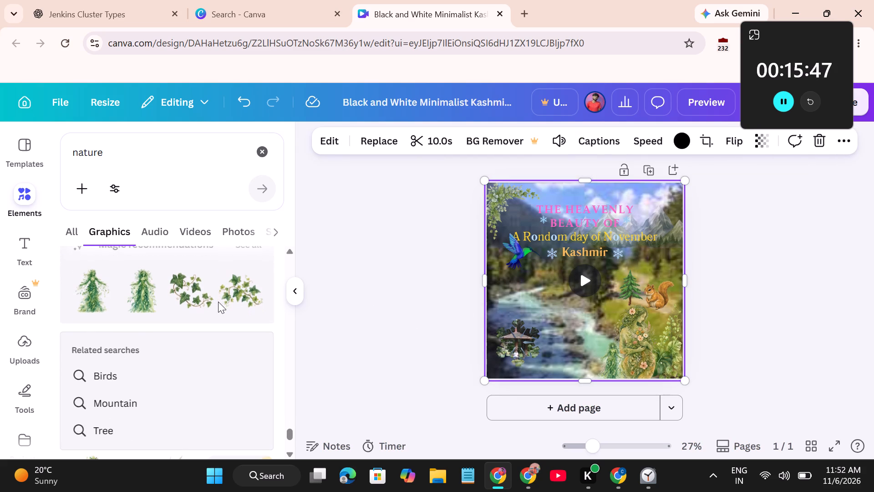
scroll(218, 302, "down", 2)
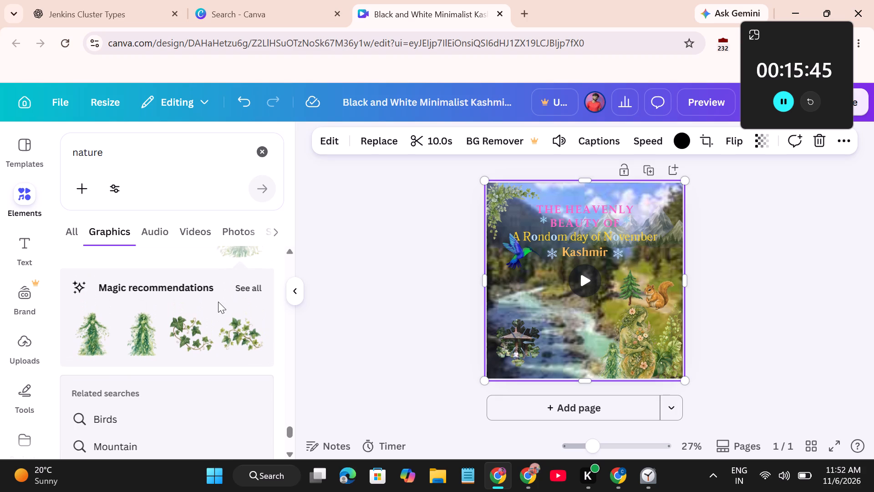
scroll(218, 302, "down", 3)
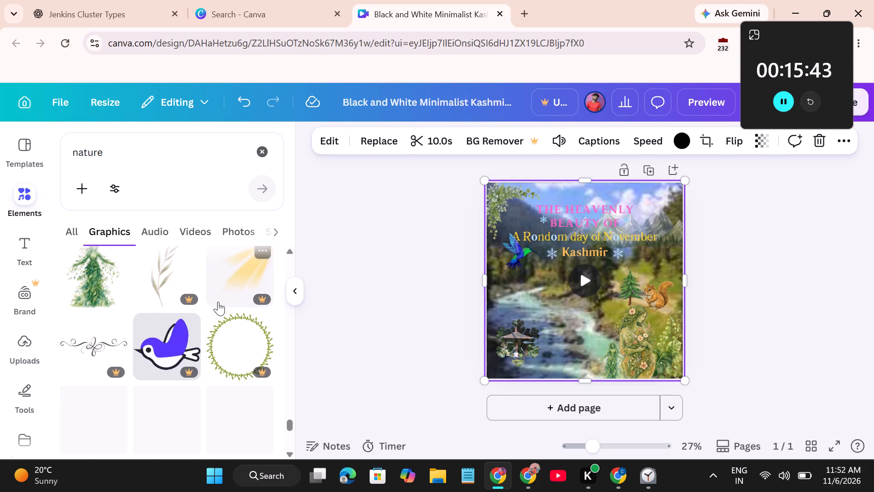
scroll(203, 320, "down", 2)
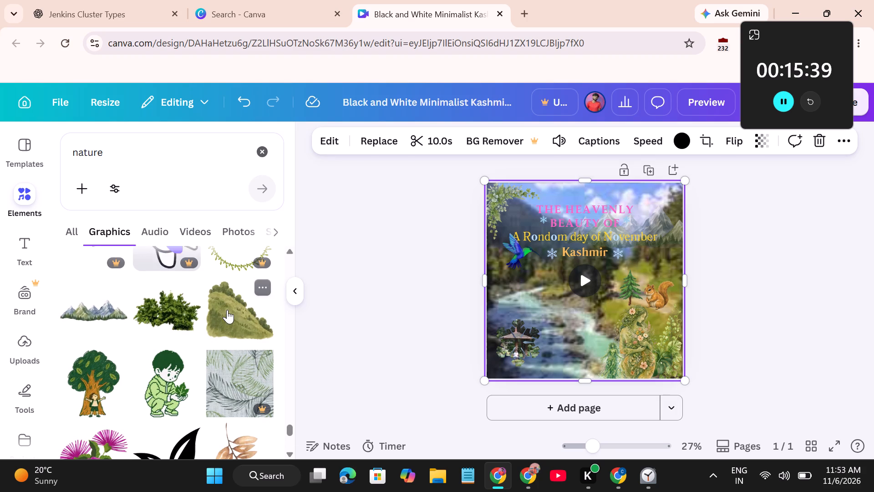
scroll(227, 310, "down", 3)
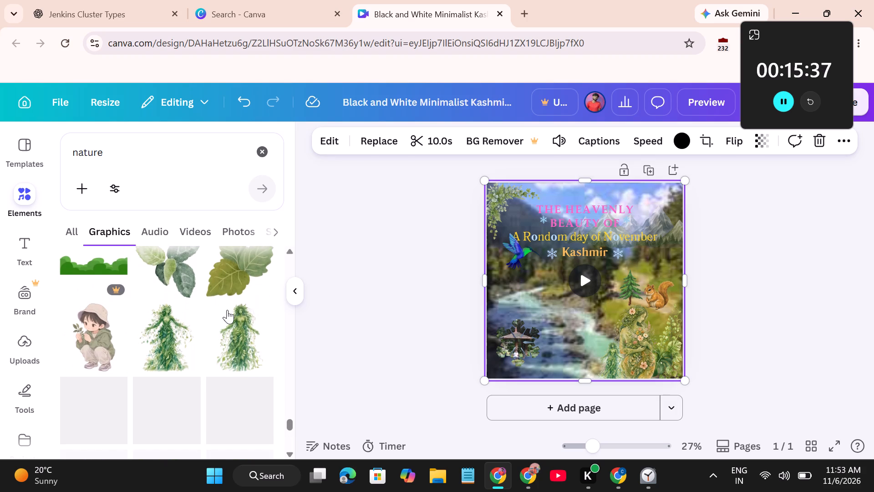
scroll(227, 310, "down", 3)
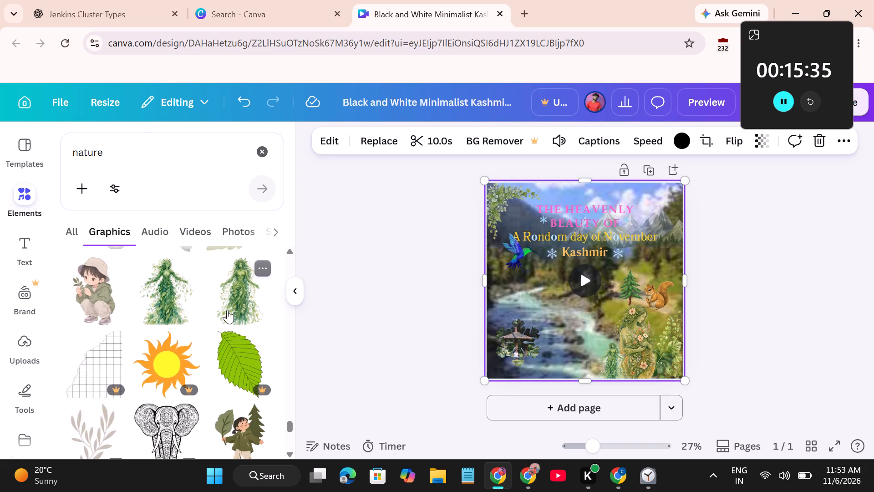
scroll(227, 310, "down", 3)
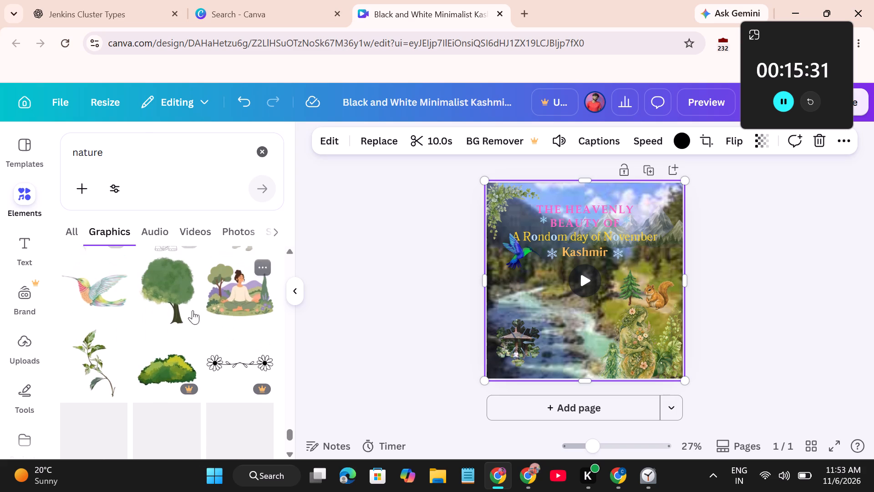
Add the pastel multicoloured hummingbird graphic, shrink it to a small size and place it below the title, near the blue hummingbird.
left_click_drag(84, 289, 529, 285)
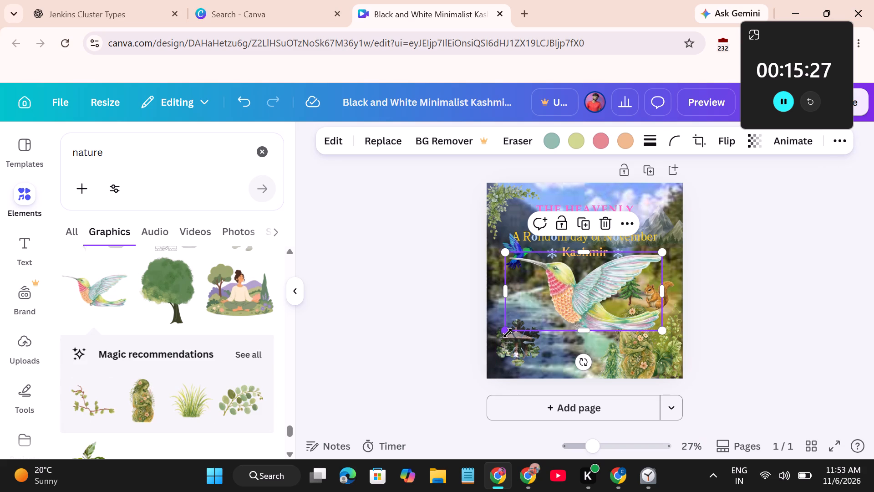
left_click_drag(508, 333, 612, 295)
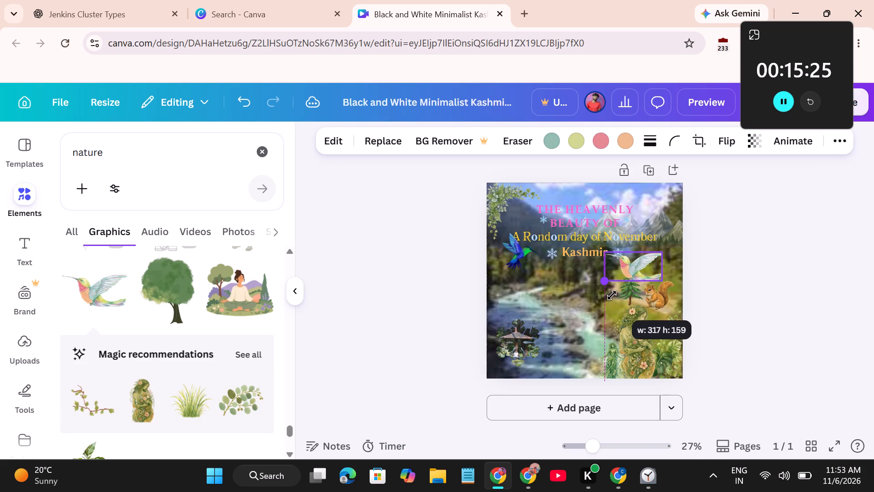
left_click_drag(612, 295, 617, 293)
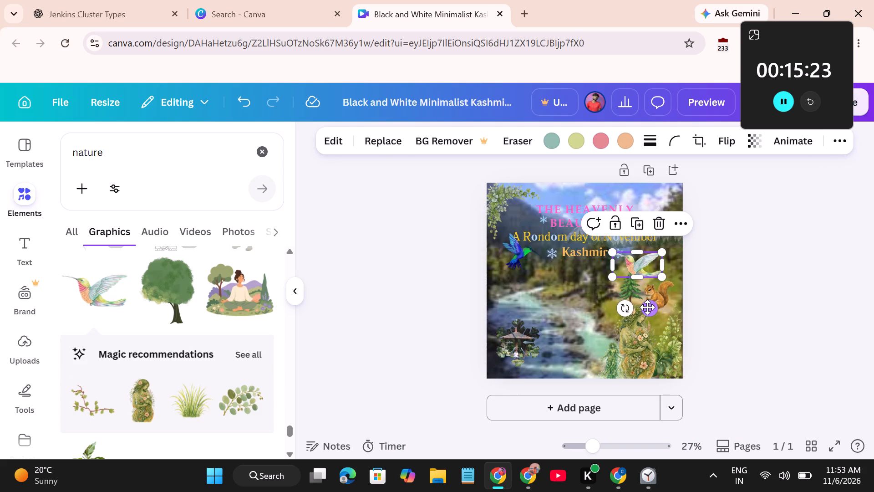
left_click_drag(647, 307, 562, 316)
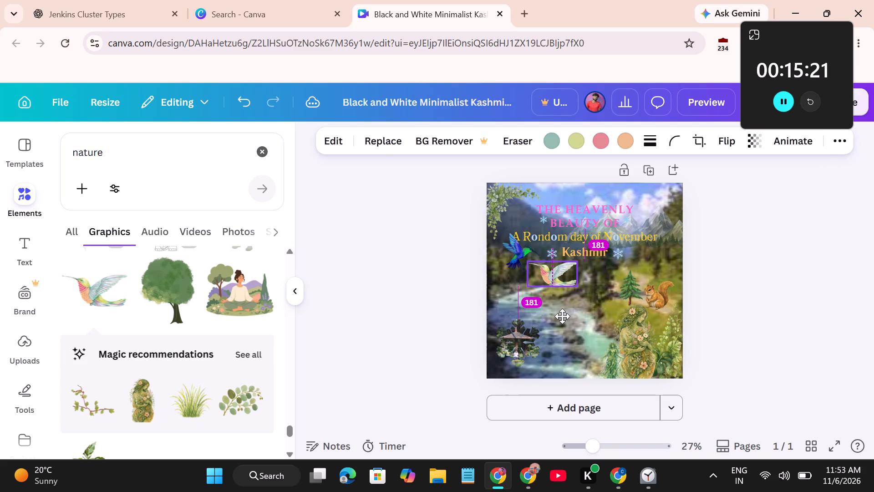
left_click_drag(562, 316, 557, 318)
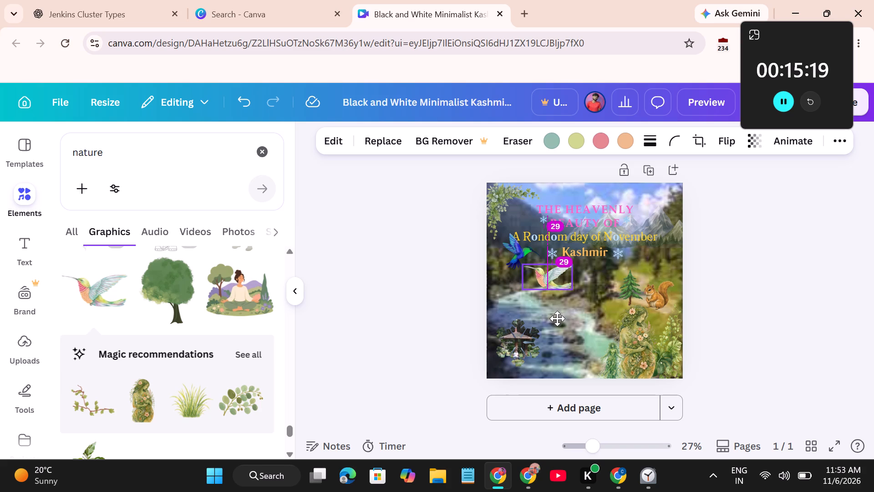
Reposition the pastel hummingbird graphic just below the title's last line, close beside the blue hummingbird.
left_click_drag(557, 318, 568, 312)
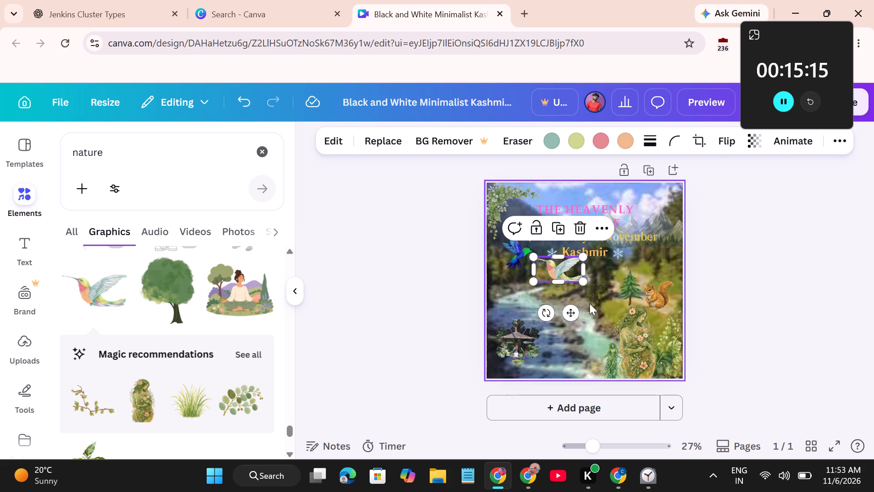
left_click(589, 303)
left_click_drag(557, 273, 549, 275)
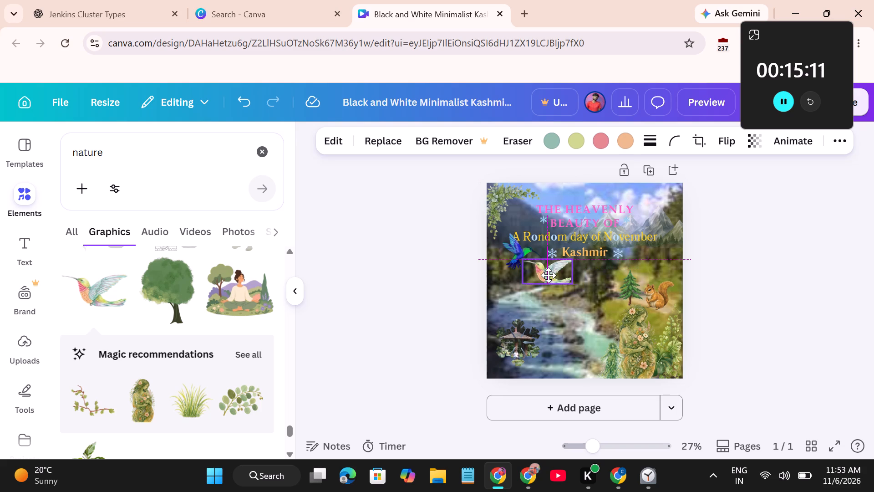
left_click_drag(549, 275, 548, 276)
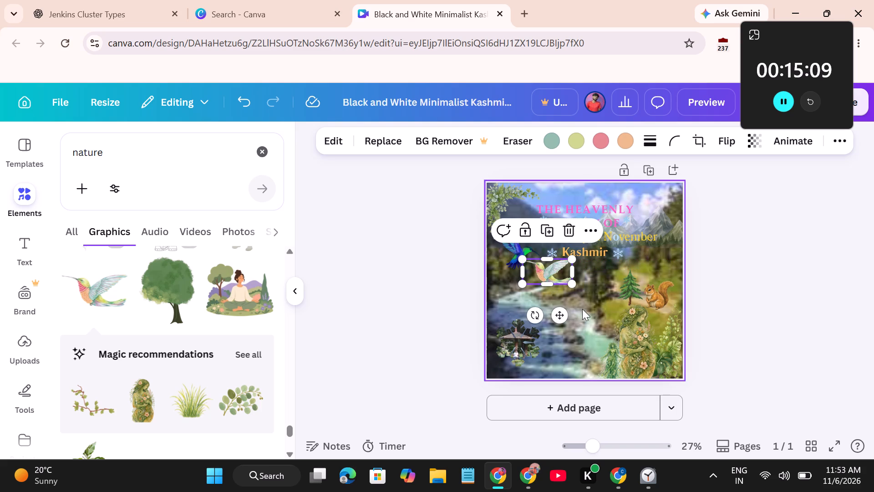
left_click(582, 309)
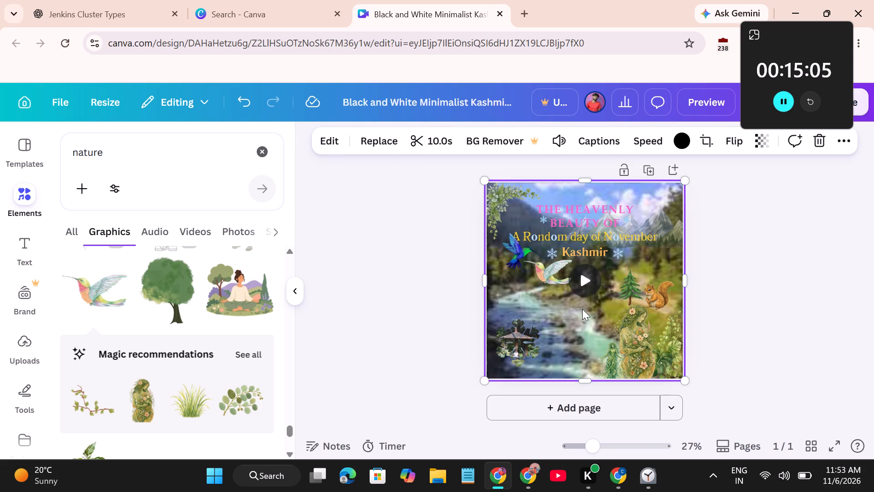
Look through more of the nature graphics for another figure, animal or scenery graphic that suits the Kashmir design.
scroll(232, 339, "down", 1)
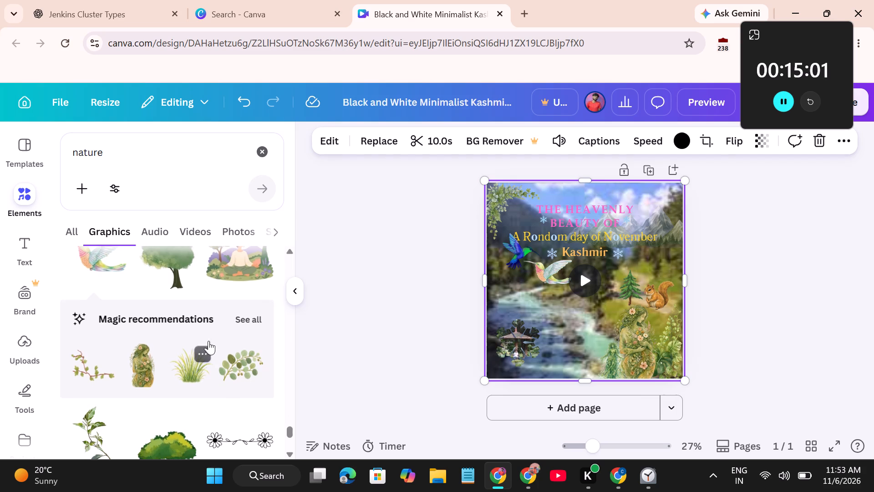
scroll(208, 341, "down", 2)
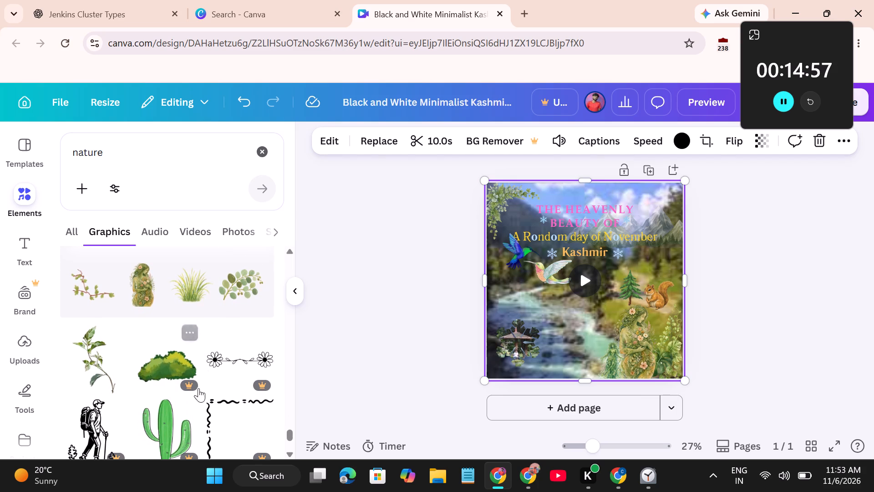
scroll(195, 400, "down", 1)
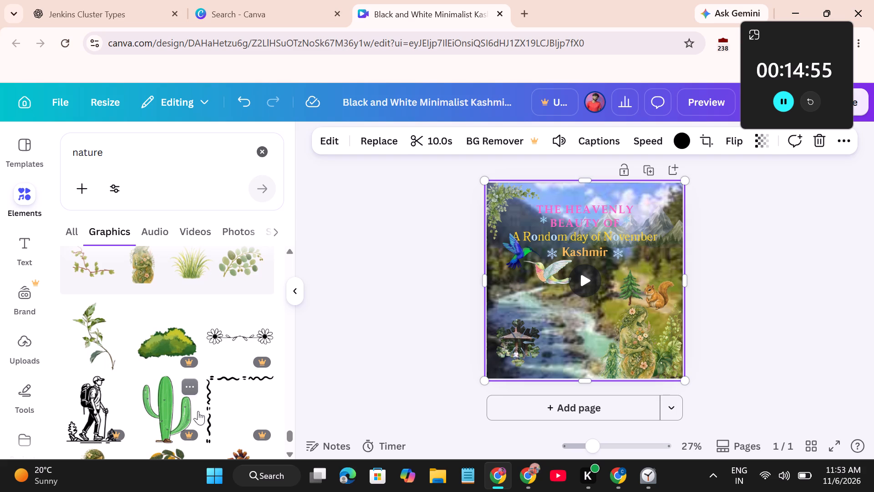
scroll(200, 417, "down", 2)
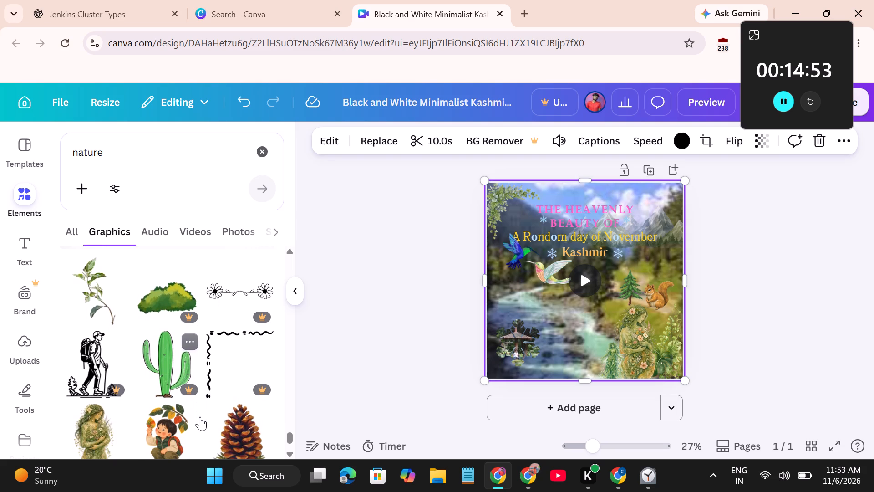
scroll(200, 417, "down", 1)
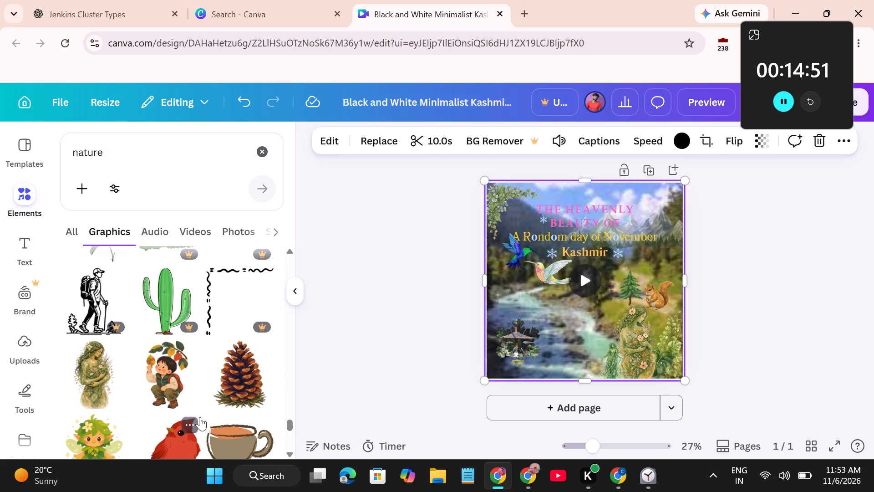
scroll(200, 417, "down", 2)
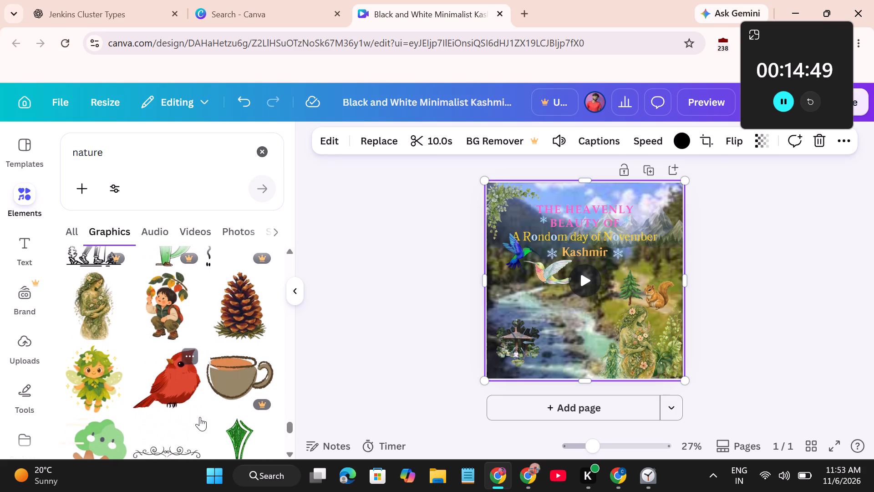
scroll(200, 417, "down", 2)
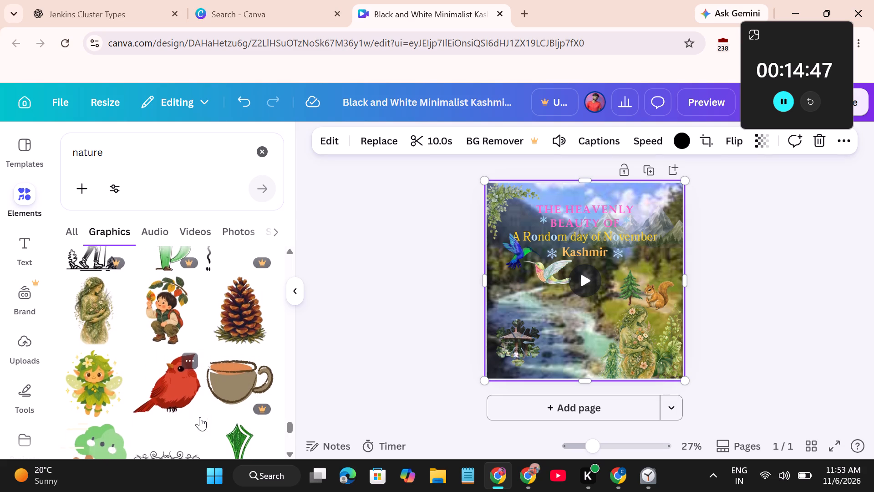
scroll(200, 417, "down", 2)
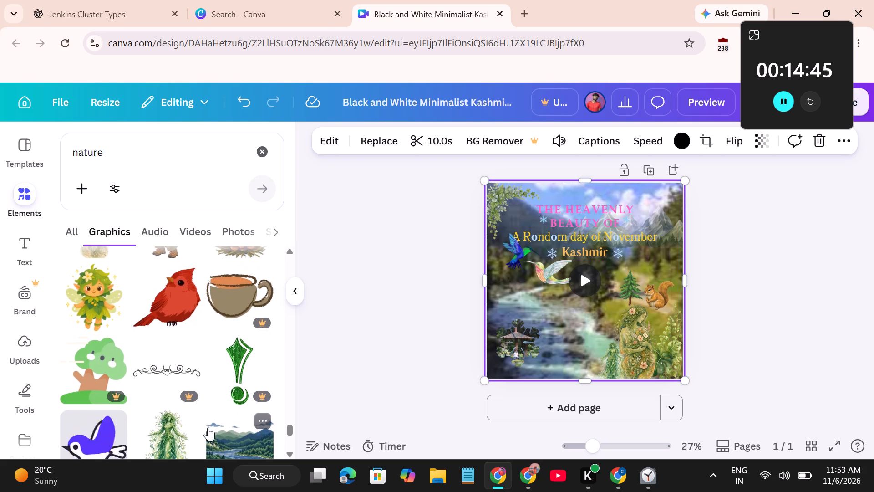
scroll(208, 427, "down", 1)
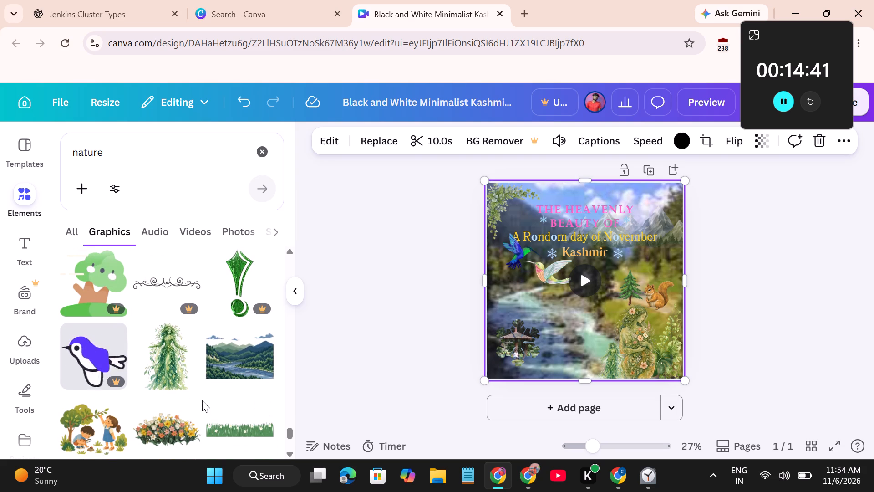
scroll(202, 400, "down", 2)
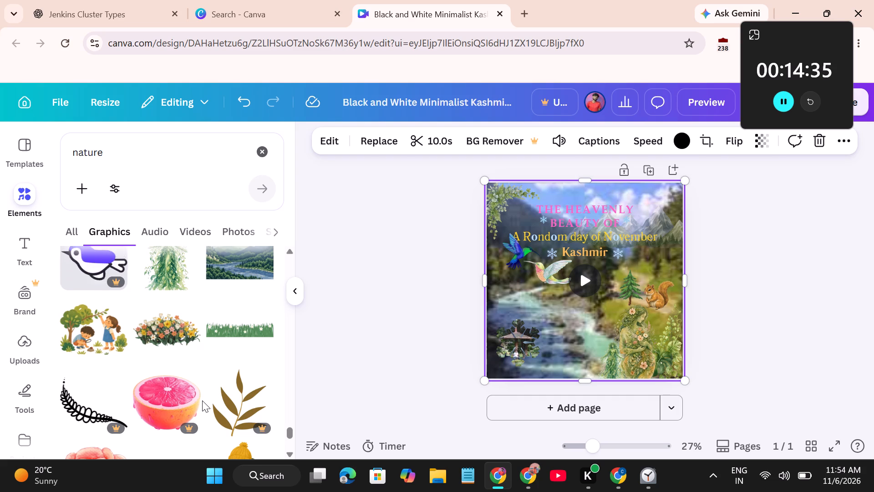
scroll(202, 400, "down", 1)
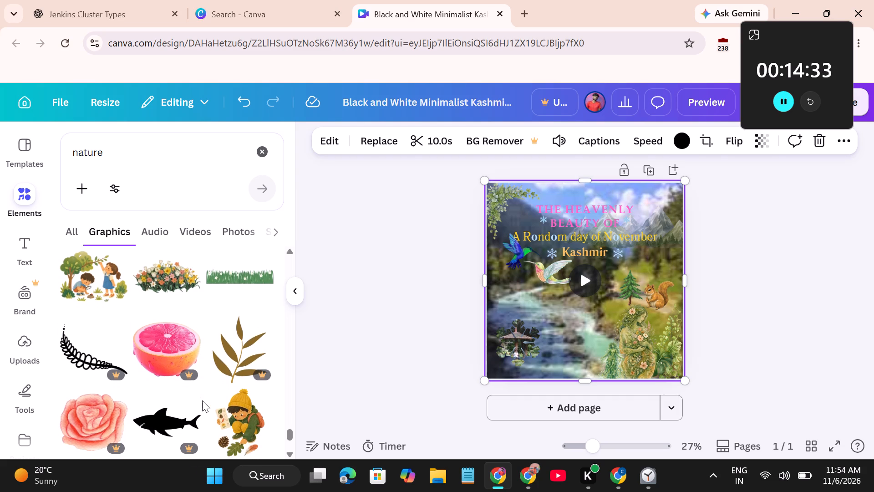
scroll(202, 400, "down", 1)
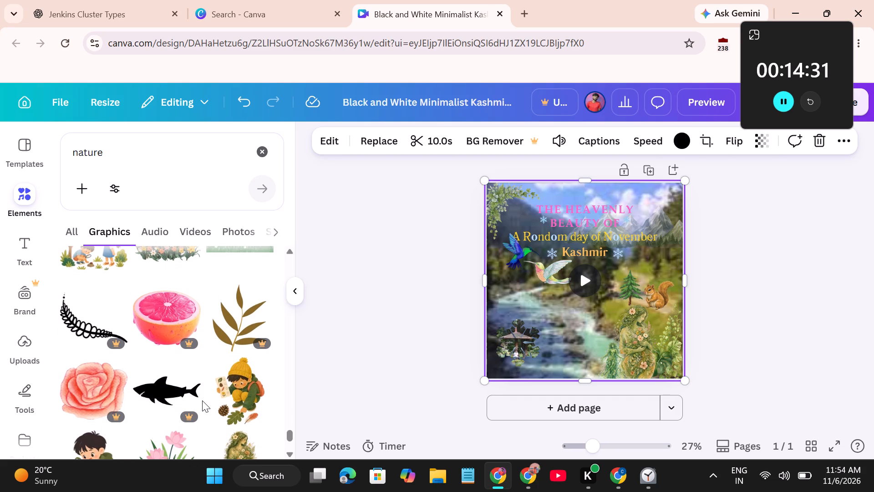
scroll(202, 400, "down", 1)
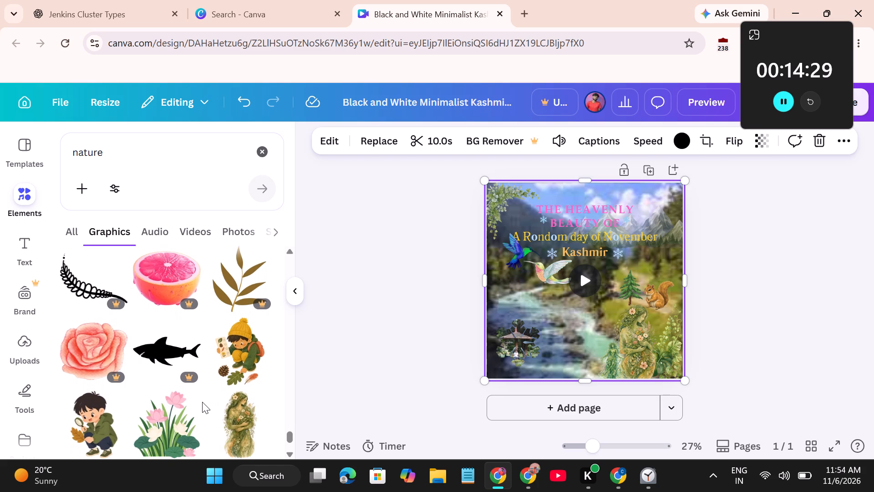
scroll(208, 429, "down", 2)
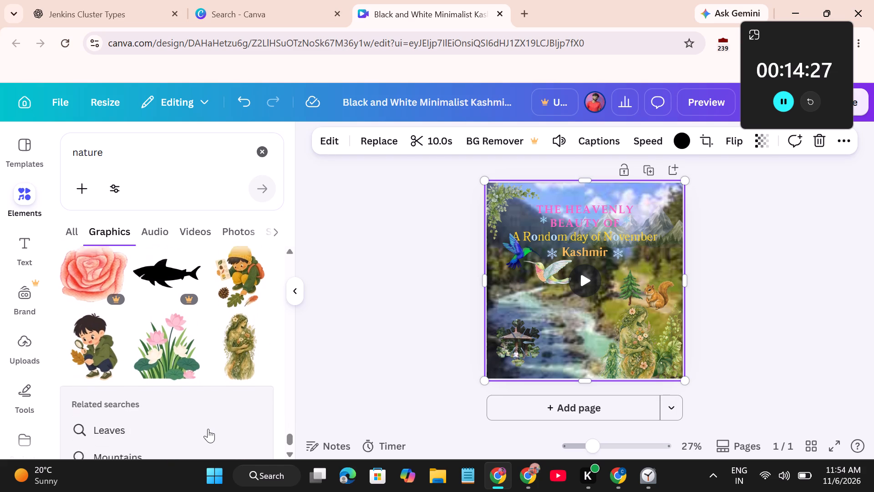
scroll(208, 429, "down", 3)
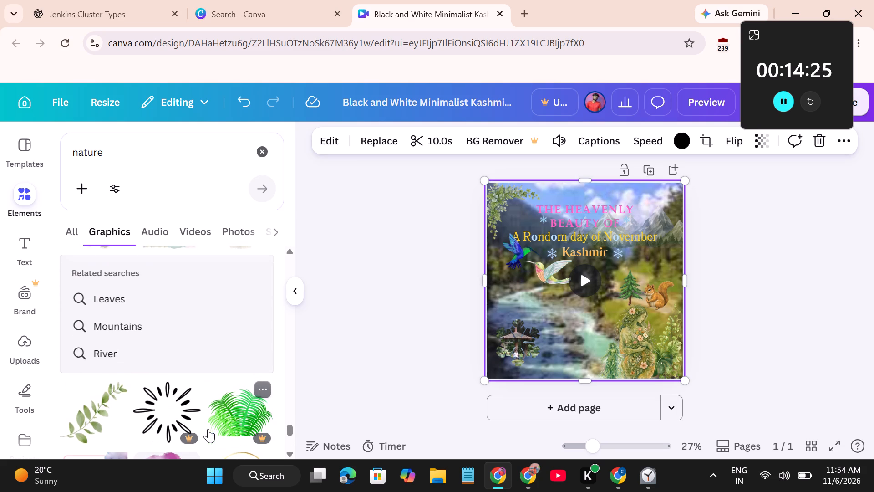
scroll(205, 440, "down", 1)
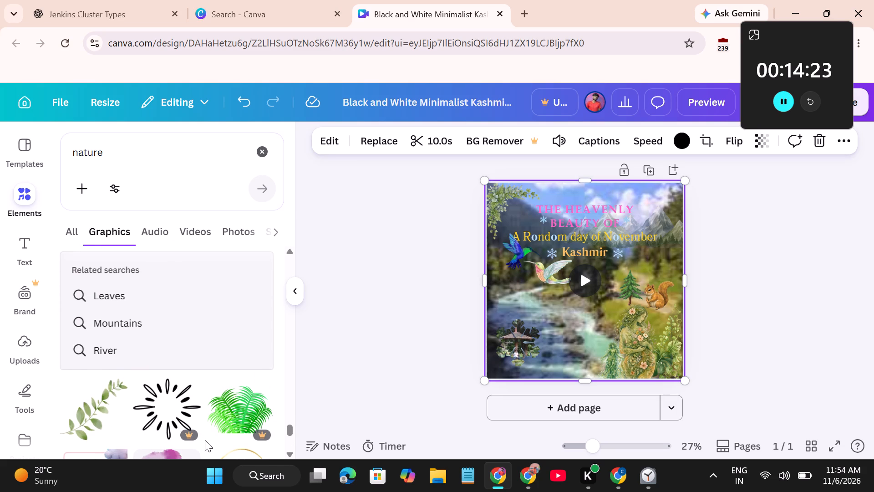
scroll(205, 440, "down", 3)
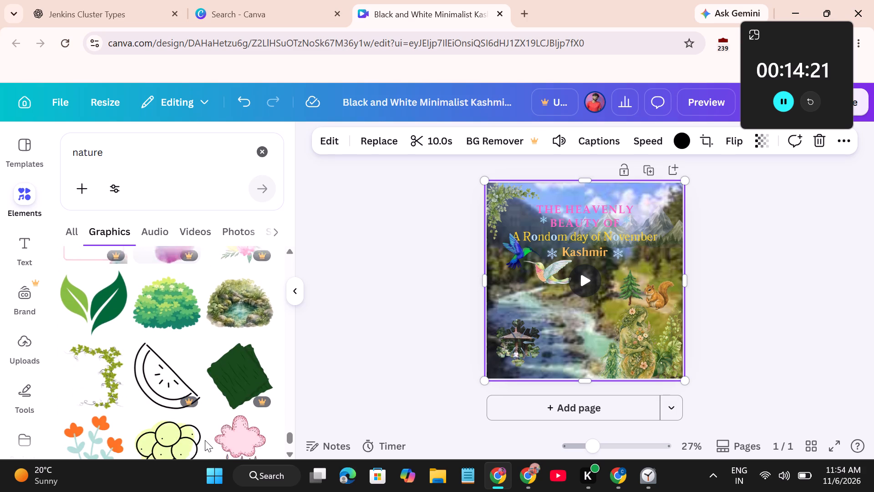
scroll(205, 440, "down", 1)
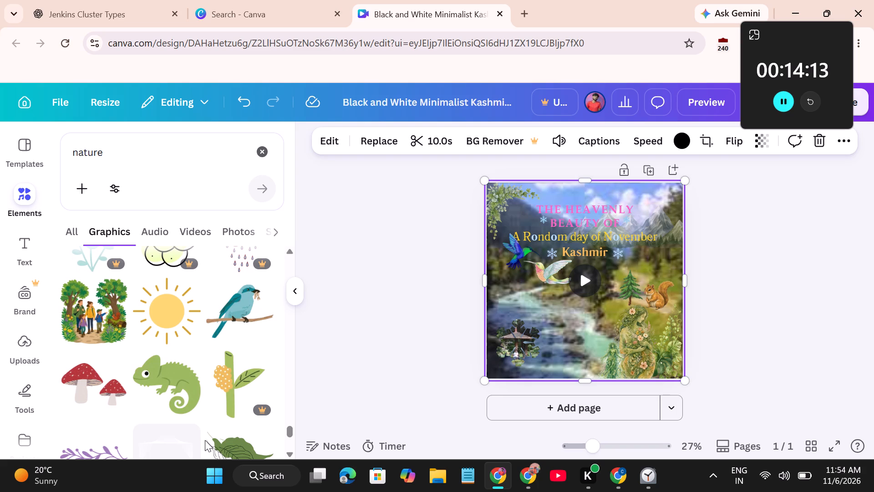
Add the graphic of a hiking family between trees, shrink it to about a quarter of the page width and place it at the bottom beside the snowflake frame.
left_click_drag(81, 312, 444, 359)
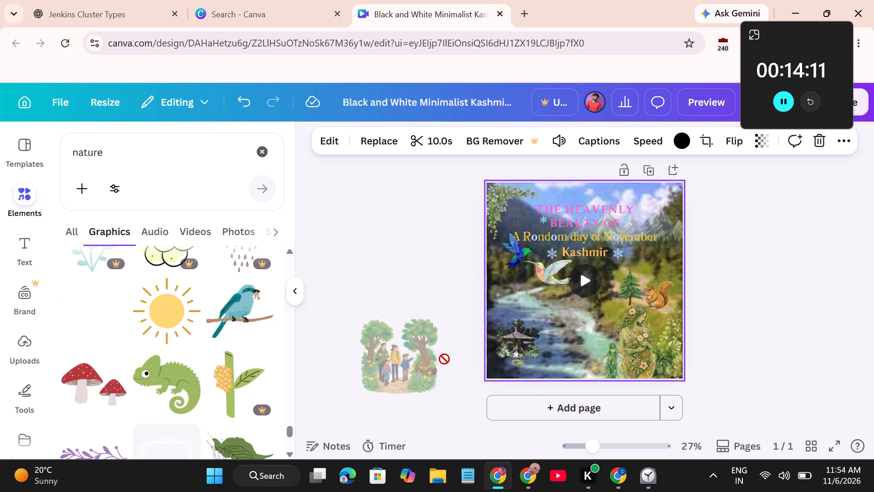
left_click_drag(444, 359, 553, 327)
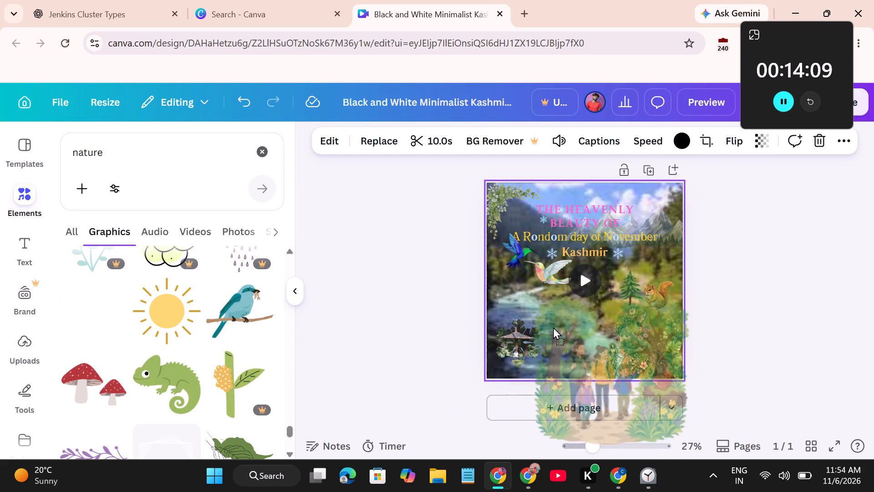
left_click_drag(553, 327, 553, 325)
left_click_drag(650, 353, 609, 297)
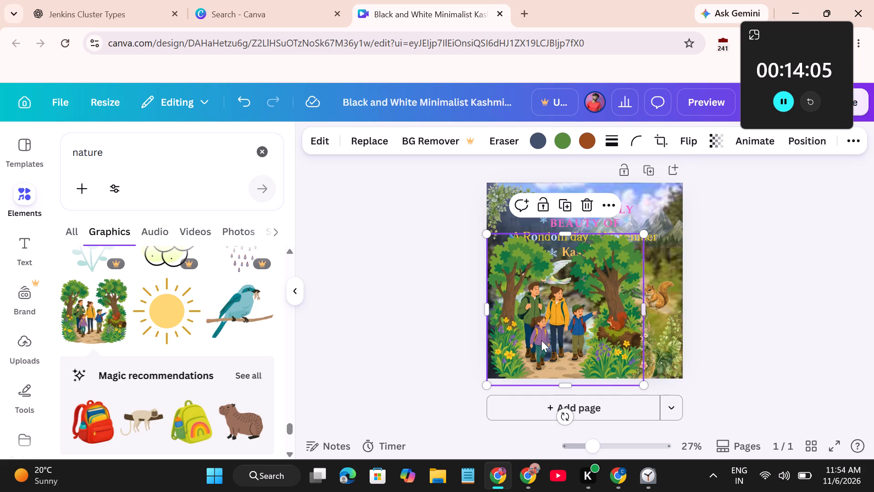
left_click_drag(487, 231, 550, 288)
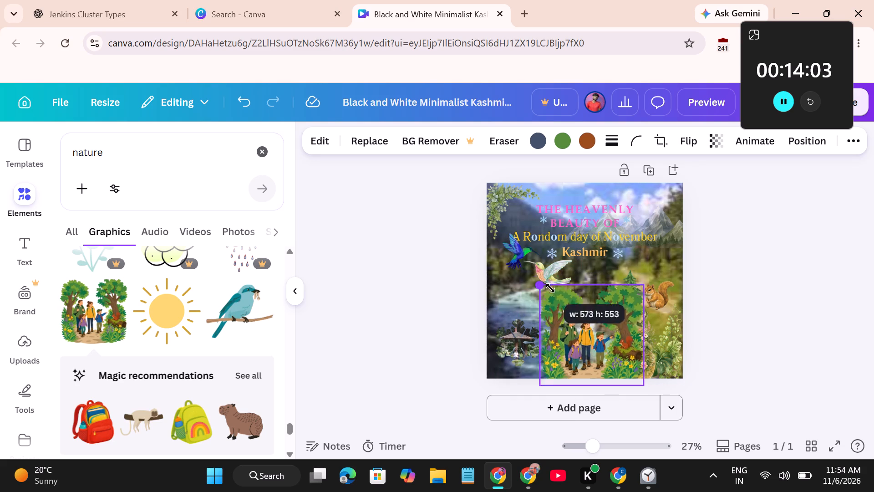
left_click_drag(550, 288, 573, 310)
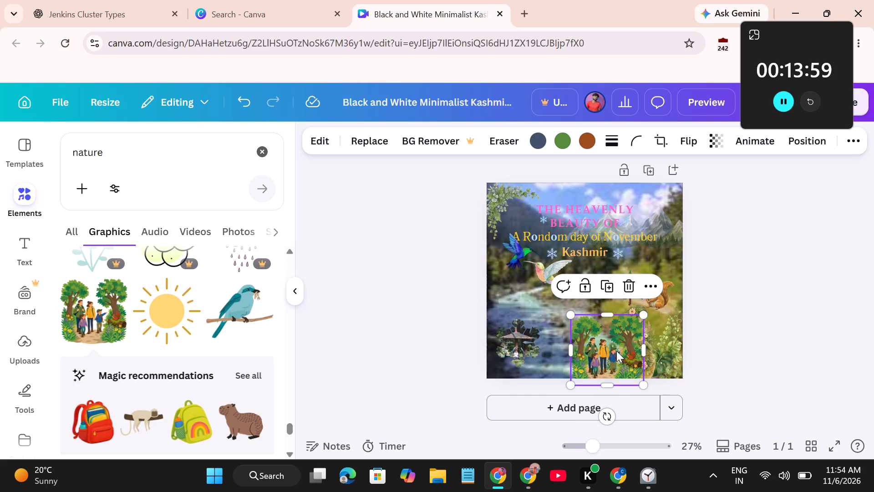
left_click_drag(616, 351, 573, 344)
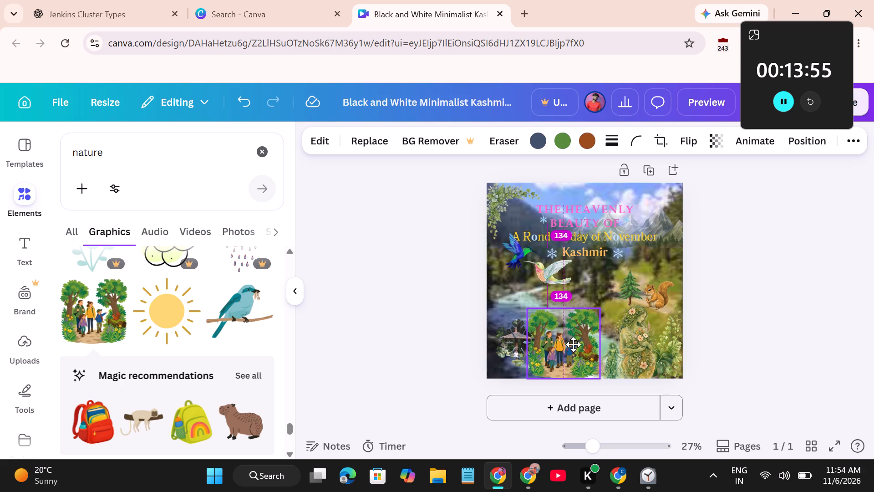
left_click_drag(573, 344, 576, 345)
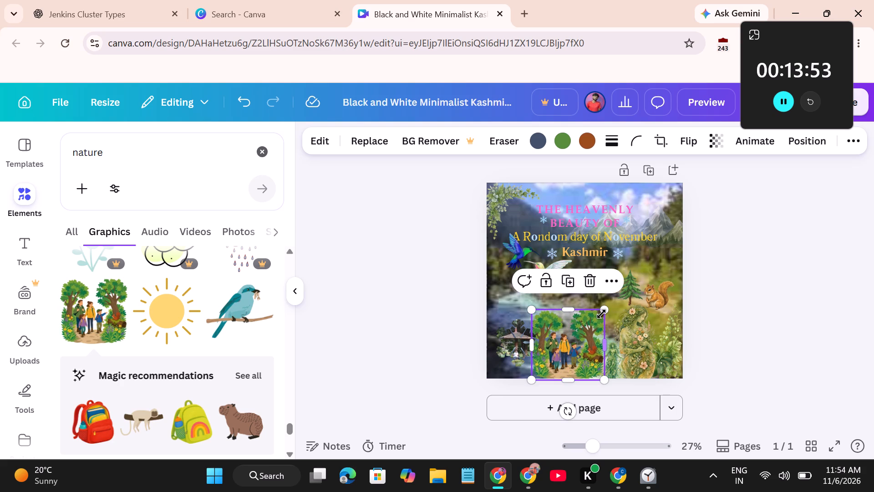
left_click_drag(604, 312, 586, 323)
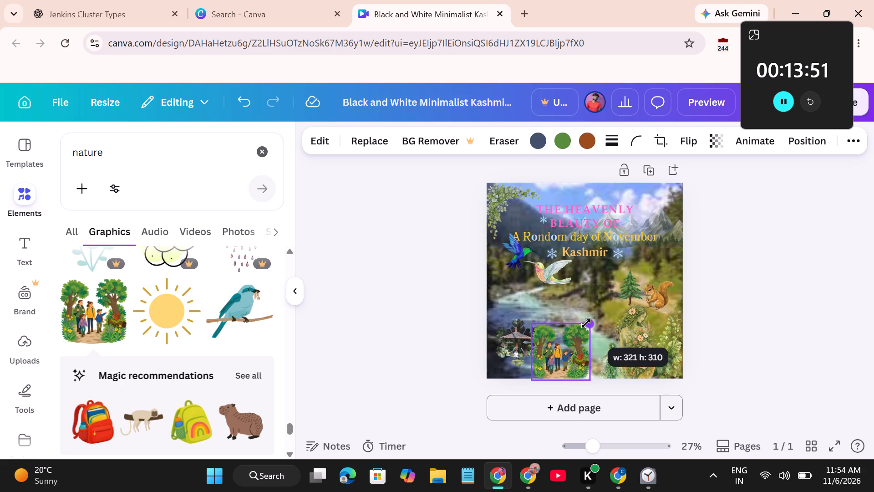
left_click_drag(586, 323, 584, 325)
left_click_drag(559, 348, 564, 348)
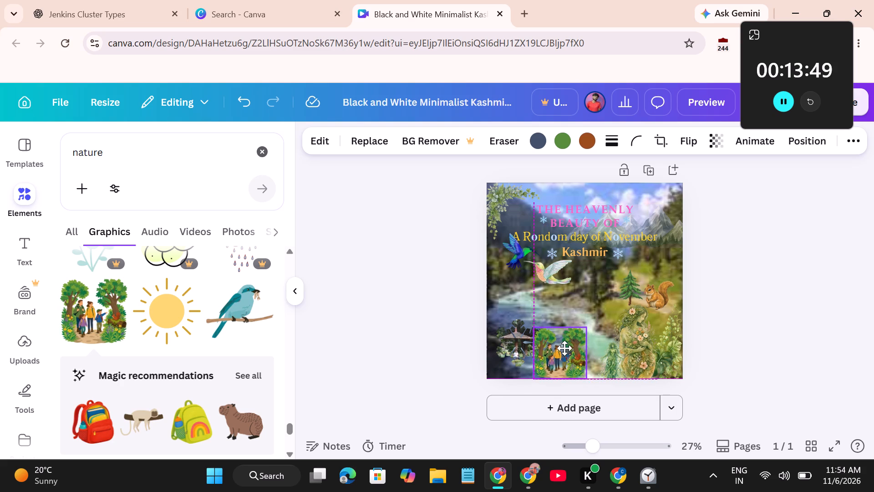
left_click_drag(564, 348, 567, 348)
left_click(630, 262)
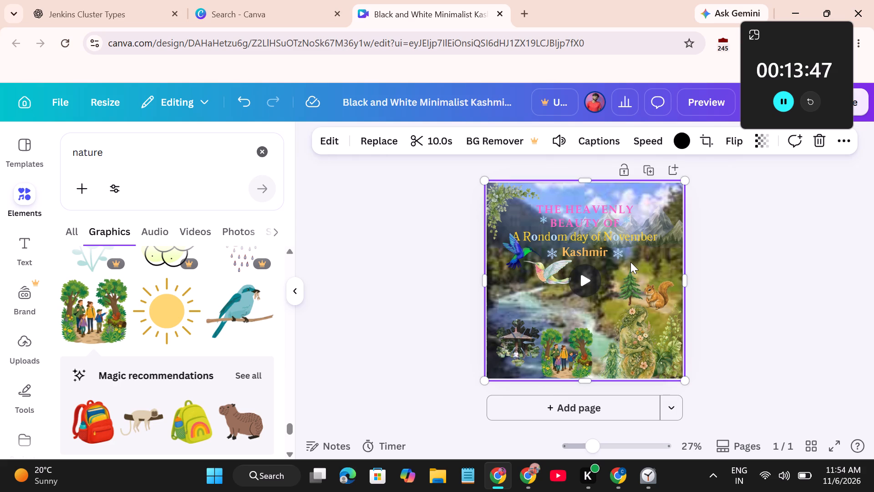
Play the background video to check how the added graphics look over it.
left_click(584, 283)
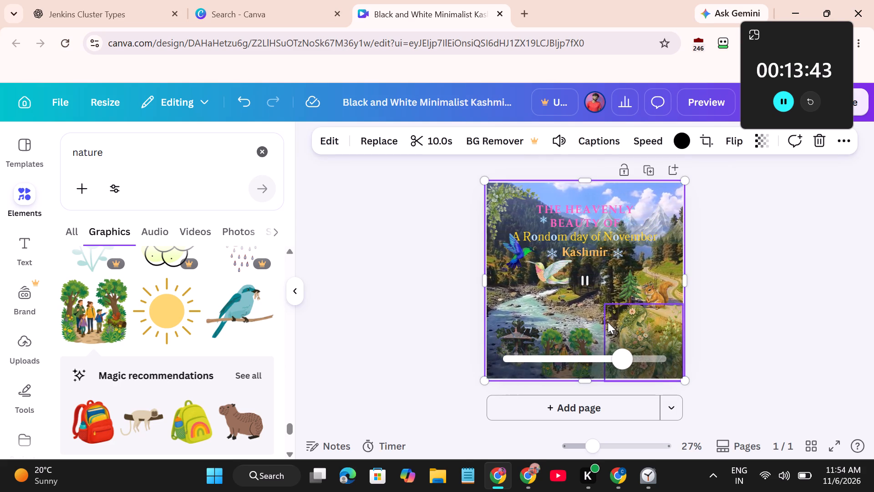
left_click(588, 284)
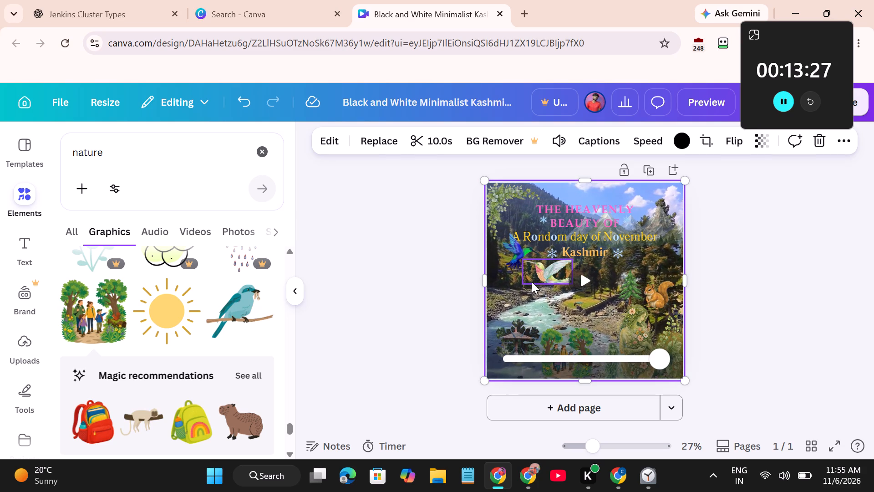
Add the pair of red spotted mushrooms graphic, shrink it to about 252 × 158 and place it in the page's bottom-left corner.
scroll(174, 316, "down", 2)
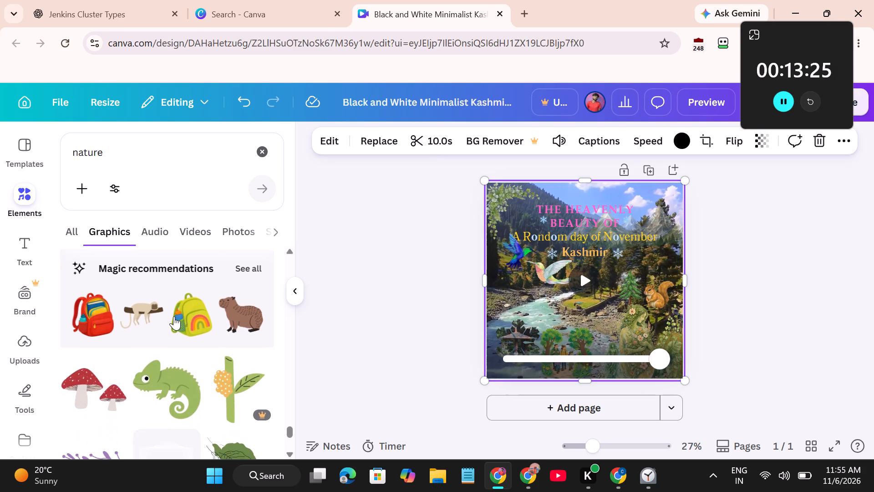
scroll(174, 316, "down", 1)
scroll(214, 362, "down", 1)
left_click_drag(85, 320, 532, 290)
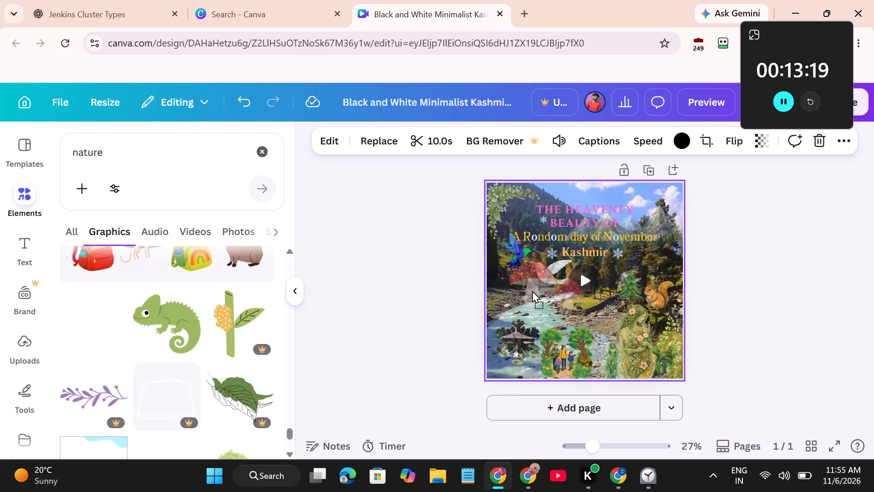
left_click_drag(532, 290, 527, 302)
left_click_drag(554, 302, 536, 358)
left_click_drag(560, 329, 527, 350)
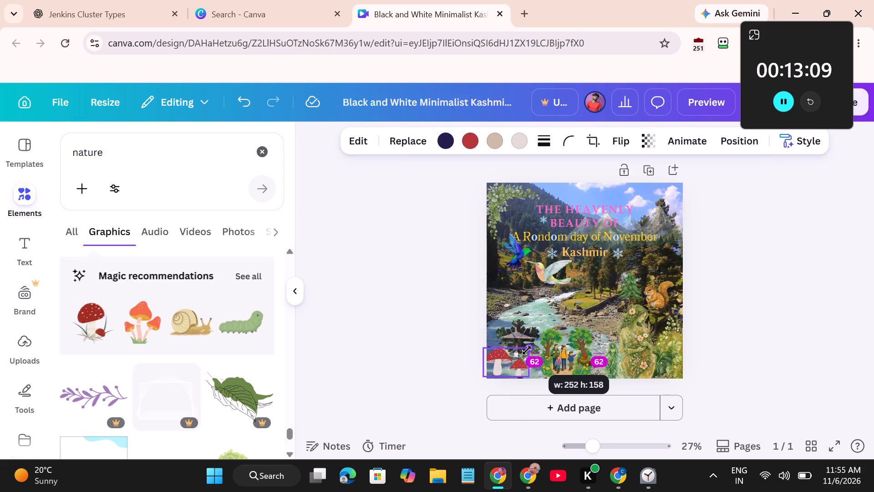
left_click_drag(527, 350, 526, 350)
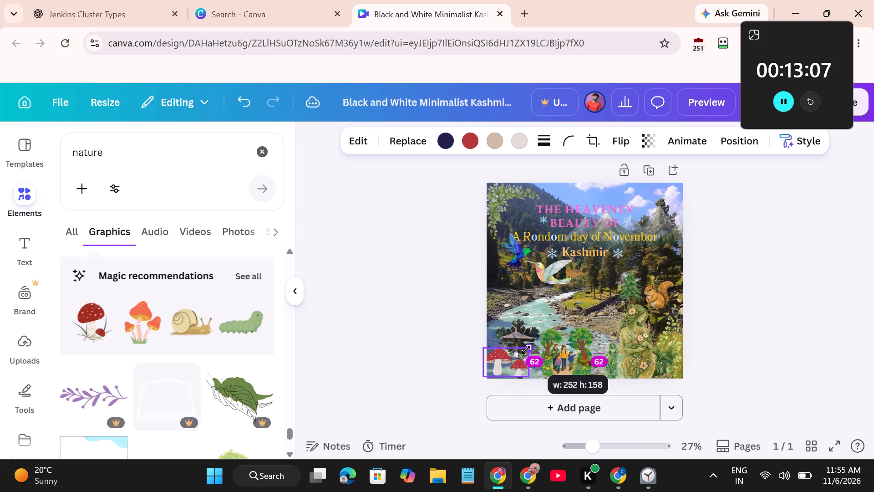
left_click_drag(526, 350, 526, 350)
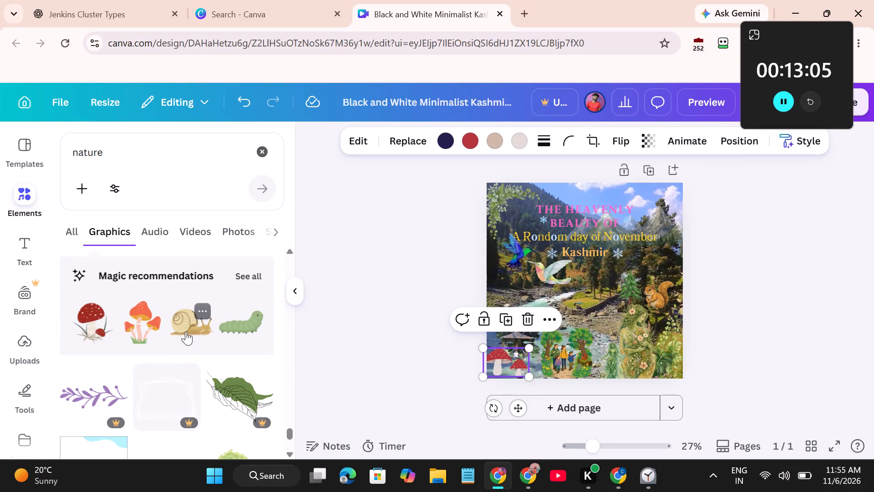
Add the orange mushroom cluster graphic, shrink it to about a fifth of the page width and place it in the bottom-left corner over the red mushrooms.
left_click_drag(140, 331, 238, 333)
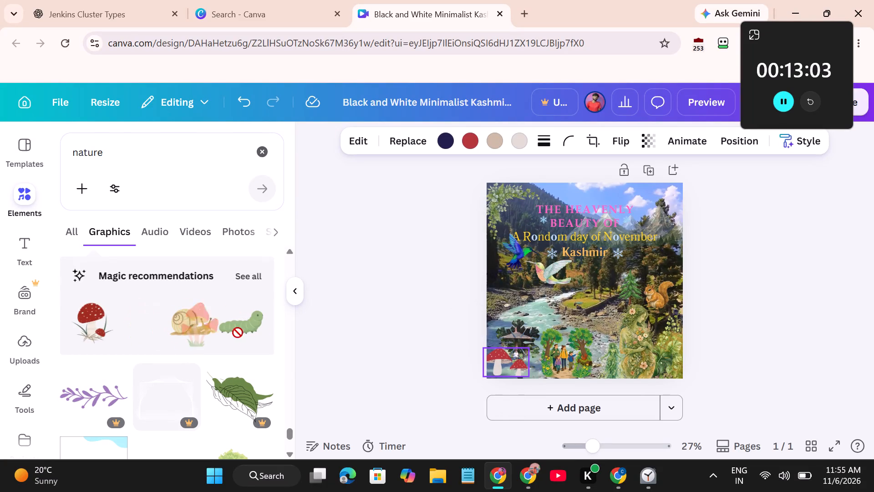
left_click_drag(238, 333, 514, 330)
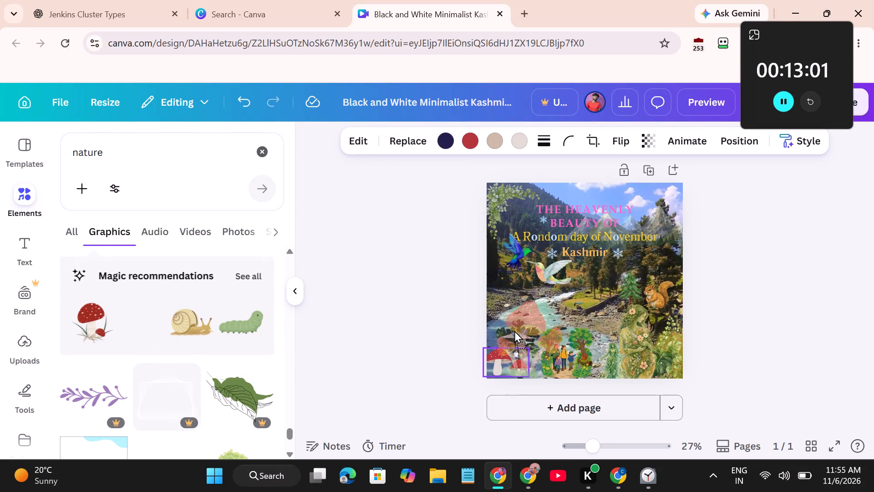
left_click_drag(514, 330, 510, 332)
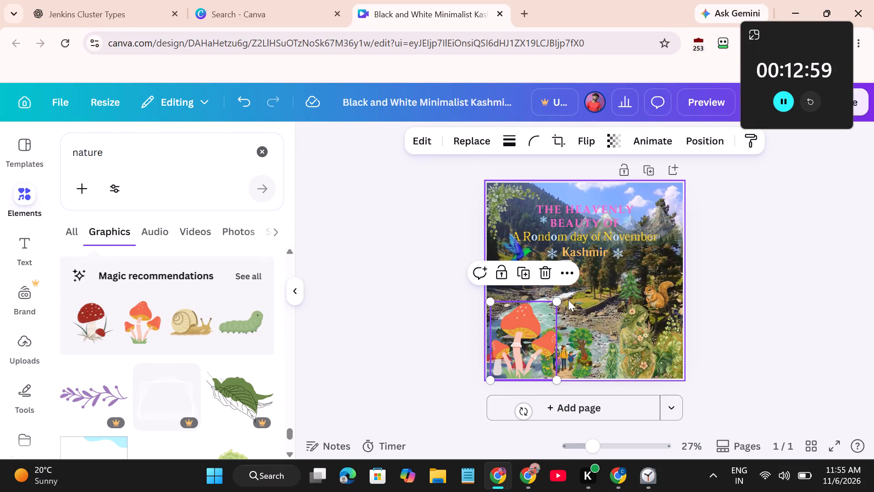
left_click_drag(558, 300, 541, 323)
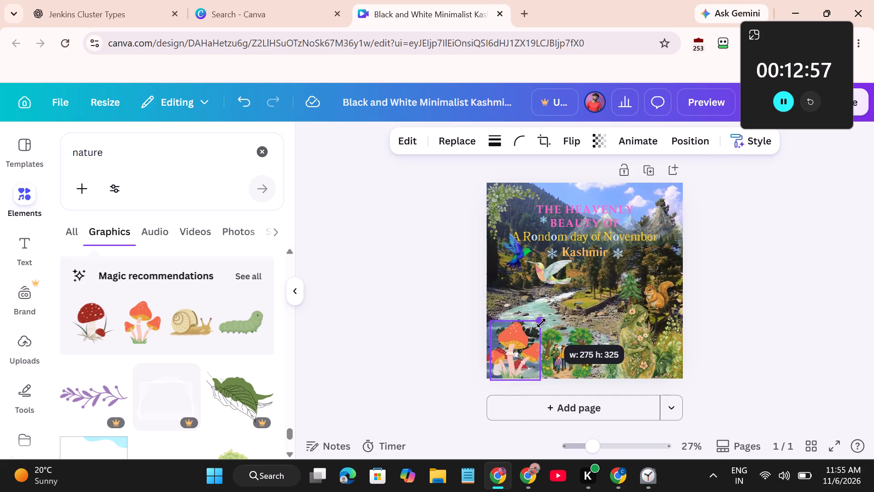
left_click_drag(541, 323, 533, 362)
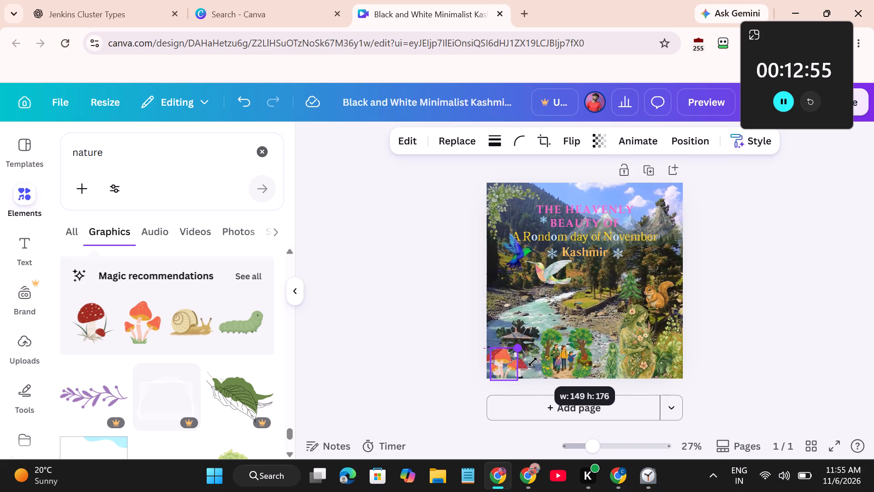
left_click_drag(533, 362, 566, 345)
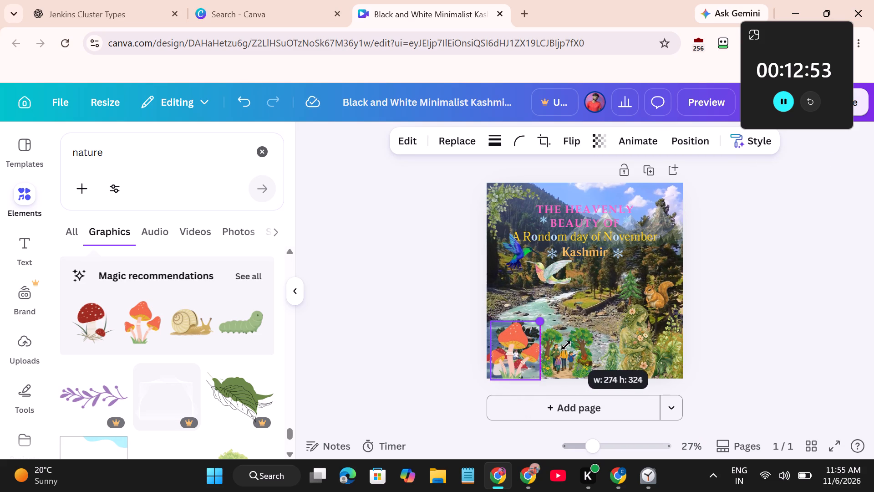
left_click_drag(566, 345, 555, 355)
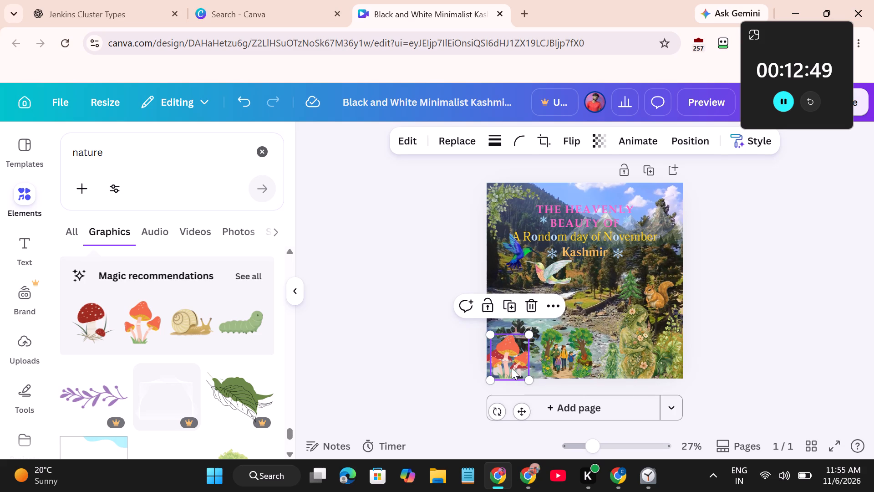
left_click(512, 368)
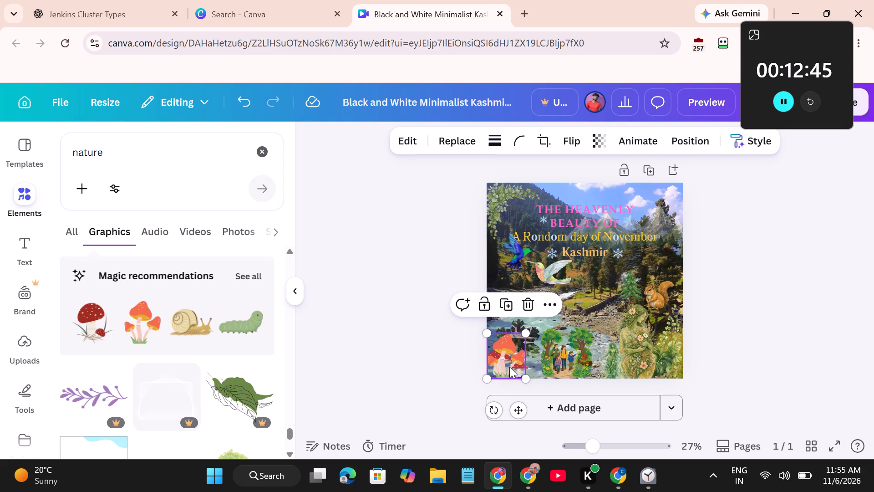
left_click(586, 288)
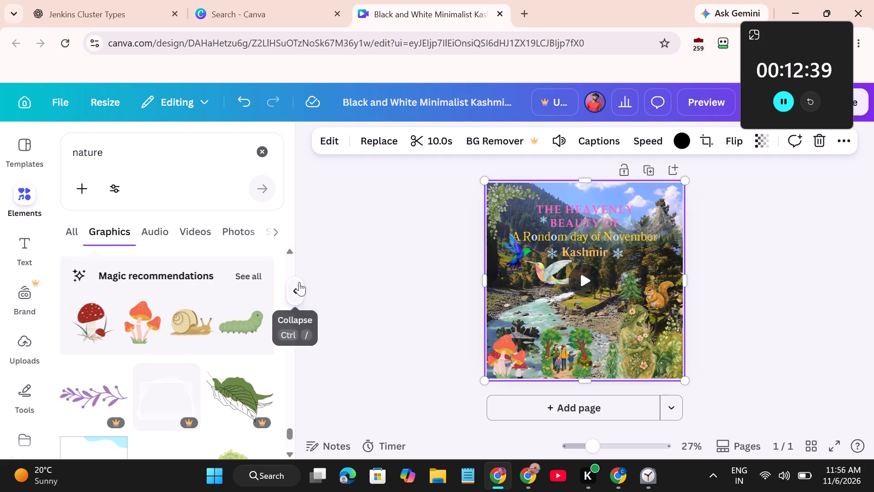
Look through more of the nature graphics for another plant, animal or scenery graphic that suits the Kashmir design.
scroll(176, 330, "down", 2)
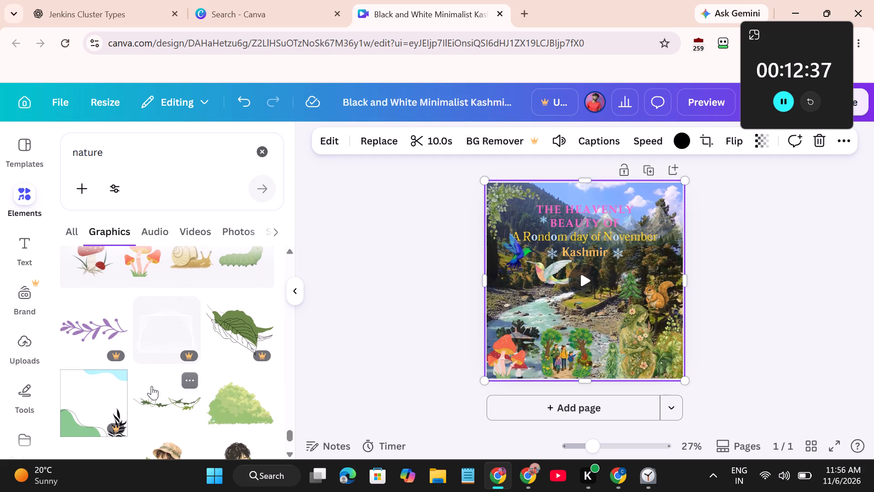
scroll(180, 395, "down", 2)
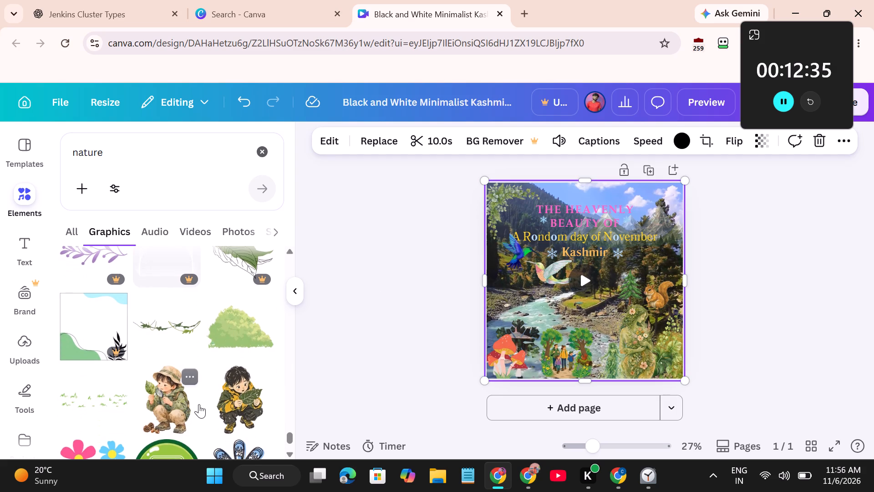
scroll(199, 404, "down", 3)
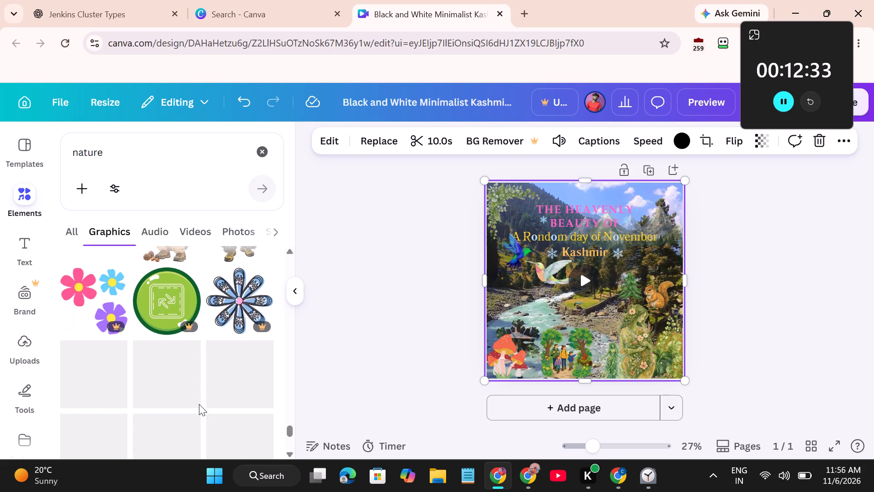
scroll(200, 413, "down", 2)
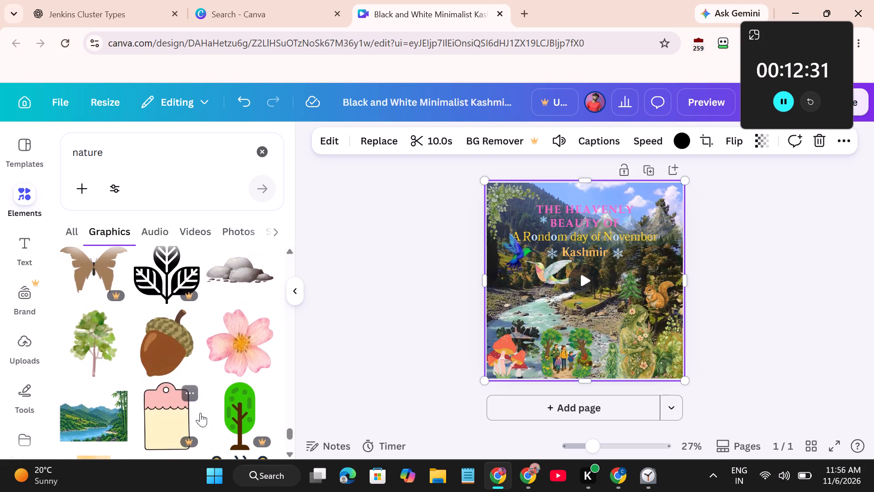
scroll(200, 413, "down", 2)
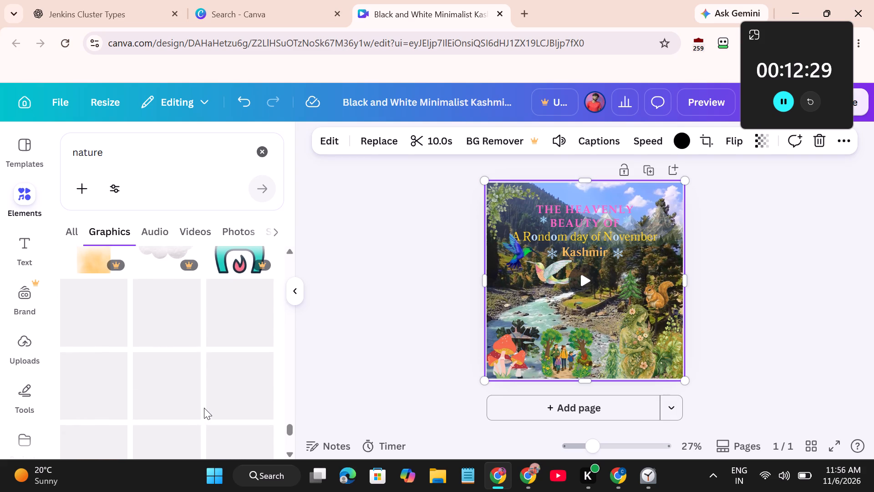
scroll(201, 409, "down", 3)
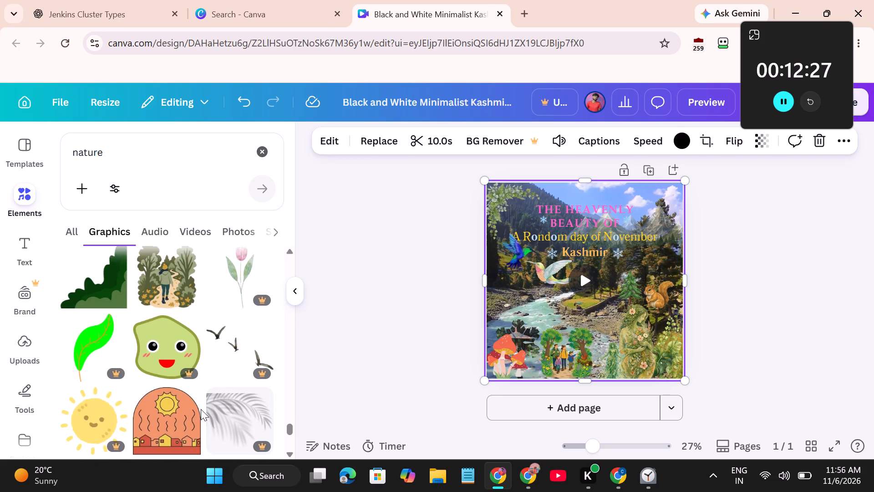
scroll(201, 409, "down", 2)
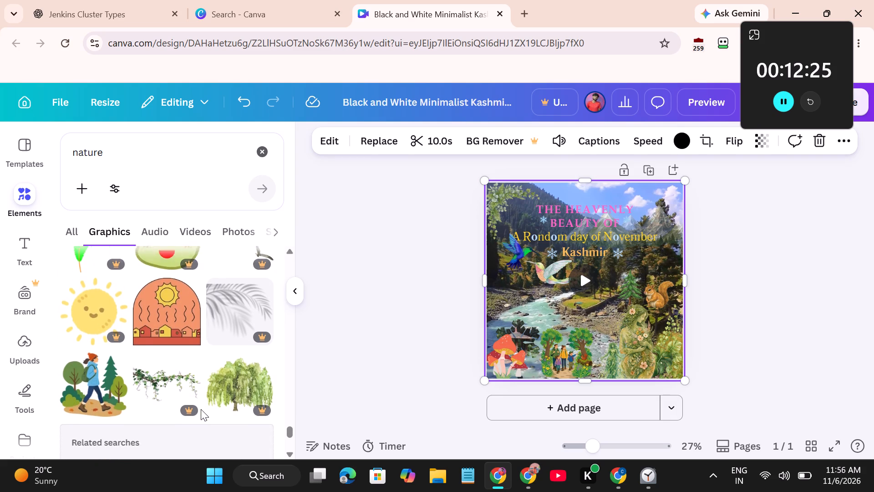
scroll(201, 409, "down", 3)
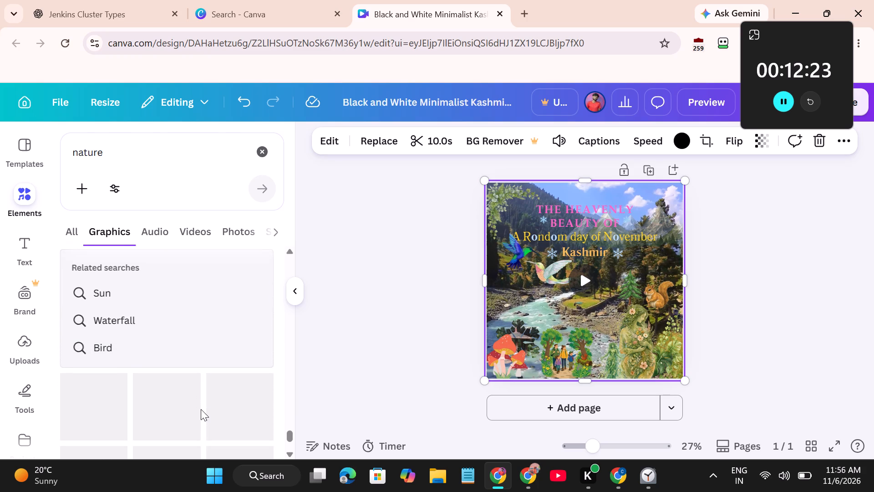
scroll(201, 409, "up", 1)
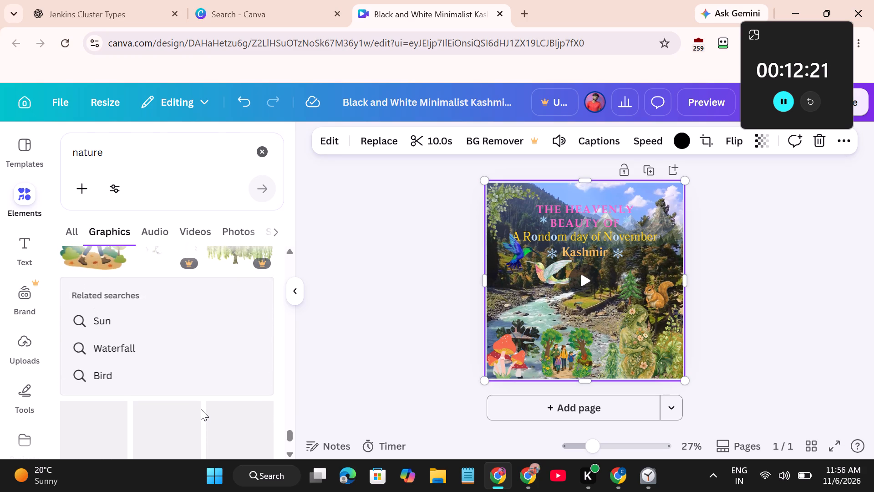
scroll(201, 409, "up", 1)
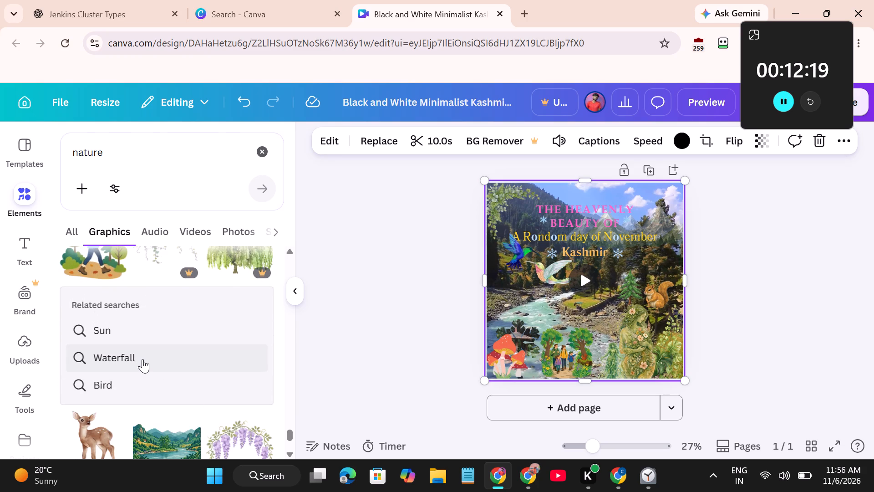
scroll(142, 359, "down", 2)
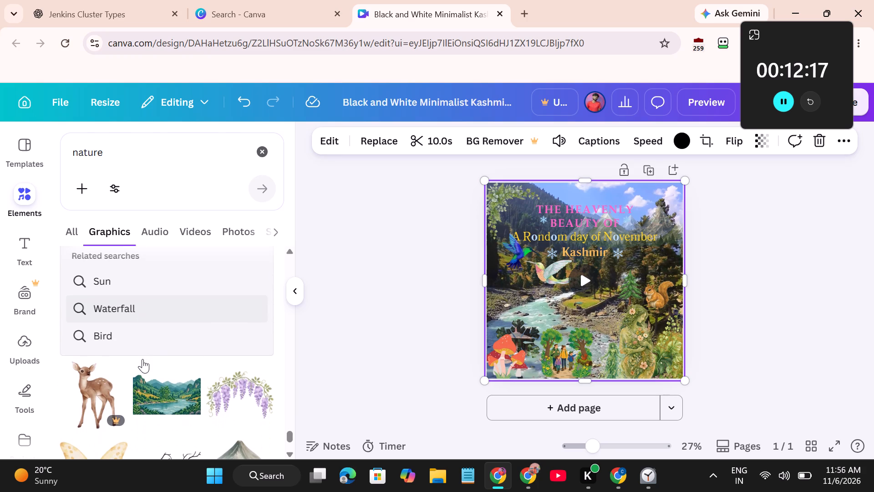
scroll(142, 359, "down", 2)
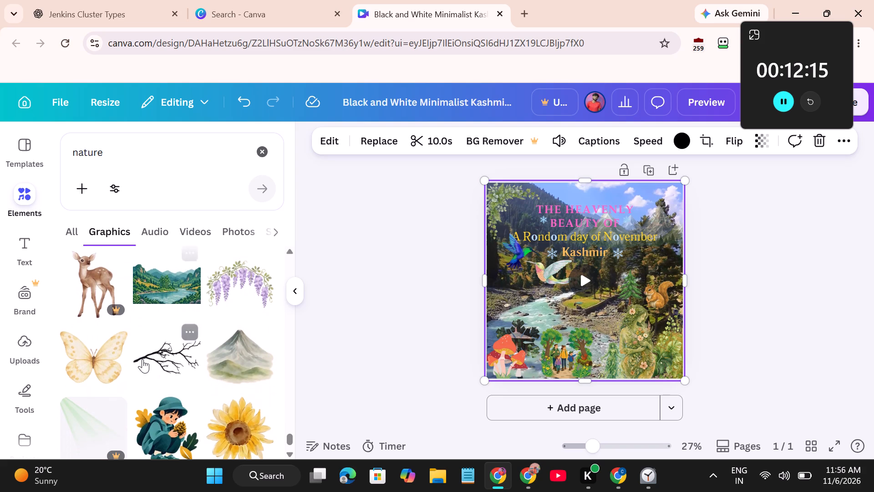
scroll(131, 384, "down", 2)
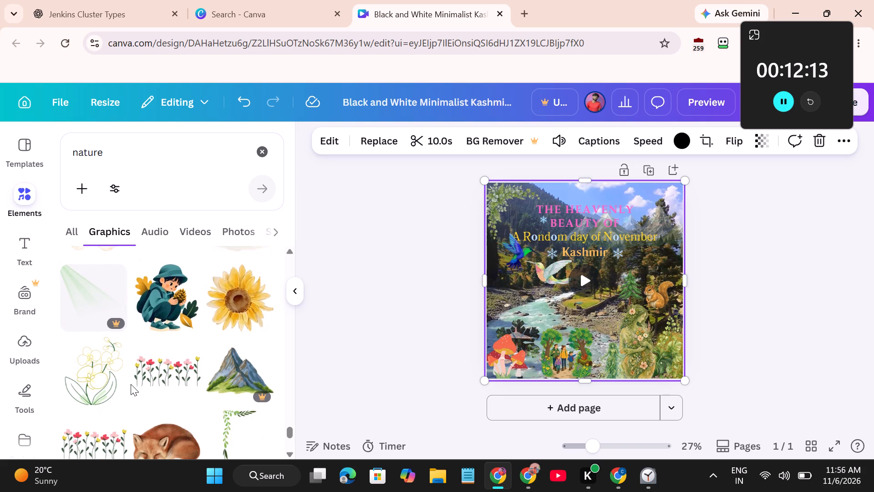
scroll(131, 384, "down", 1)
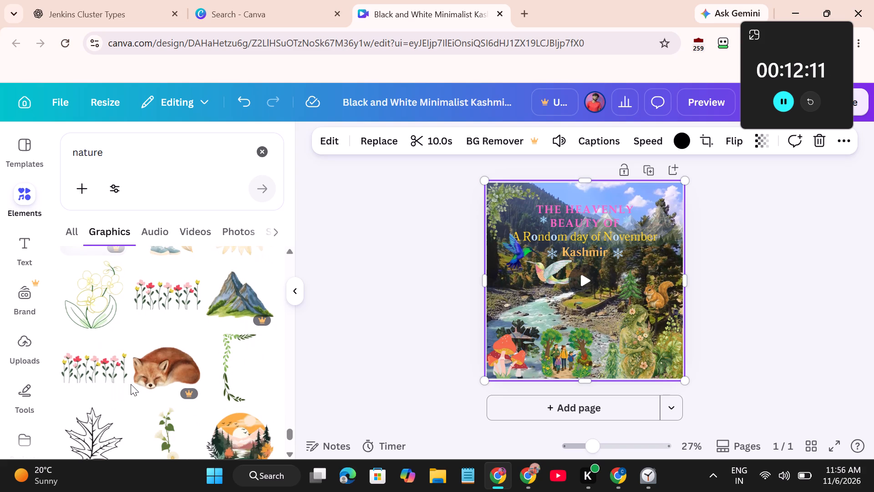
scroll(131, 384, "down", 2)
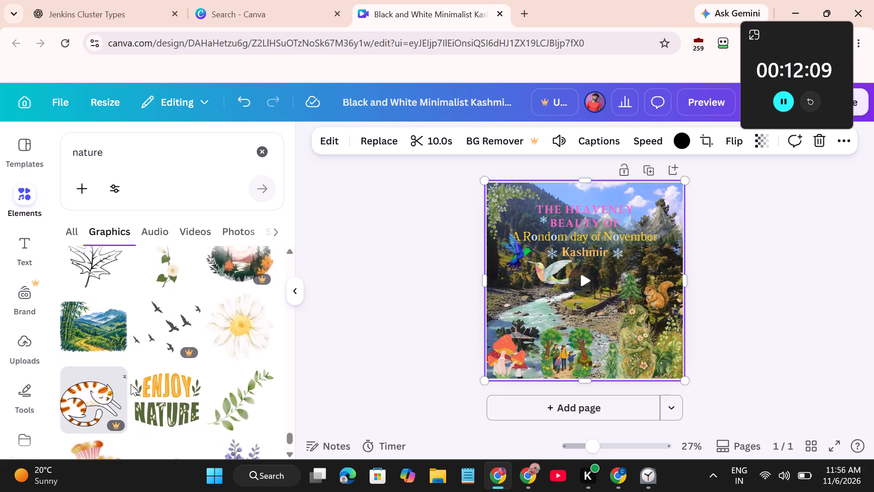
scroll(131, 384, "down", 3)
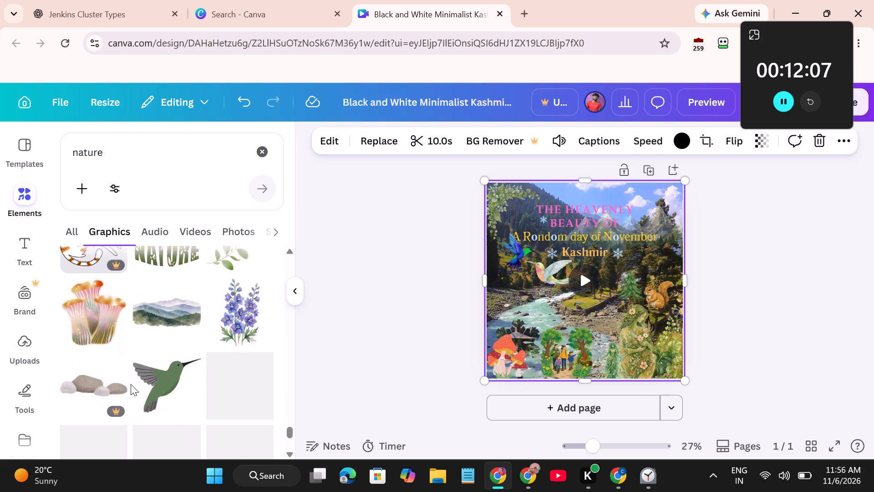
scroll(131, 384, "down", 2)
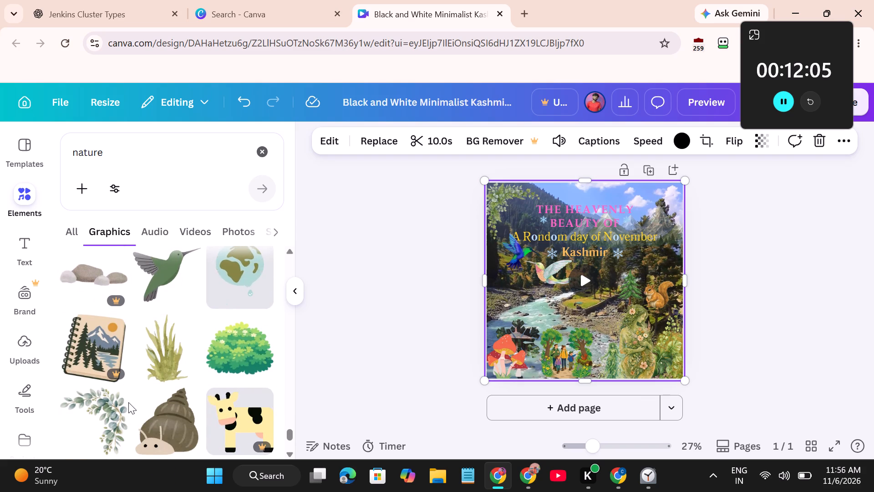
scroll(128, 402, "down", 2)
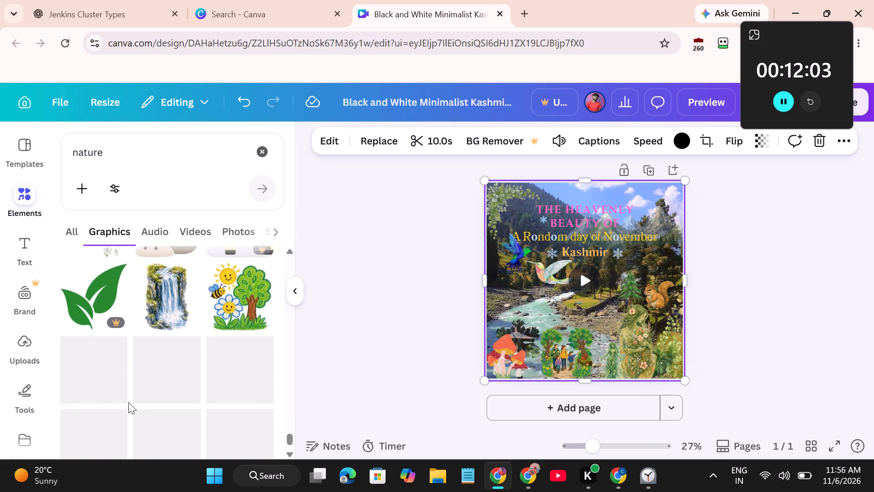
scroll(128, 402, "down", 3)
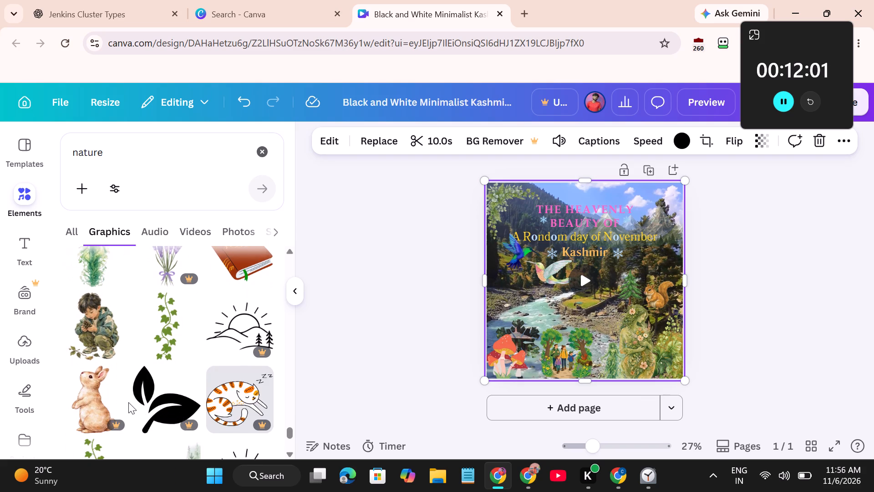
scroll(128, 402, "up", 2)
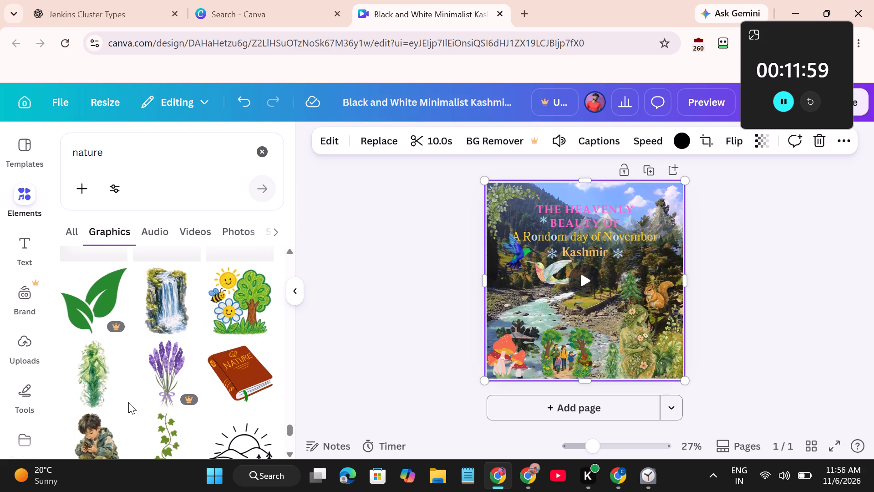
scroll(128, 402, "up", 2)
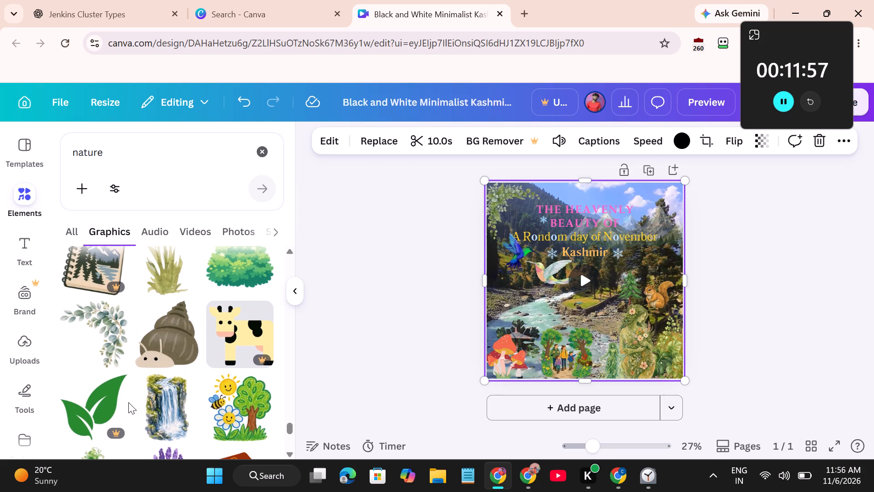
Add the white flower stem graphic, shrink it to about a sixth of the page width and place it beside the green nature figure.
scroll(128, 402, "down", 1)
scroll(128, 402, "up", 3)
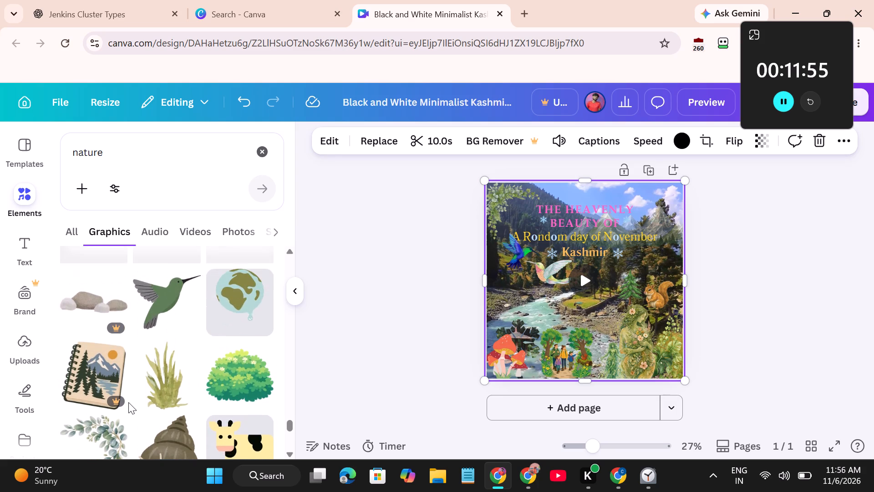
scroll(128, 402, "up", 2)
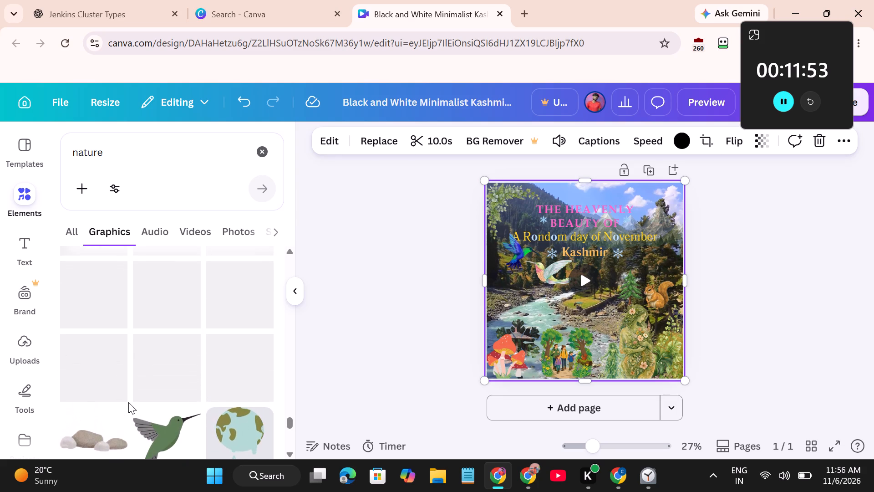
scroll(129, 387, "up", 1)
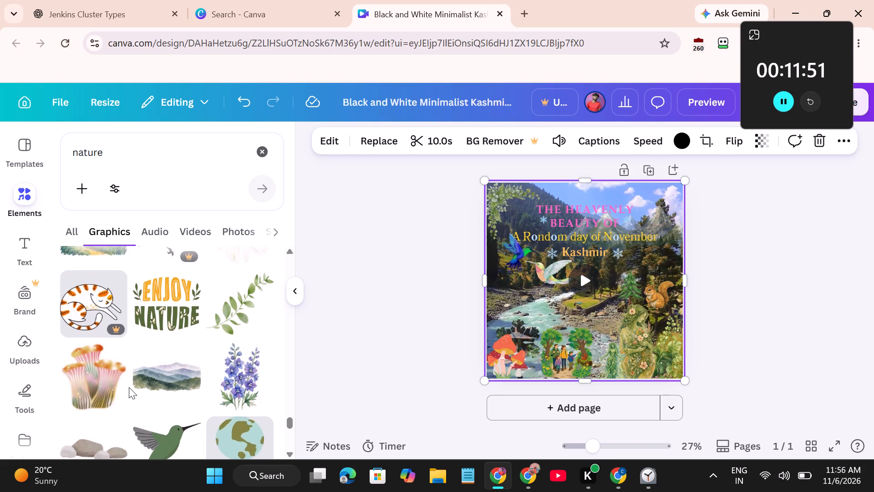
scroll(129, 387, "up", 3)
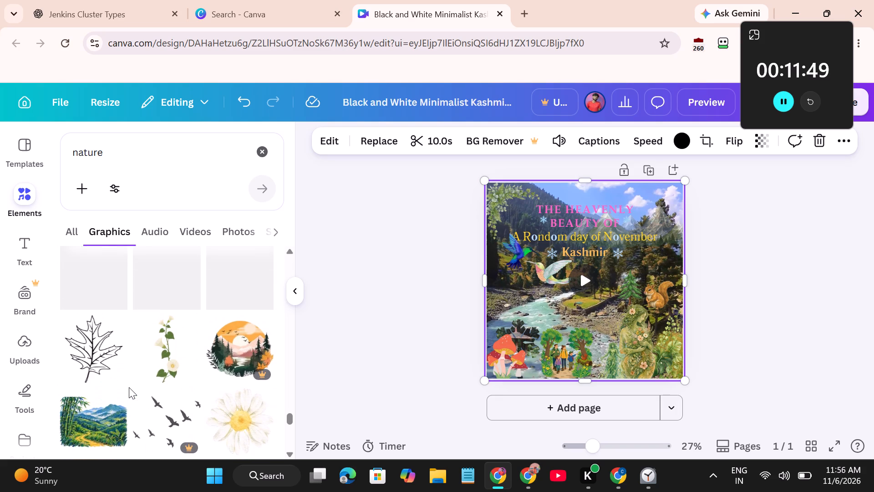
left_click_drag(158, 354, 545, 287)
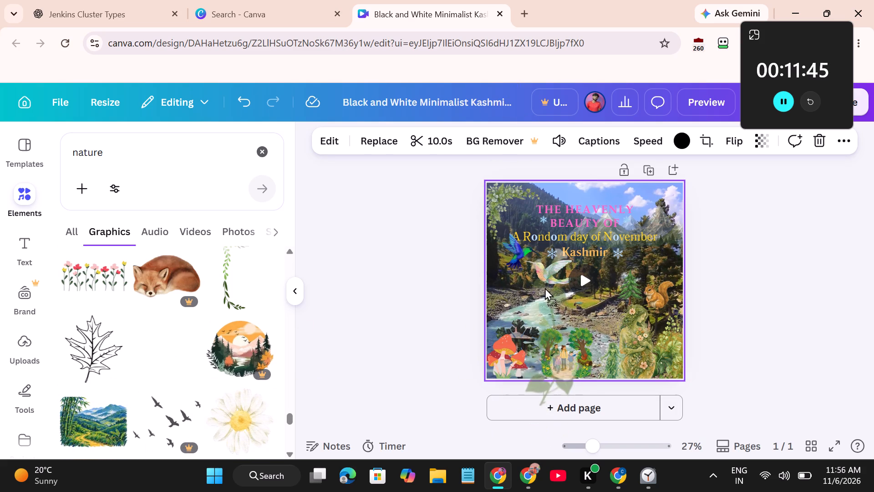
left_click_drag(545, 287, 523, 292)
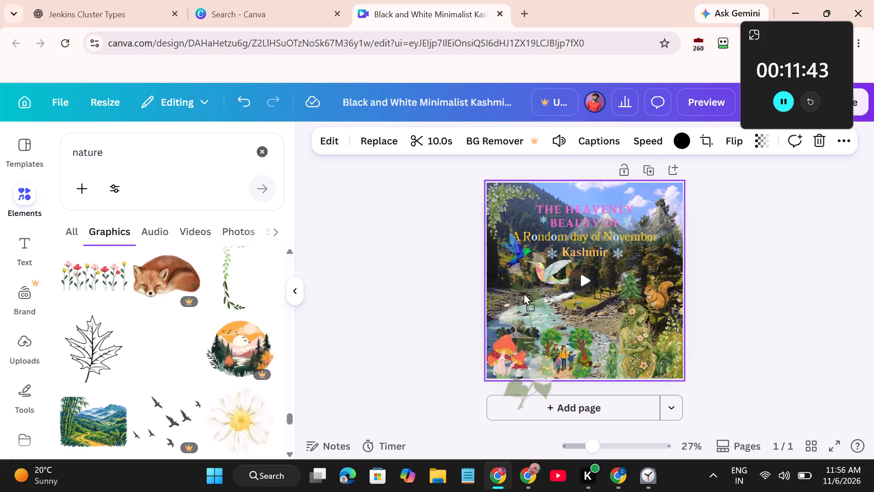
left_click_drag(523, 292, 523, 293)
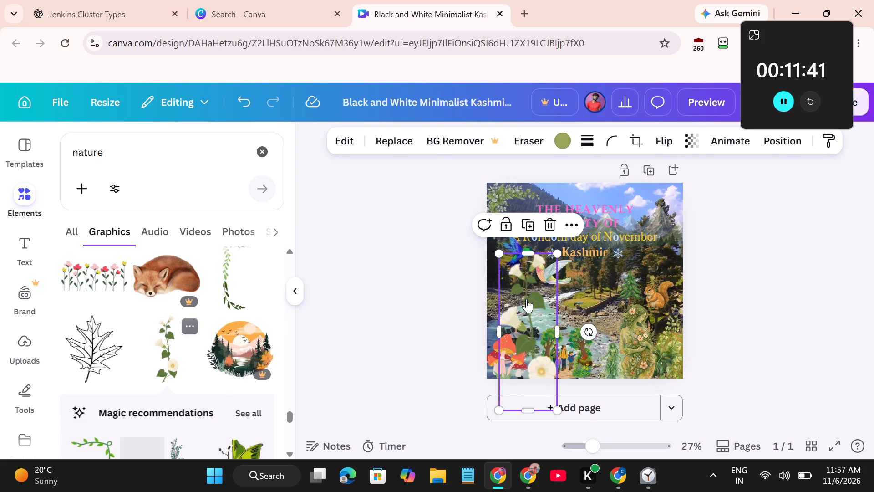
left_click_drag(559, 411, 527, 362)
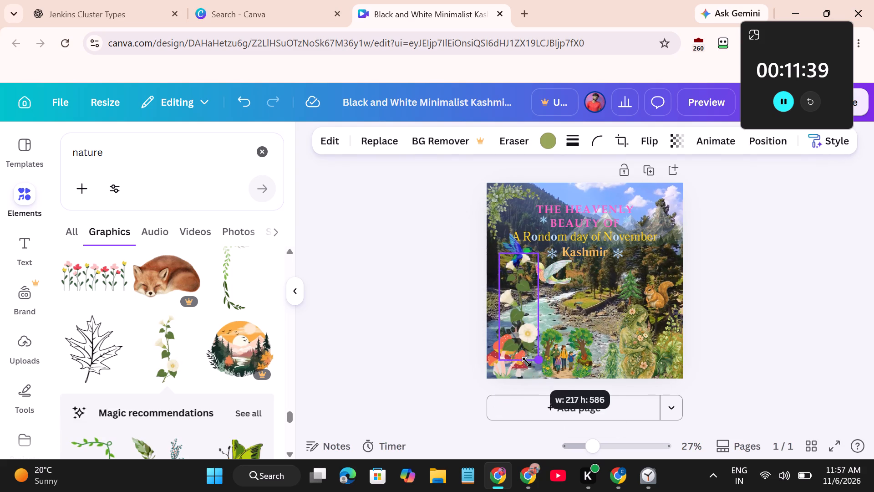
left_click_drag(527, 362, 520, 346)
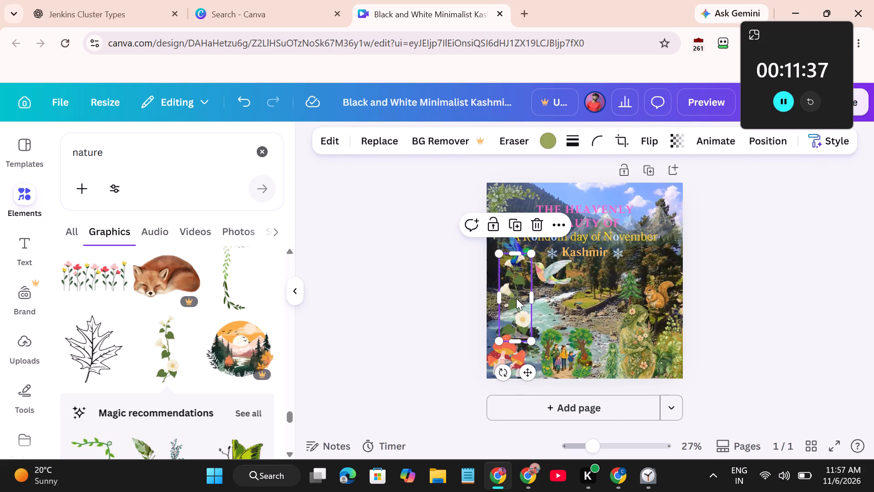
left_click_drag(516, 298, 603, 336)
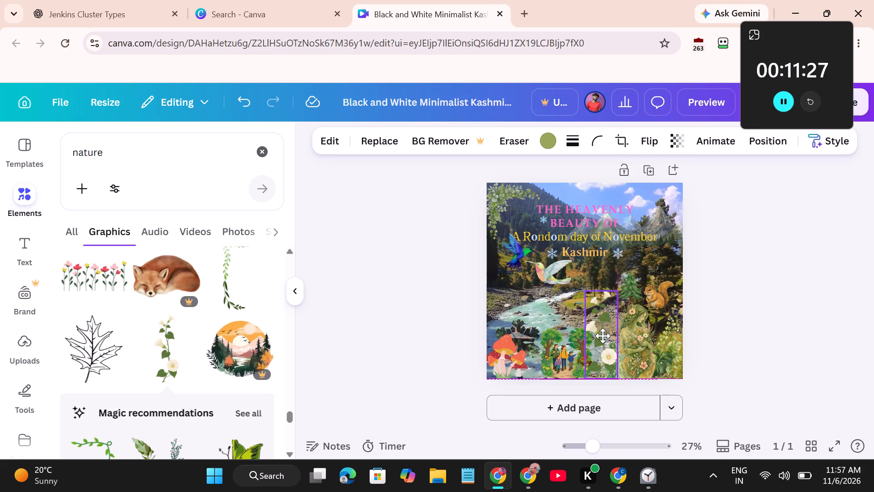
left_click_drag(603, 336, 604, 328)
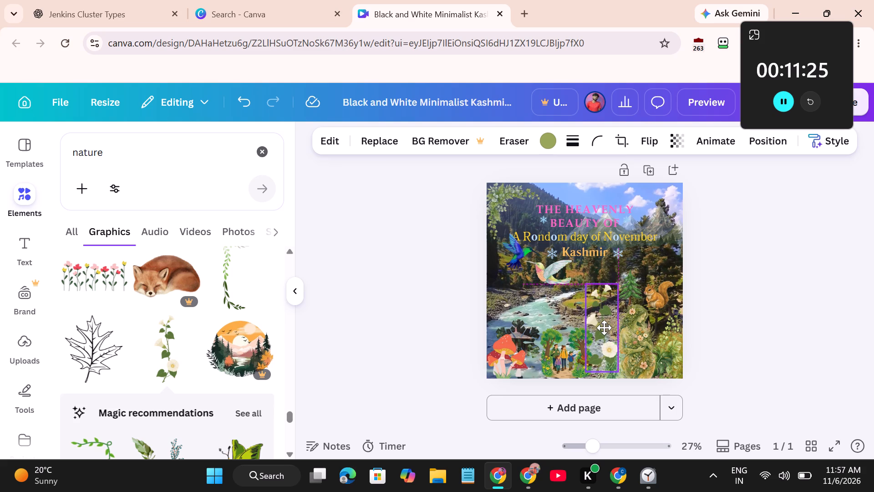
left_click_drag(604, 328, 603, 333)
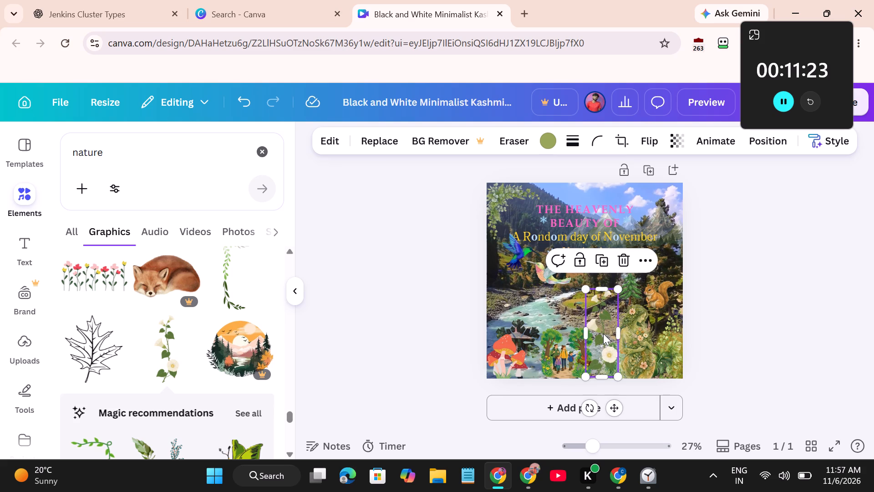
Shrink the white flower stem to about an eighth of the page width and set it on the page's bottom edge beside the nature figure.
left_click_drag(622, 288, 618, 290)
left_click_drag(618, 290, 612, 315)
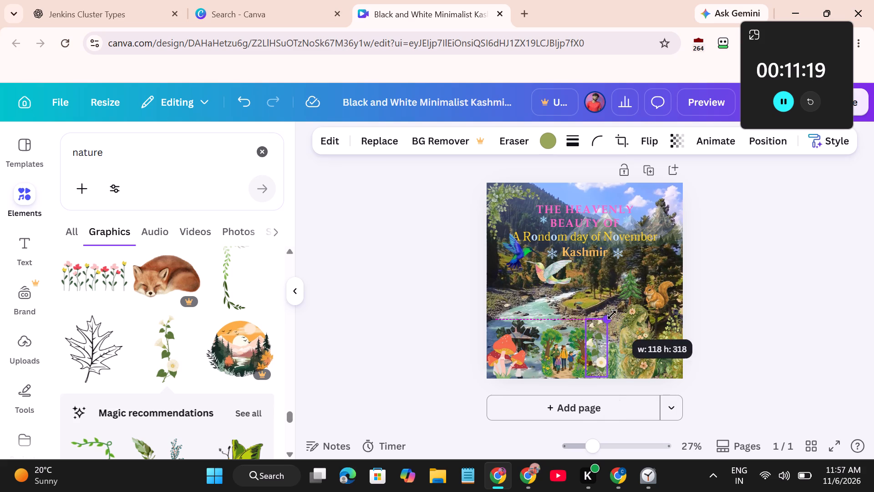
left_click_drag(612, 315, 619, 307)
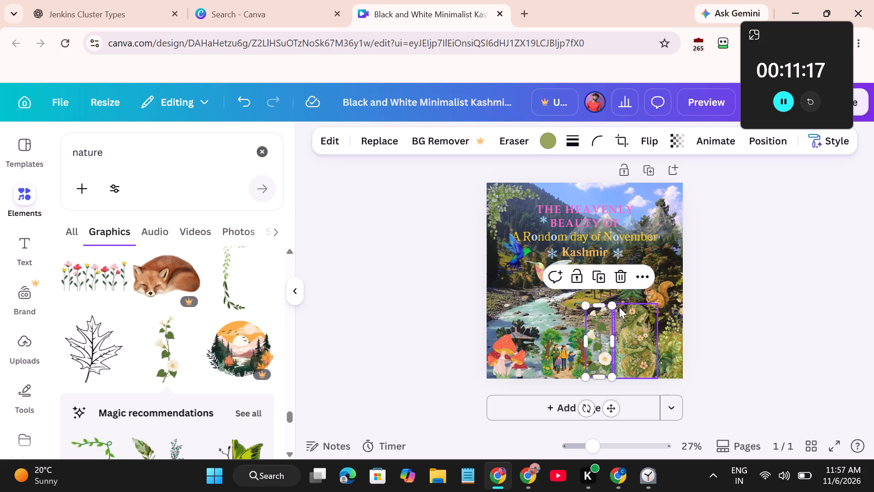
left_click(593, 332)
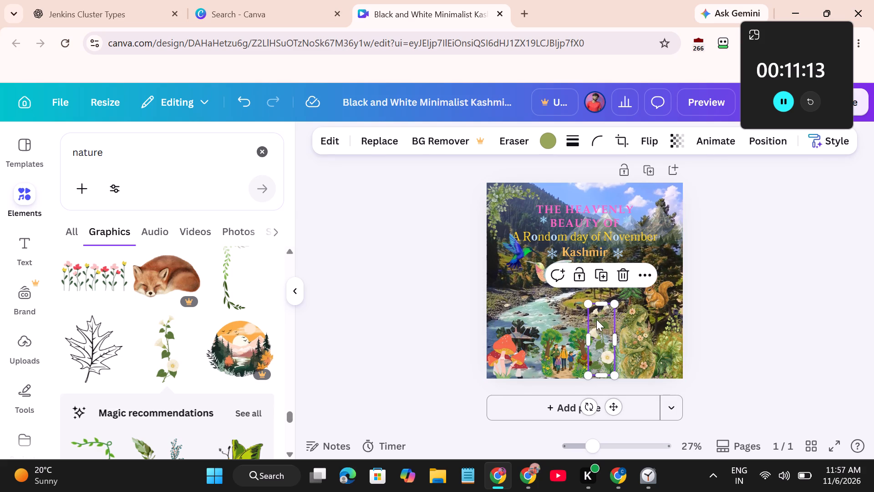
left_click(597, 319)
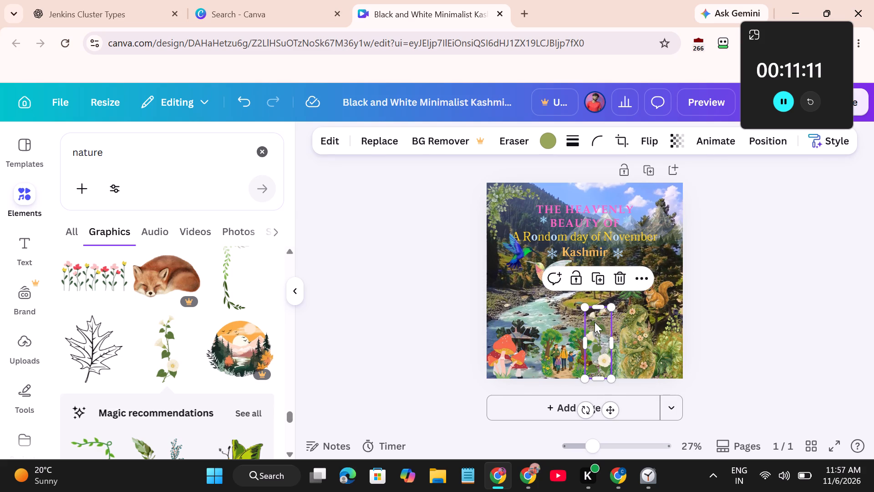
left_click(529, 301)
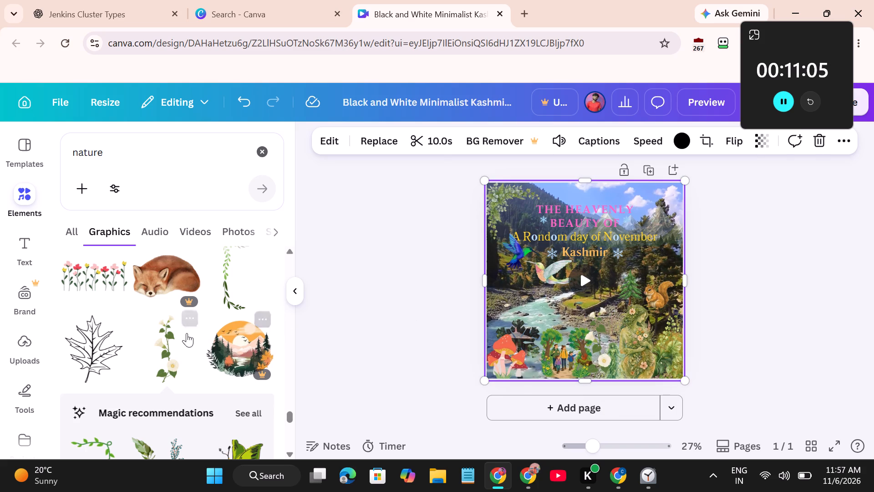
Add the red Nature book graphic, shrink it to about an eighth of the page width and place it just below the blue hummingbird.
scroll(187, 333, "down", 3)
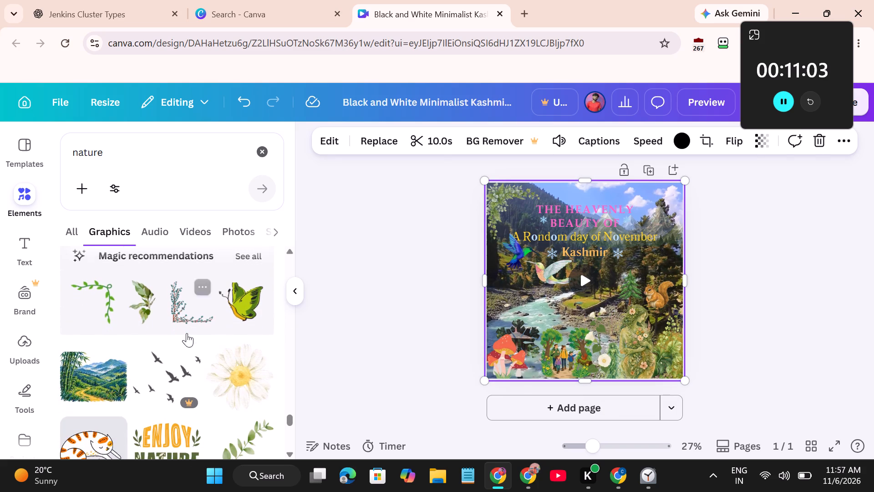
scroll(187, 333, "down", 3)
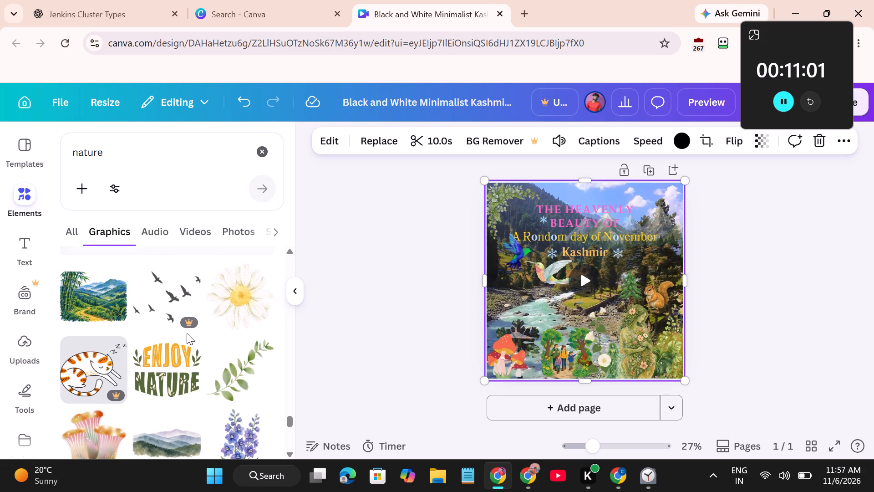
scroll(187, 333, "down", 2)
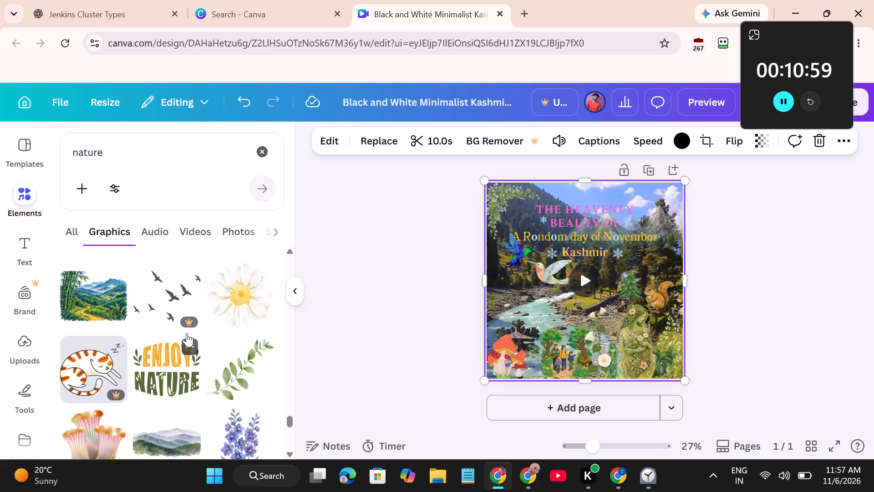
scroll(187, 333, "down", 1)
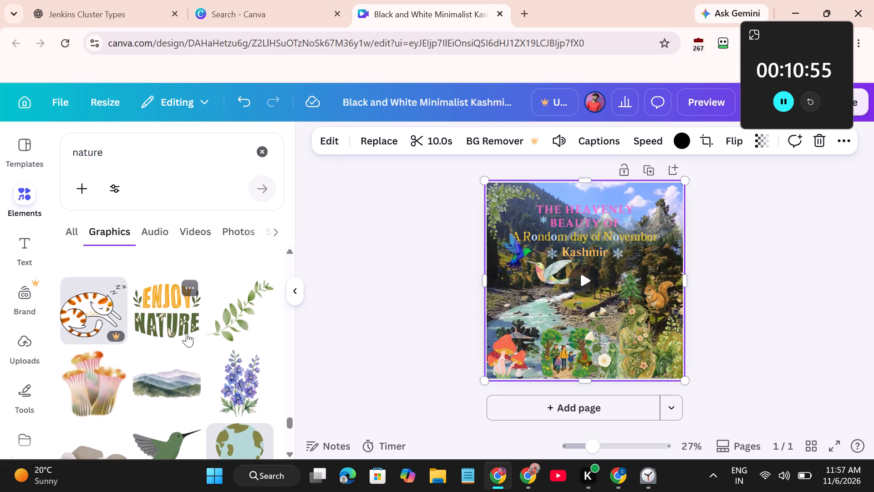
scroll(187, 333, "down", 2)
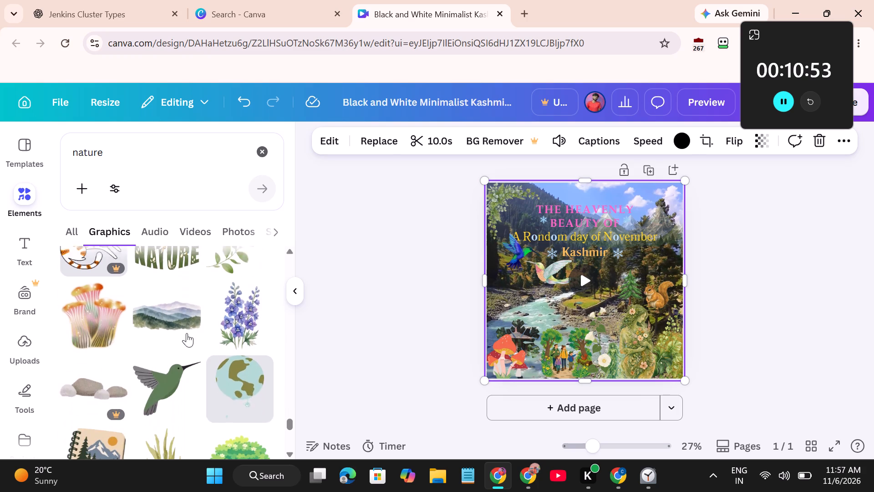
scroll(187, 333, "down", 2)
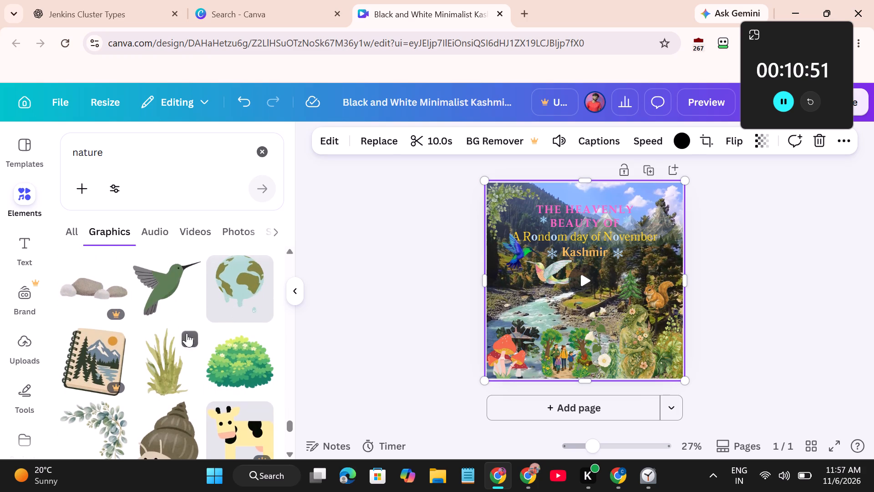
scroll(187, 333, "down", 2)
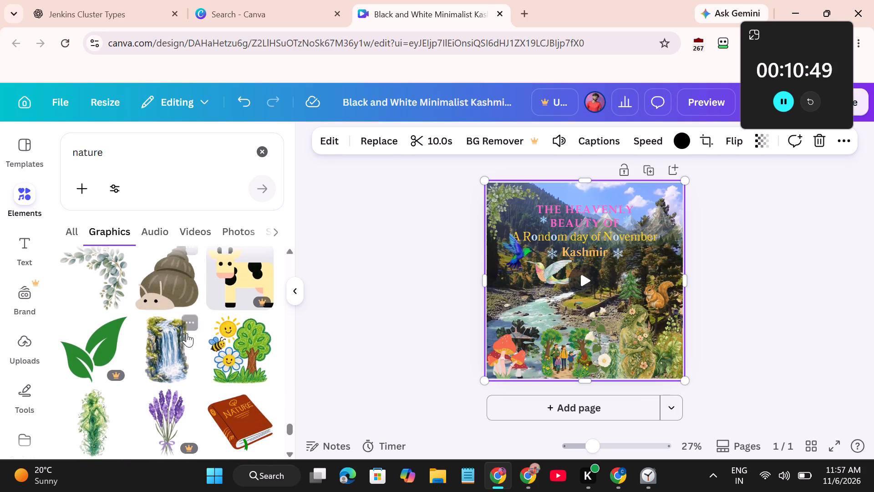
scroll(187, 333, "down", 2)
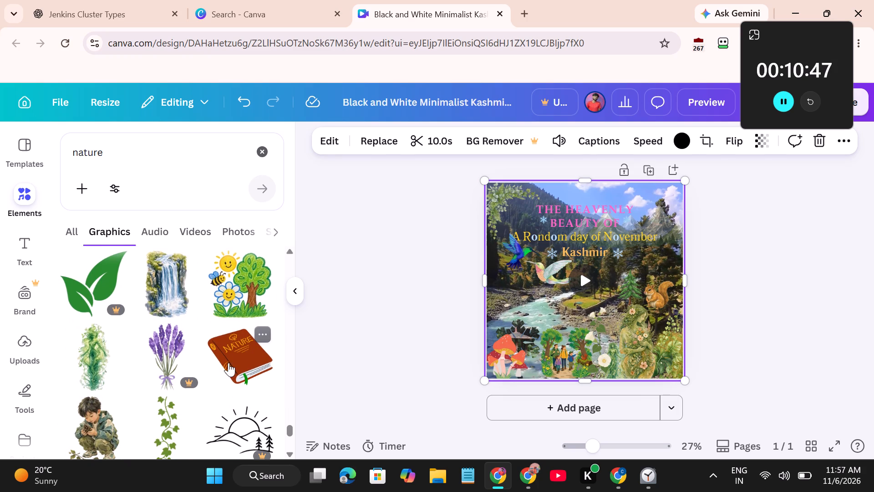
left_click_drag(224, 351, 505, 282)
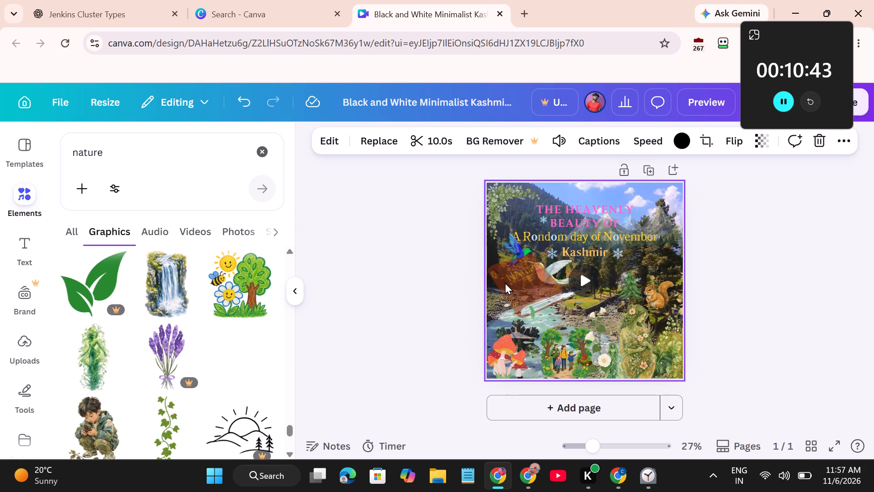
left_click_drag(505, 282, 506, 283)
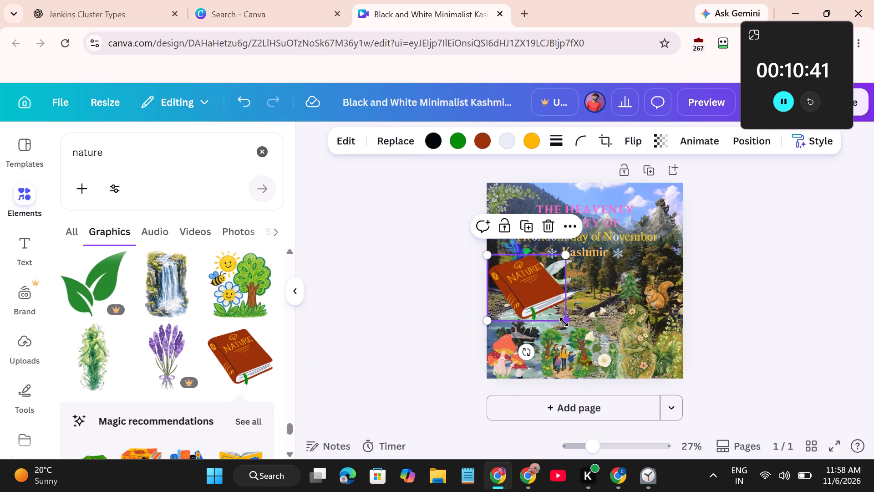
left_click_drag(564, 323, 518, 270)
left_click_drag(512, 306, 536, 319)
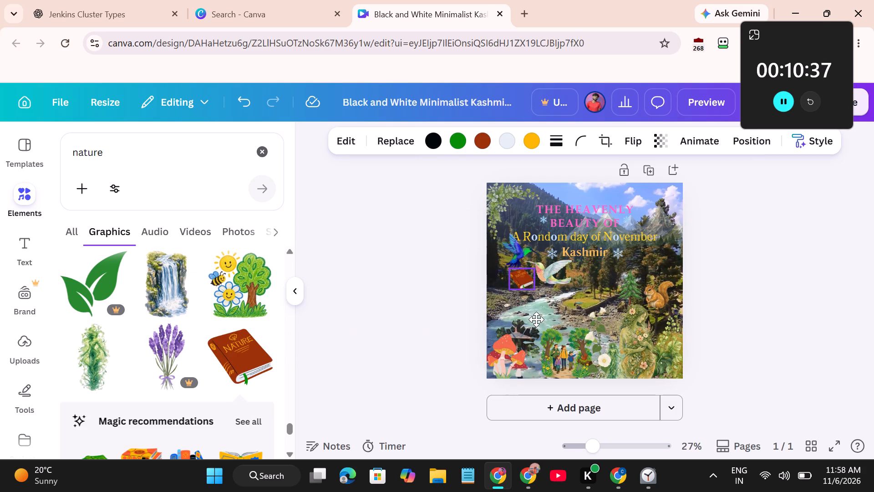
left_click_drag(536, 319, 521, 321)
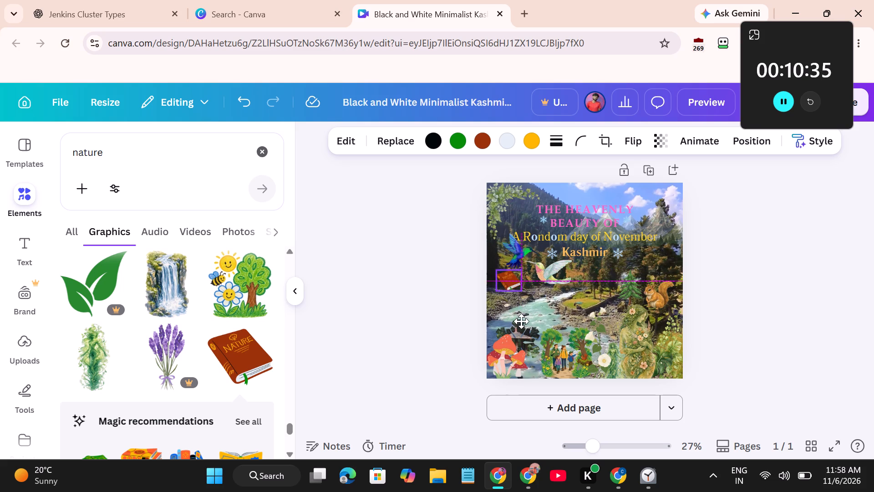
left_click_drag(521, 321, 518, 322)
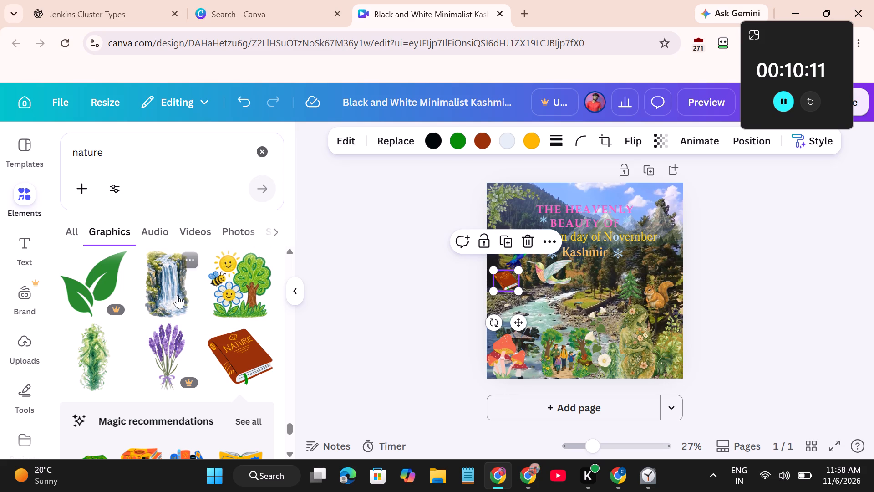
Add the waterfall graphic, shrink it to about half the page width and place it over the page's upper-left corner.
left_click_drag(178, 295, 589, 247)
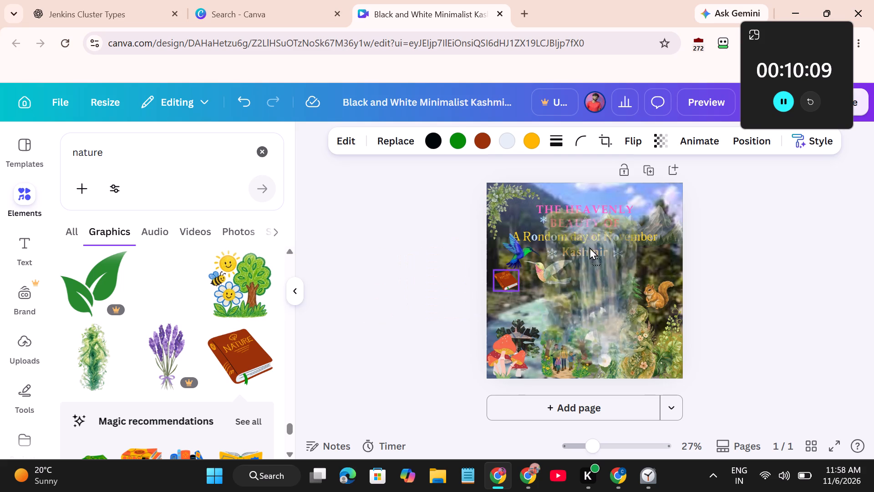
left_click_drag(589, 247, 616, 228)
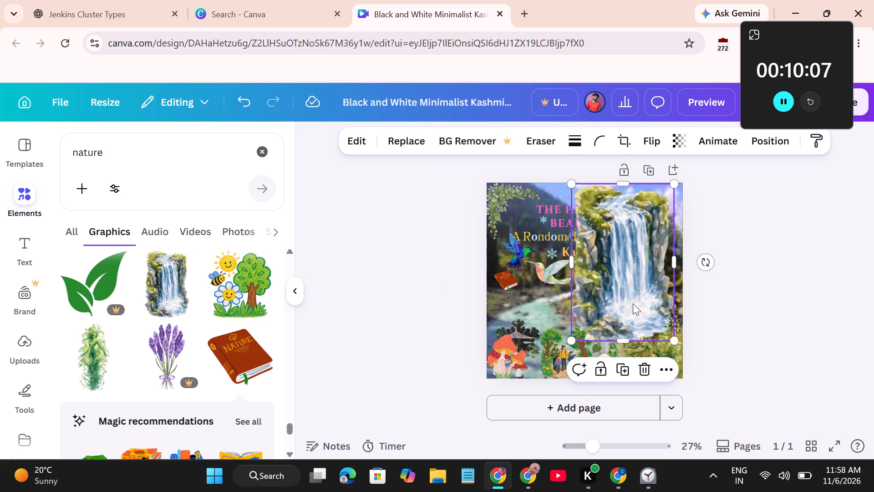
left_click_drag(675, 345, 662, 339)
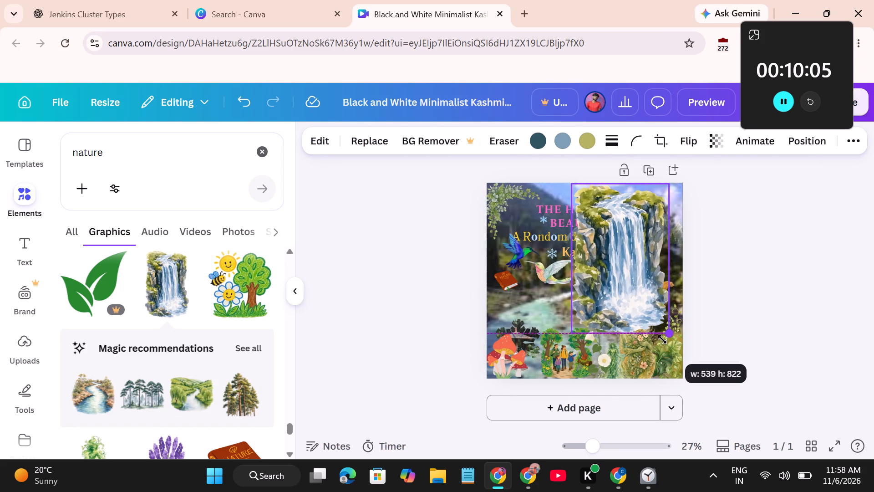
left_click_drag(662, 339, 662, 339)
left_click_drag(635, 254, 552, 248)
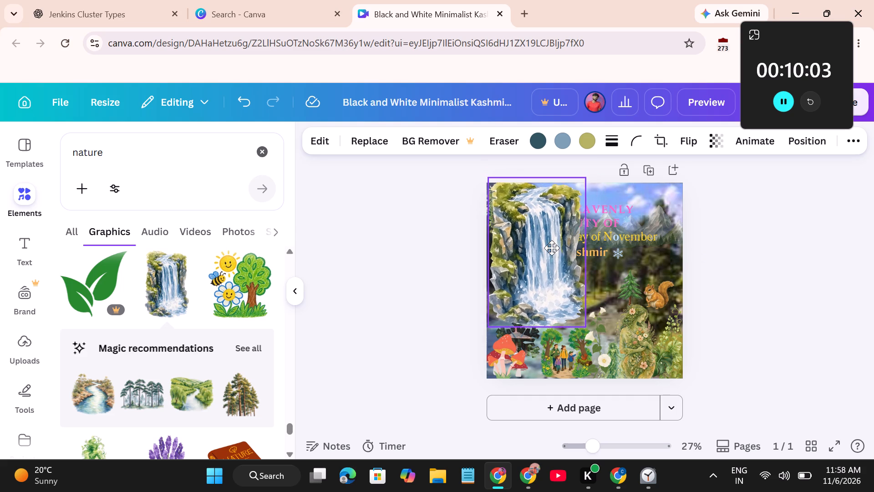
left_click_drag(552, 248, 547, 250)
Send the waterfall graphic to the back, behind the title text and the other graphics.
right_click(547, 250)
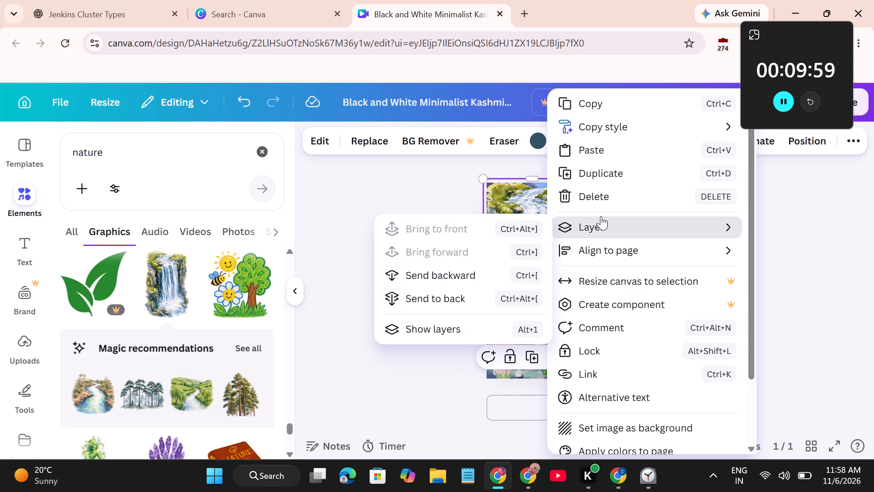
left_click(435, 301)
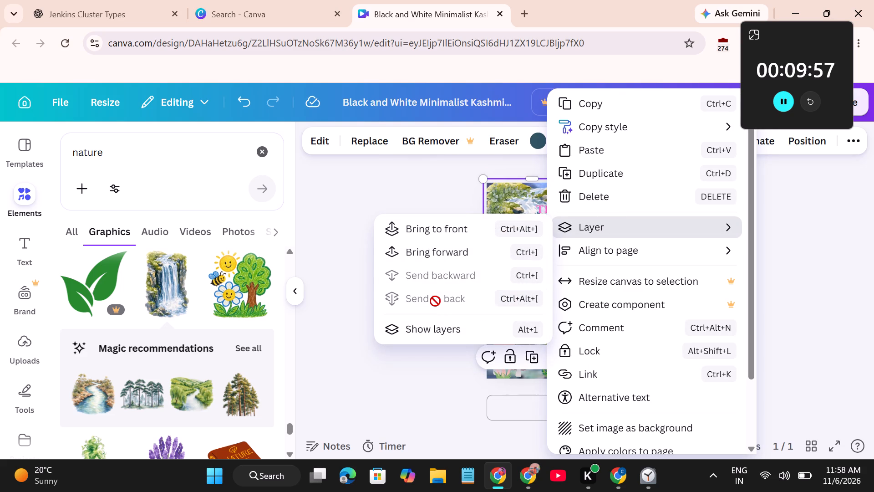
left_click(441, 193)
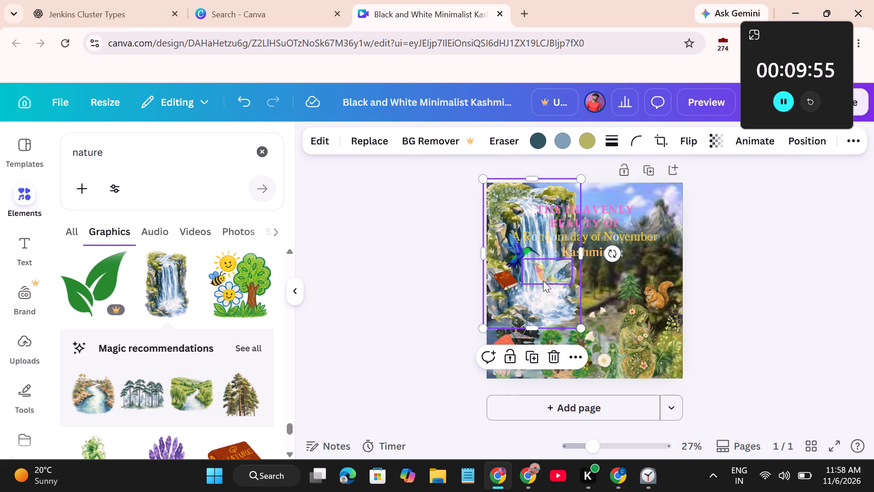
Shrink the waterfall to about two-fifths of the page width and set its transparency to 44.
left_click_drag(579, 327, 591, 337)
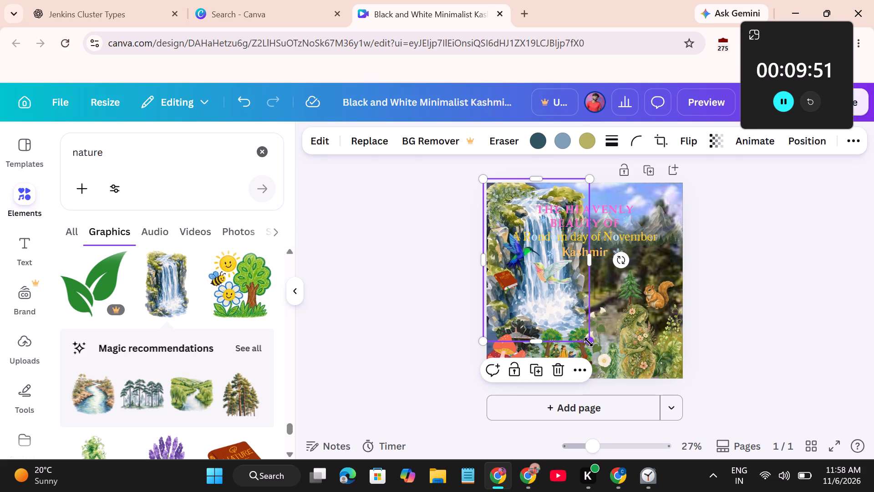
left_click_drag(589, 342, 562, 312)
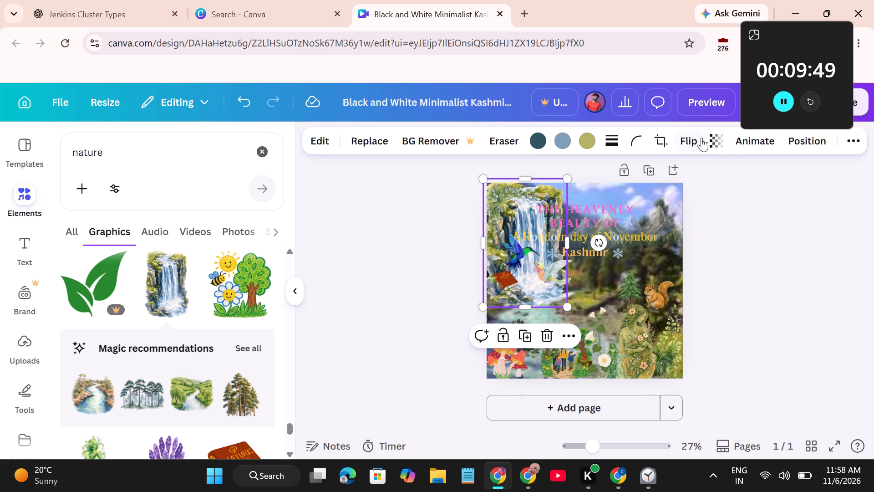
left_click(713, 143)
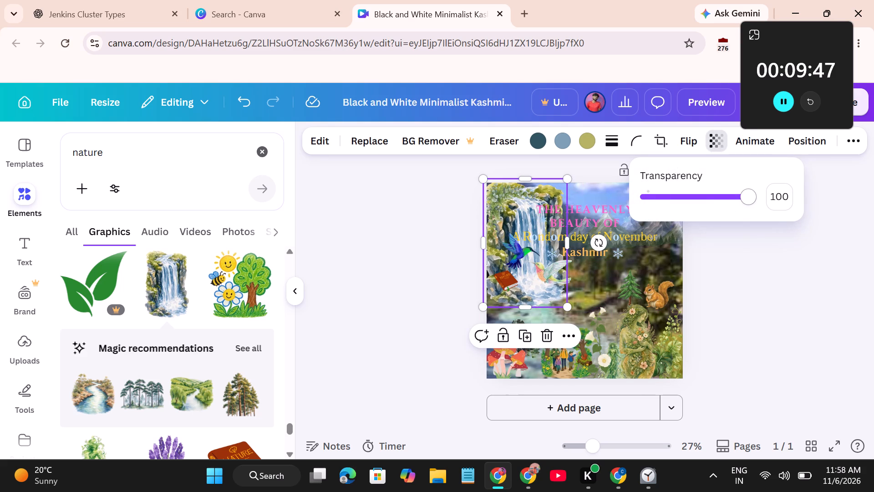
left_click_drag(749, 201, 667, 212)
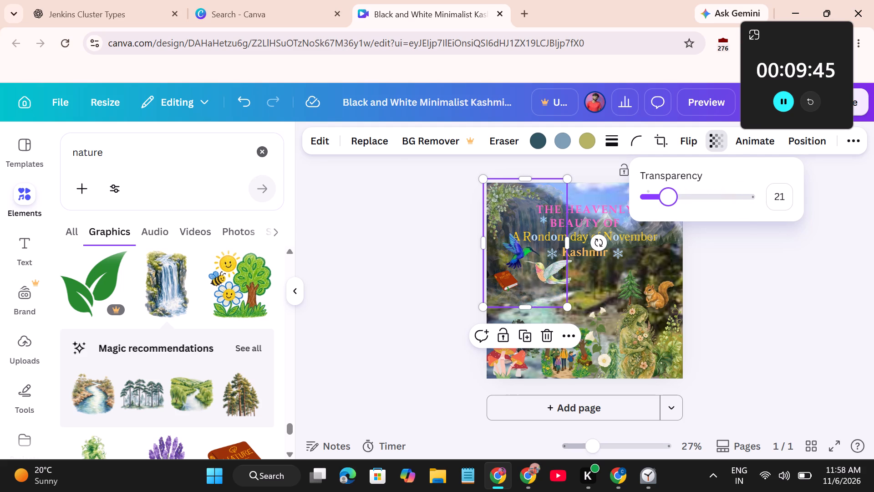
left_click_drag(667, 212, 691, 216)
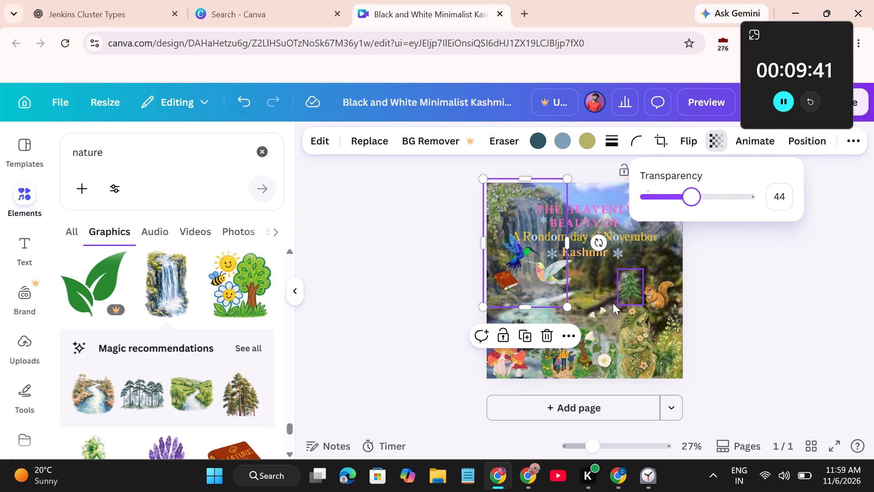
left_click(589, 275)
left_click(589, 275)
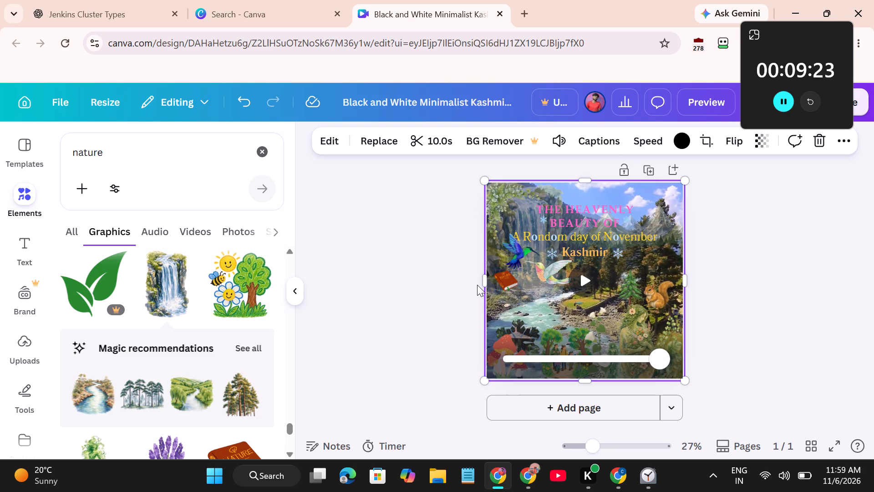
Look further through the nature graphics for another plant, animal or flower that suits the Kashmir design.
scroll(195, 304, "down", 3)
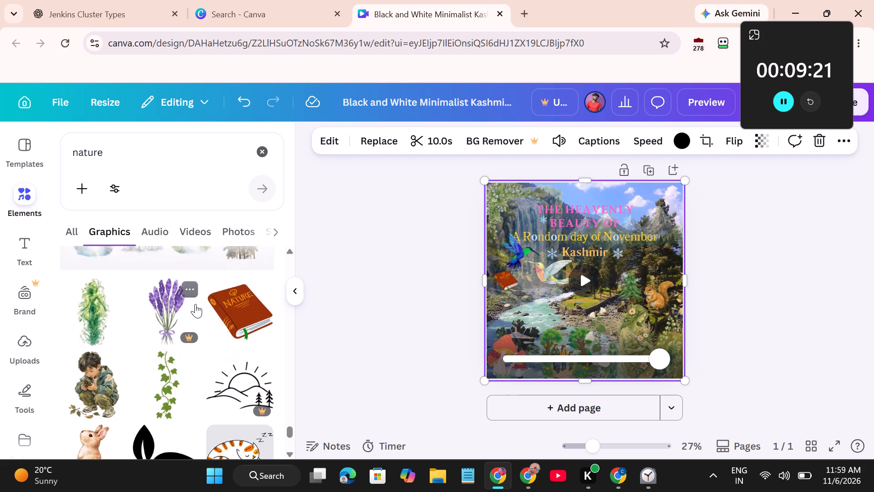
scroll(195, 304, "down", 3)
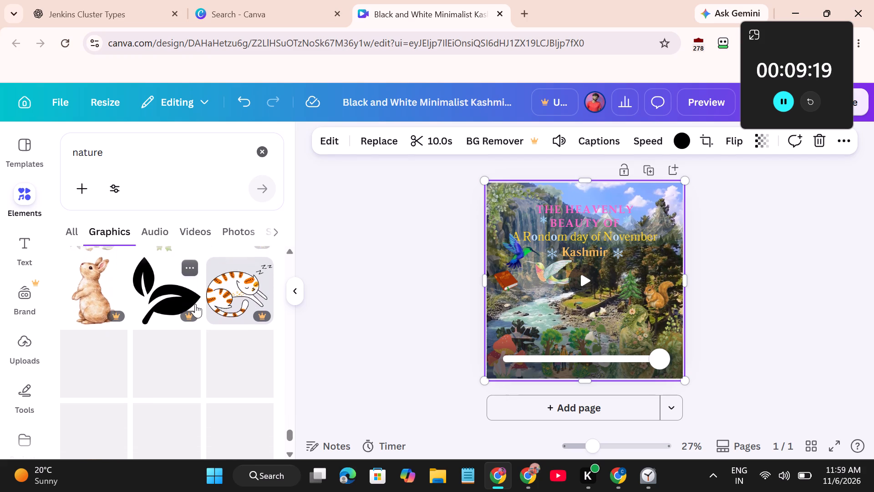
scroll(195, 304, "down", 3)
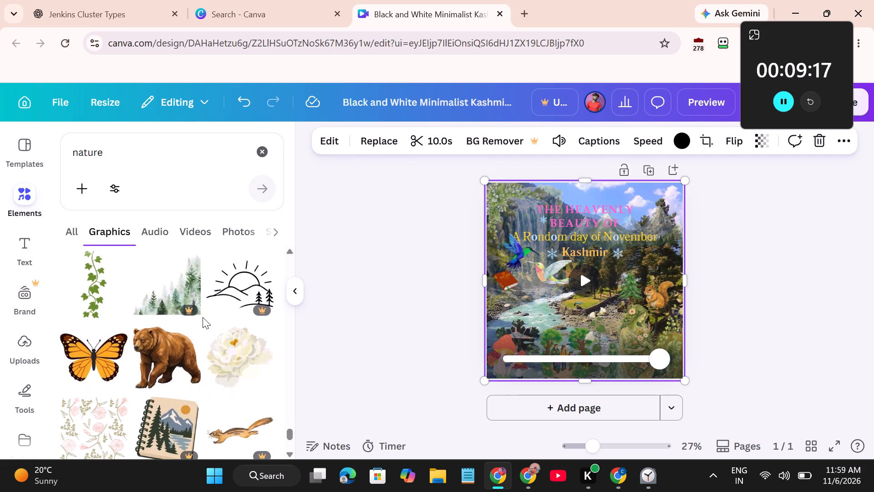
scroll(203, 317, "down", 1)
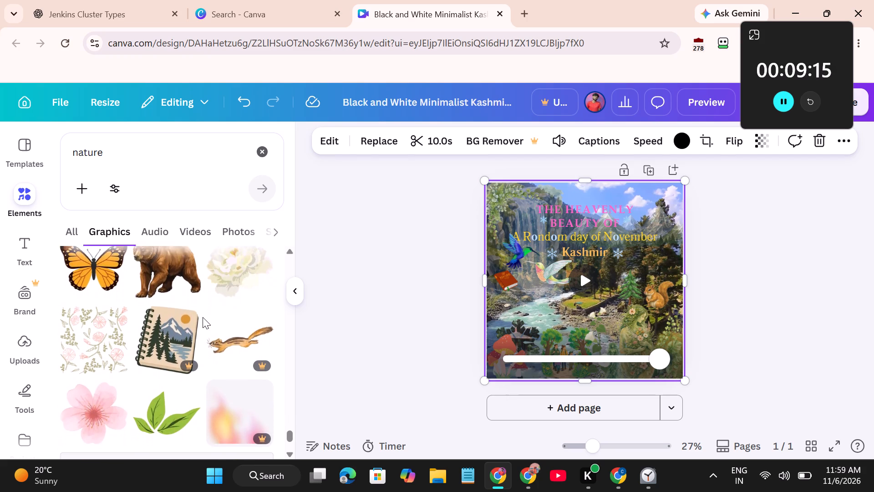
scroll(203, 317, "down", 2)
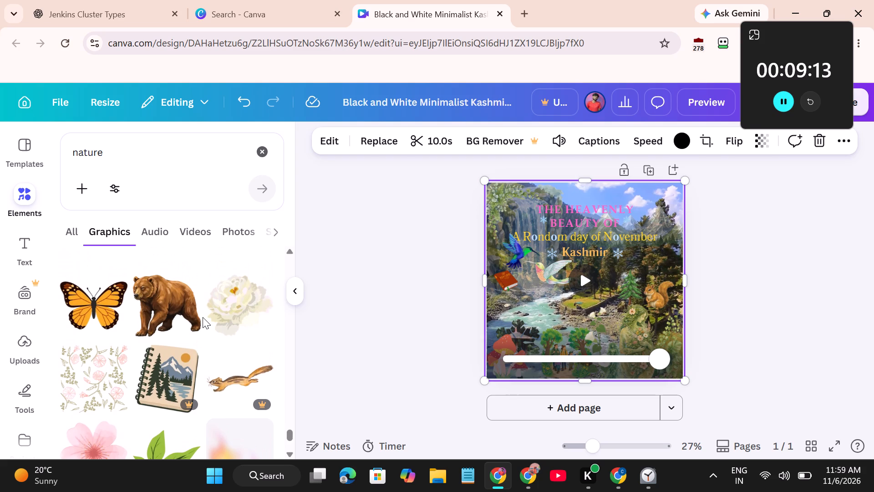
scroll(203, 317, "down", 3)
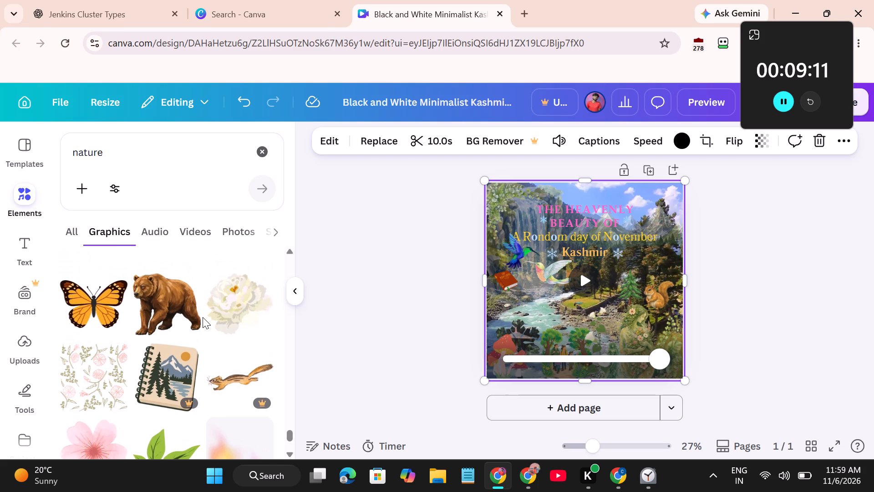
scroll(203, 317, "down", 3)
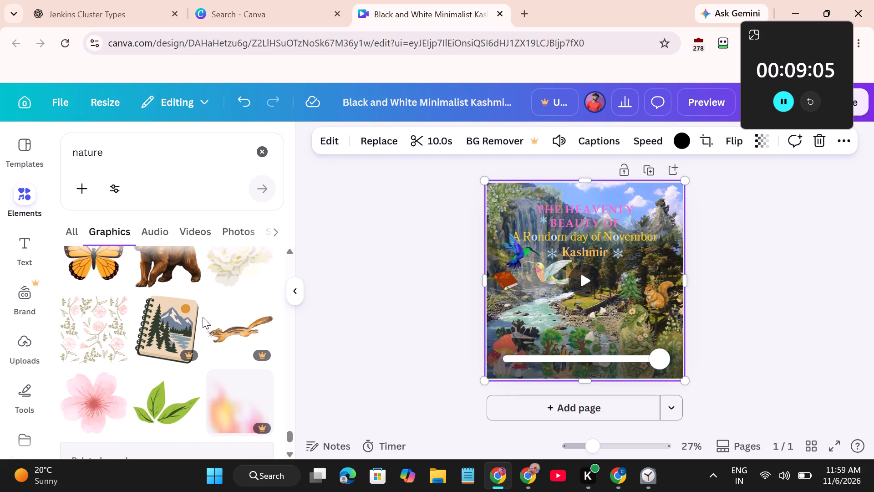
scroll(203, 317, "down", 2)
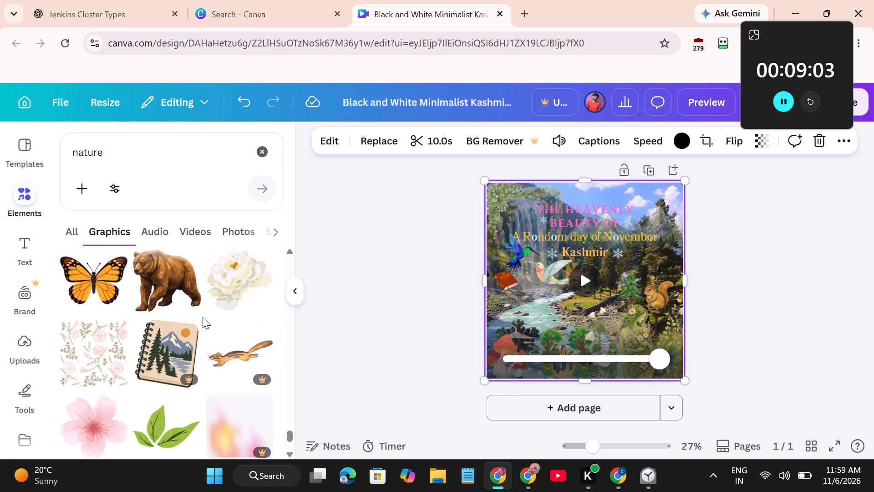
scroll(203, 317, "down", 2)
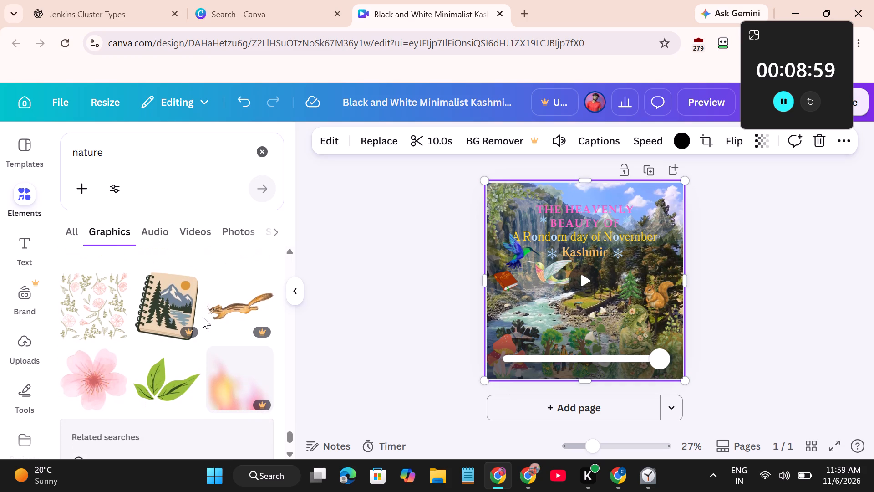
scroll(203, 317, "down", 2)
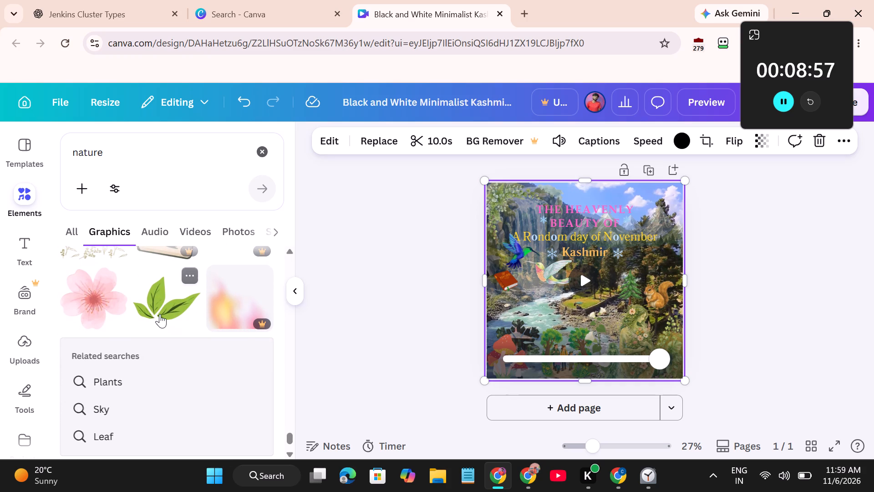
Add the green three-leaf graphic, shrink it to about a sixth of the page width and place it on the page's left edge above the mushrooms.
left_click_drag(160, 314, 545, 314)
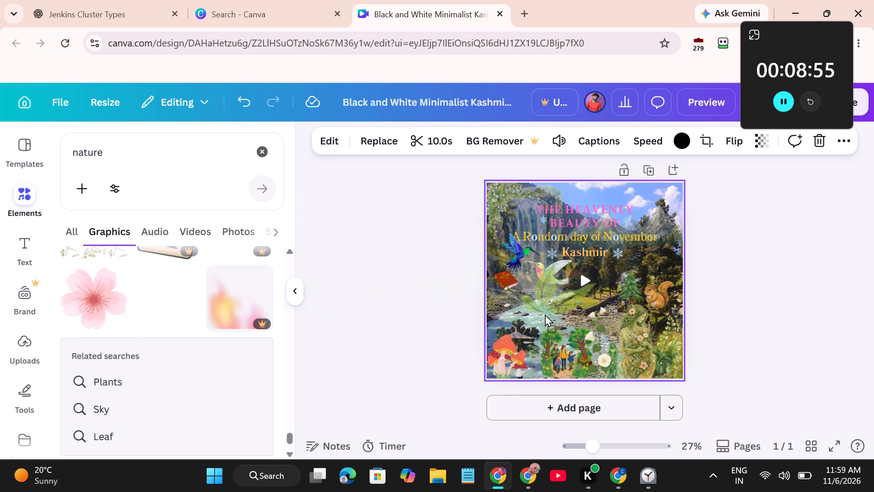
left_click_drag(545, 314, 528, 322)
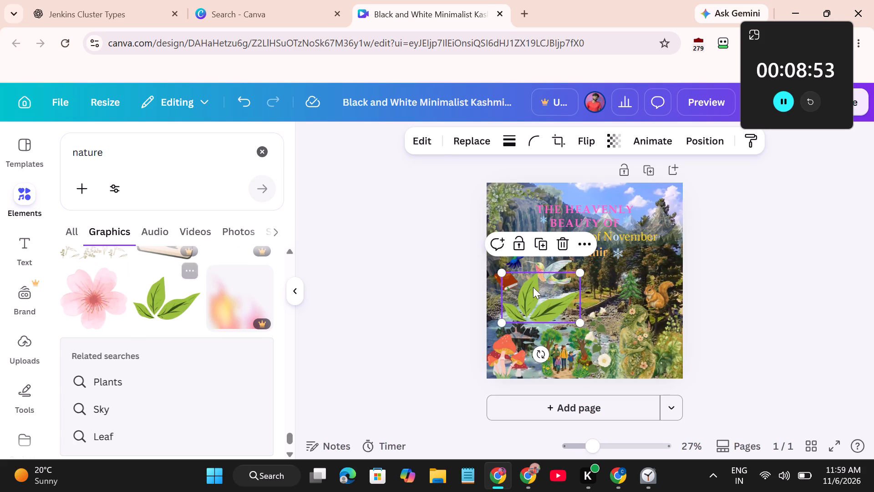
left_click_drag(578, 272, 552, 294)
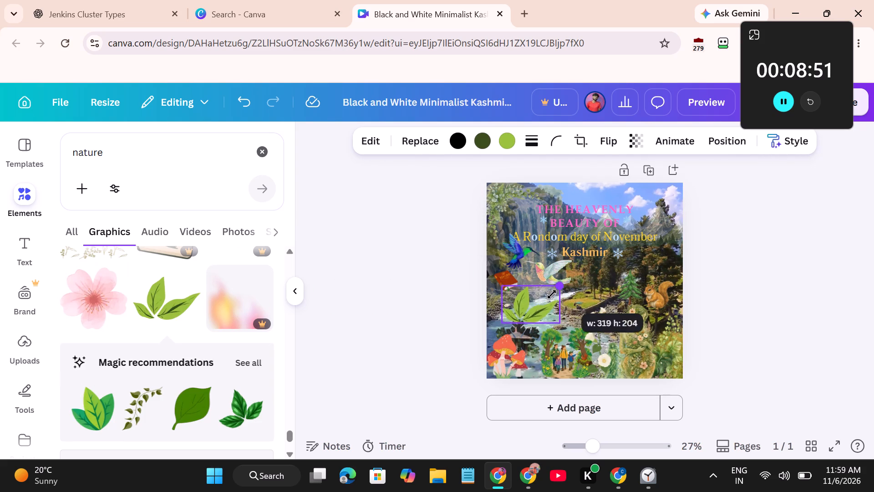
left_click_drag(552, 294, 549, 301)
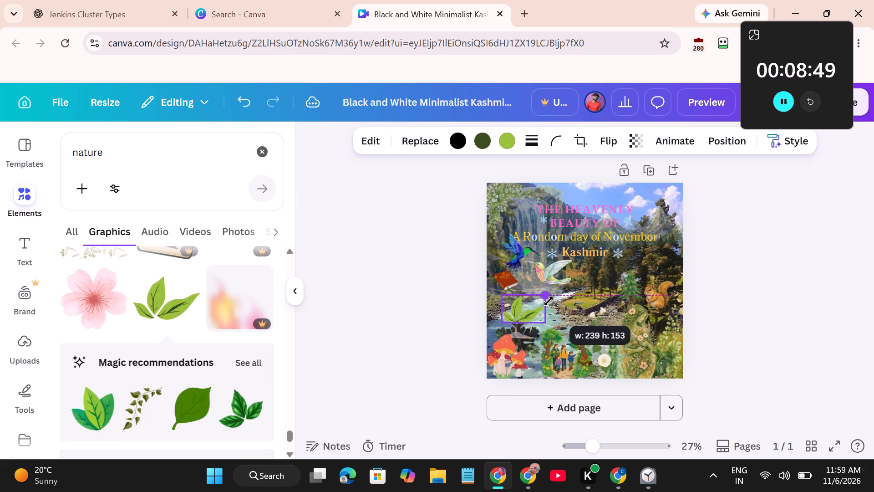
left_click_drag(549, 301, 530, 303)
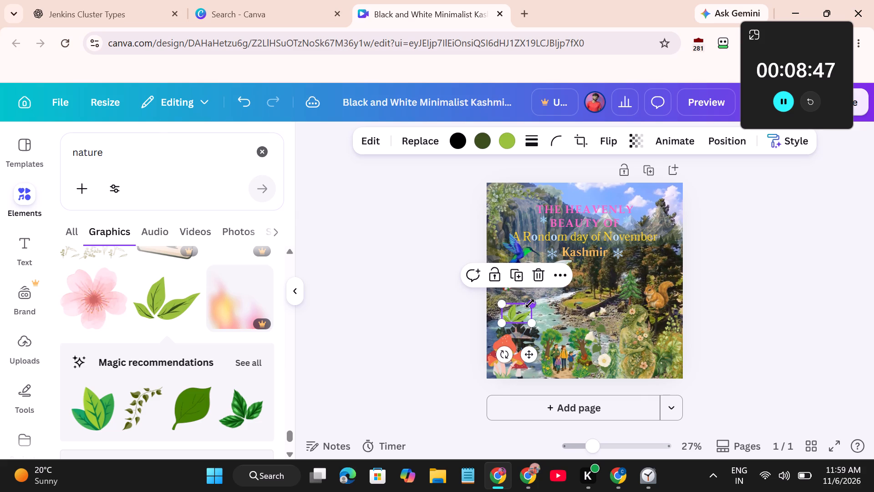
left_click_drag(530, 359, 516, 357)
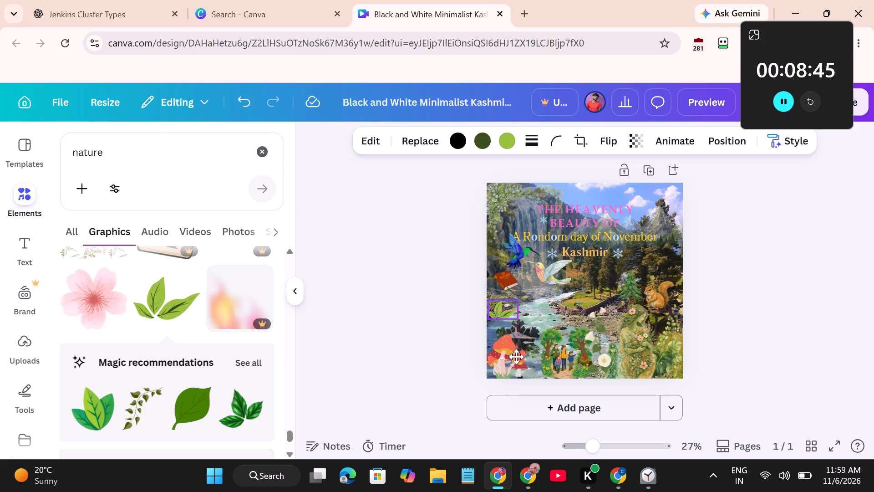
left_click_drag(516, 357, 513, 364)
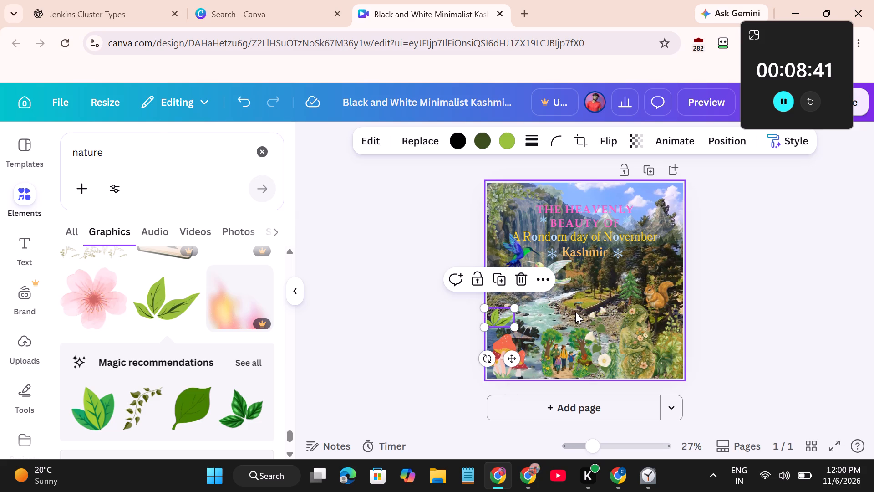
left_click(575, 312)
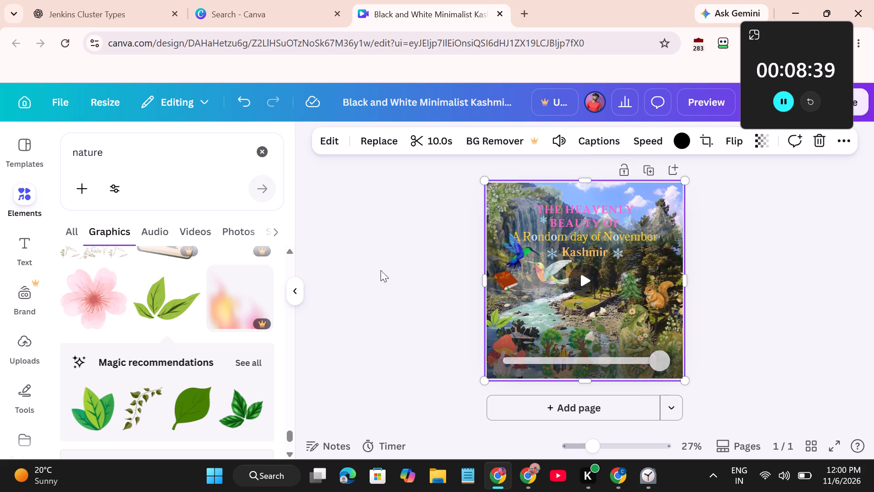
Add a blank second page after the Kashmir page.
scroll(209, 305, "down", 2)
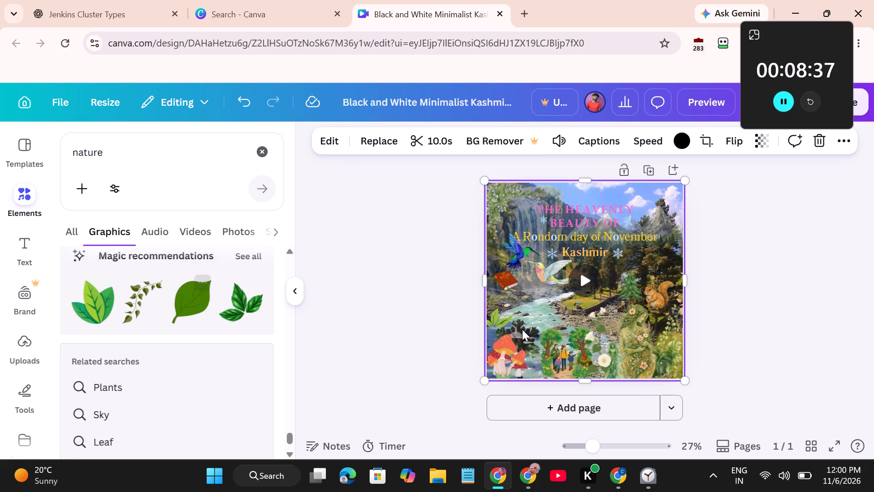
scroll(522, 329, "down", 1)
left_click(573, 400)
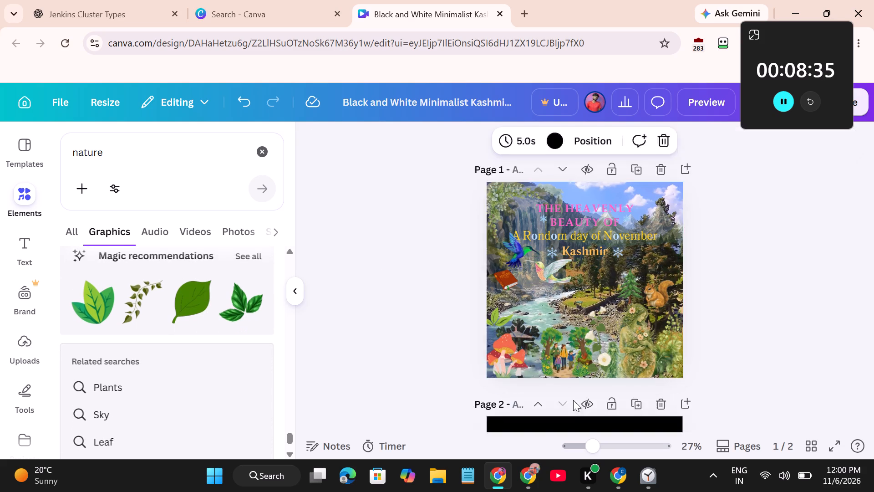
Move the title, subtitle, mountains, pale hummingbird, pine, squirrel, floral woman, family scene and nearby plants together from page 1 to page 2.
scroll(592, 245, "up", 1)
scroll(540, 226, "up", 1)
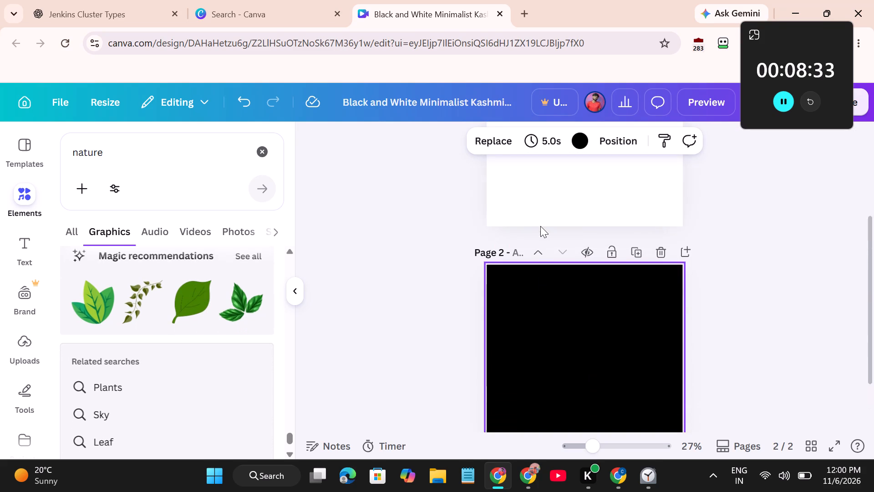
scroll(540, 226, "up", 1)
scroll(587, 207, "up", 3)
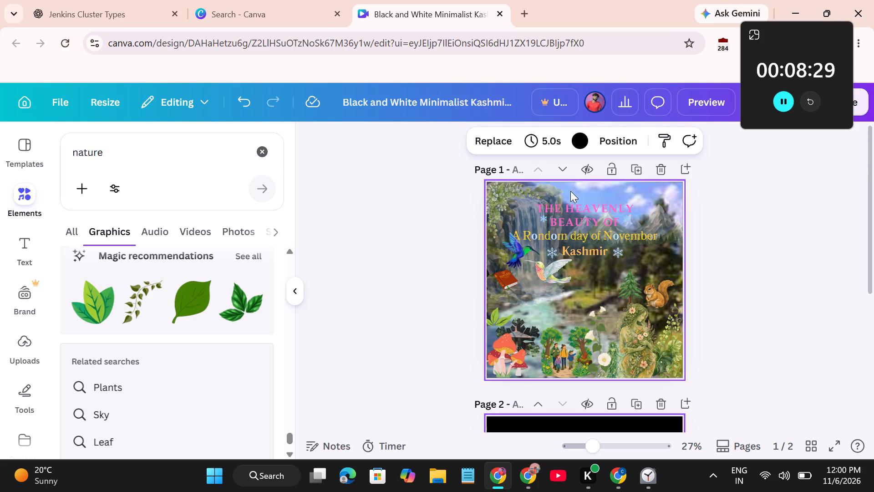
left_click_drag(571, 186, 652, 333)
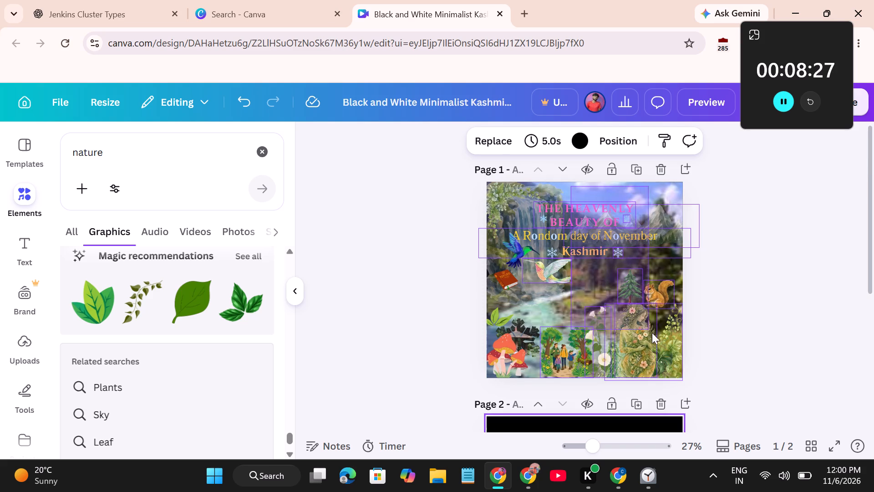
left_click_drag(652, 333, 669, 358)
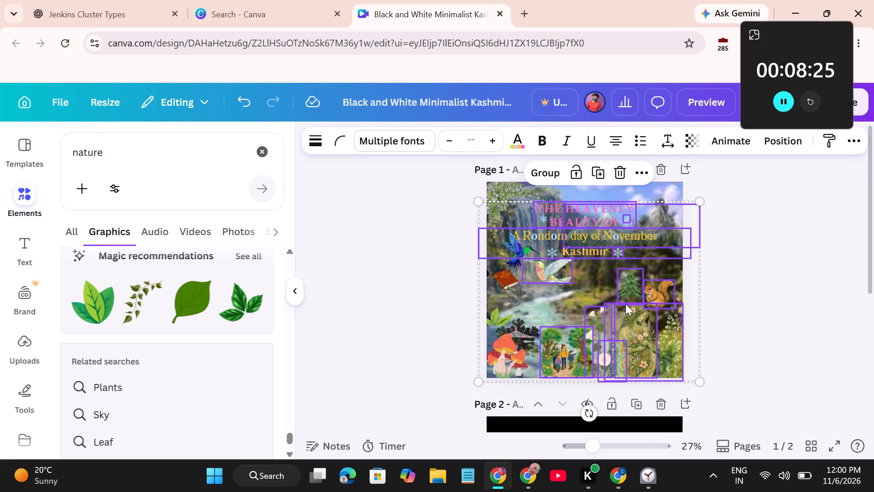
left_click_drag(625, 304, 608, 471)
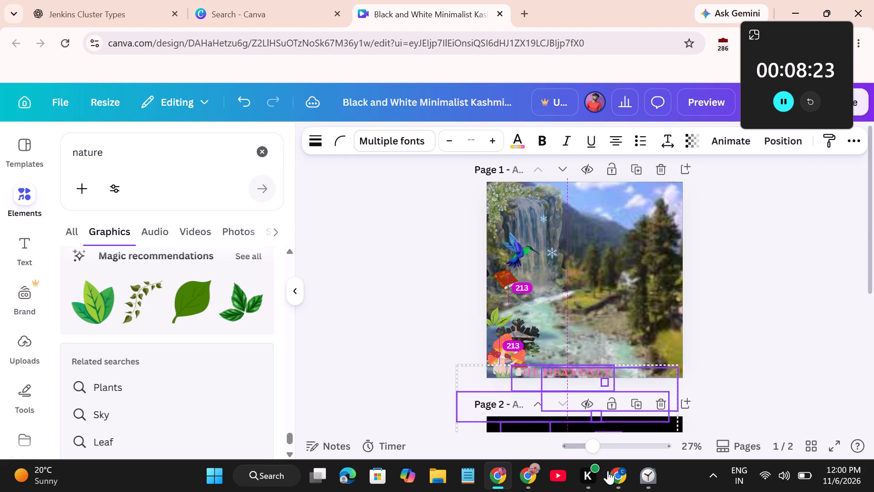
left_click_drag(608, 471, 600, 425)
scroll(600, 425, "down", 4)
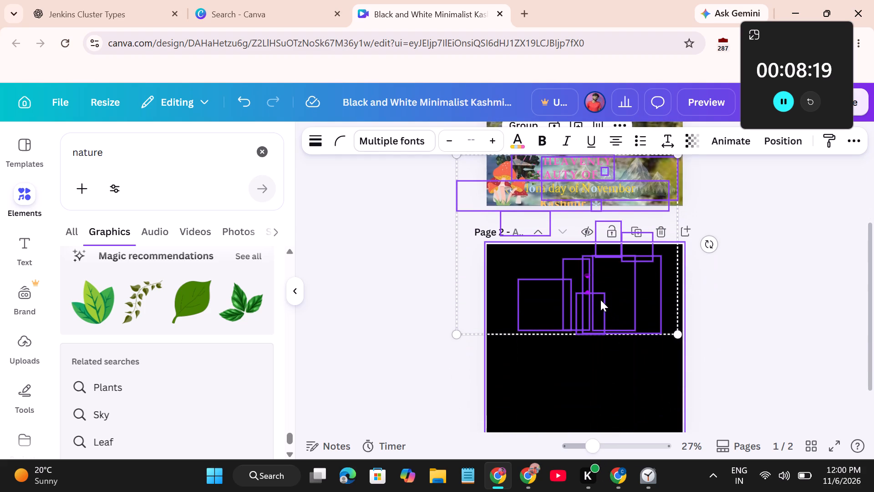
left_click_drag(600, 299, 606, 398)
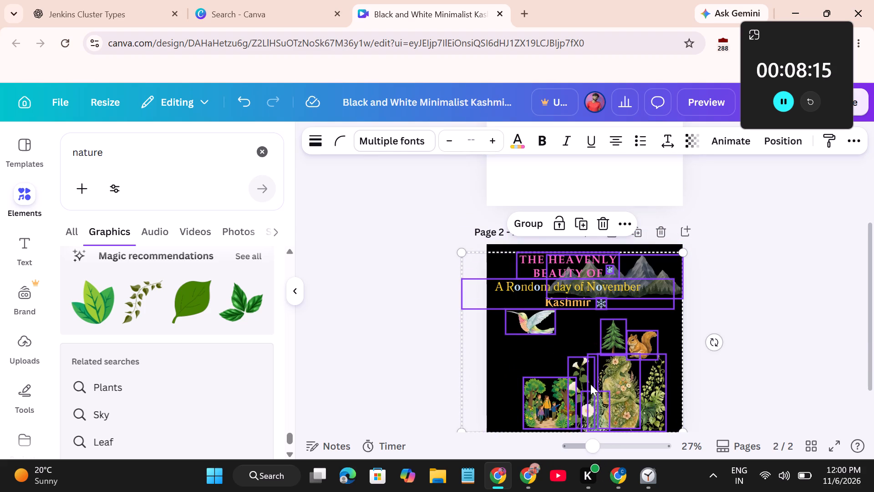
left_click(574, 333)
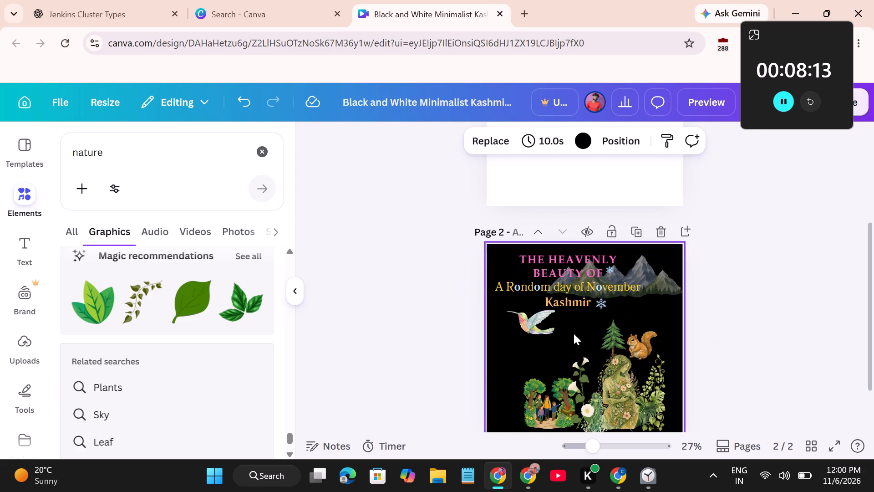
Add the pine-forest lake graphic to page 2 and enlarge it to about the full page width along the bottom.
scroll(214, 300, "down", 3)
scroll(214, 300, "up", 9)
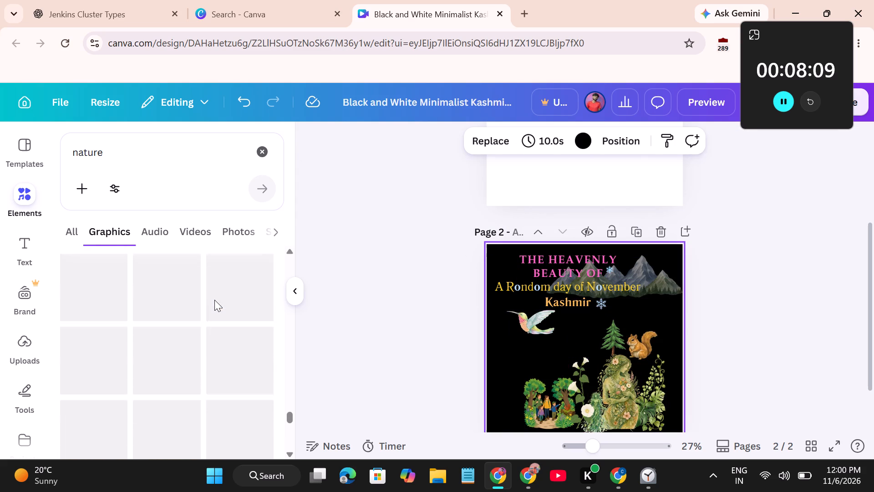
scroll(214, 300, "up", 14)
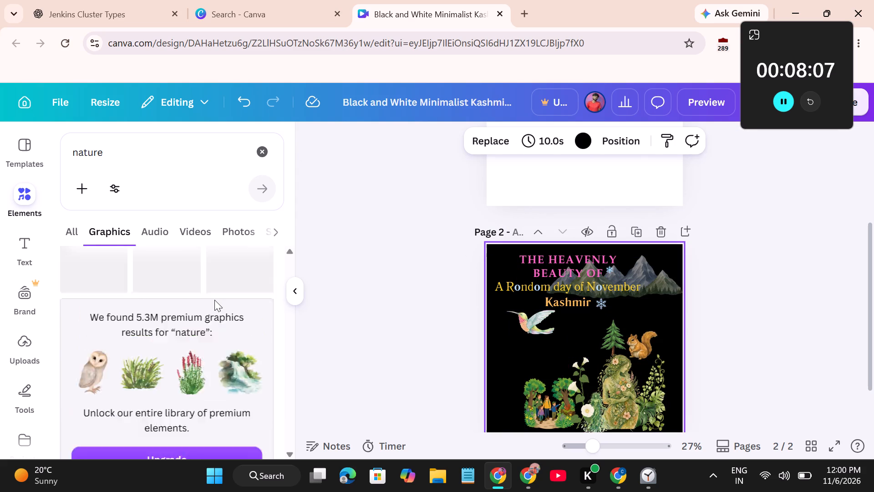
scroll(214, 300, "up", 2)
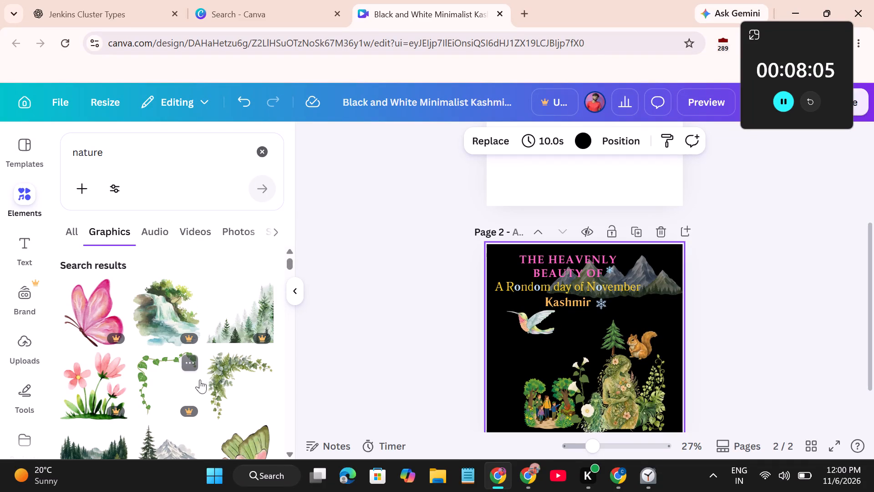
scroll(239, 360, "down", 3)
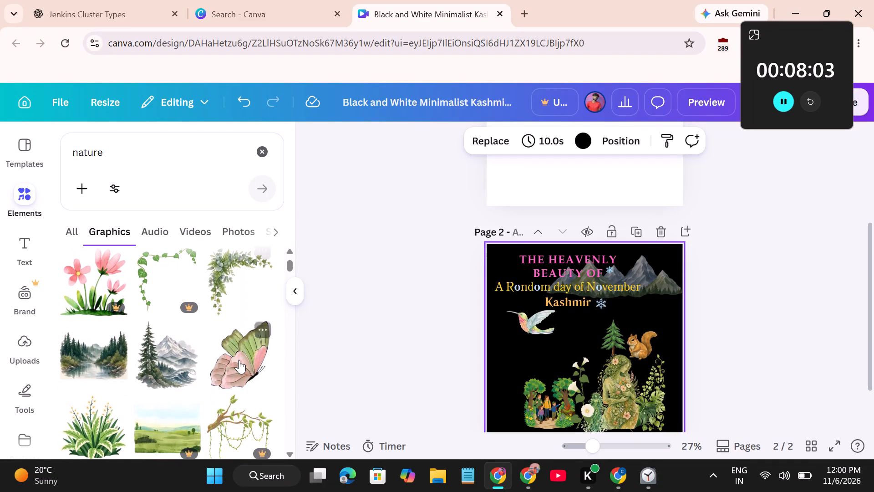
left_click_drag(95, 359, 140, 355)
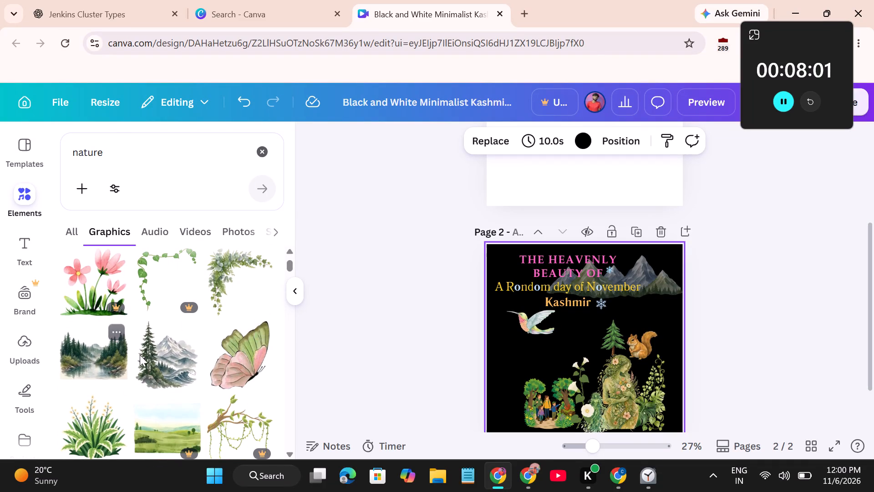
left_click_drag(140, 355, 536, 347)
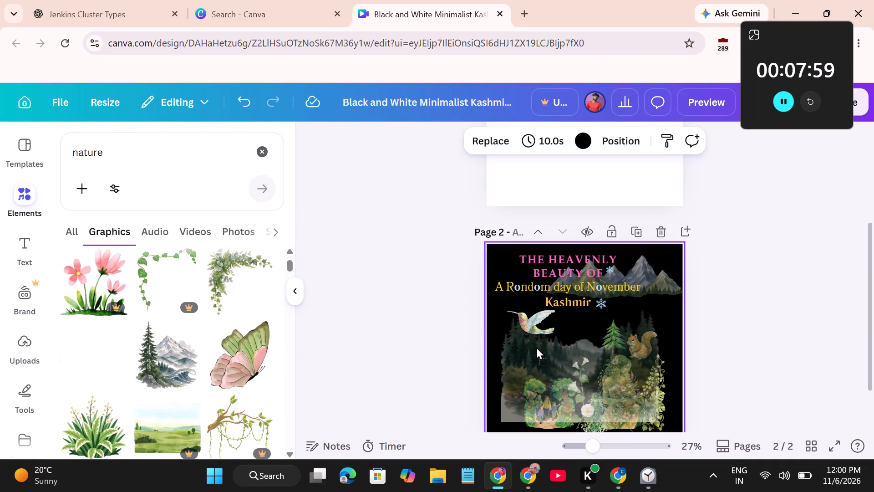
left_click_drag(536, 347, 525, 360)
scroll(525, 360, "down", 2)
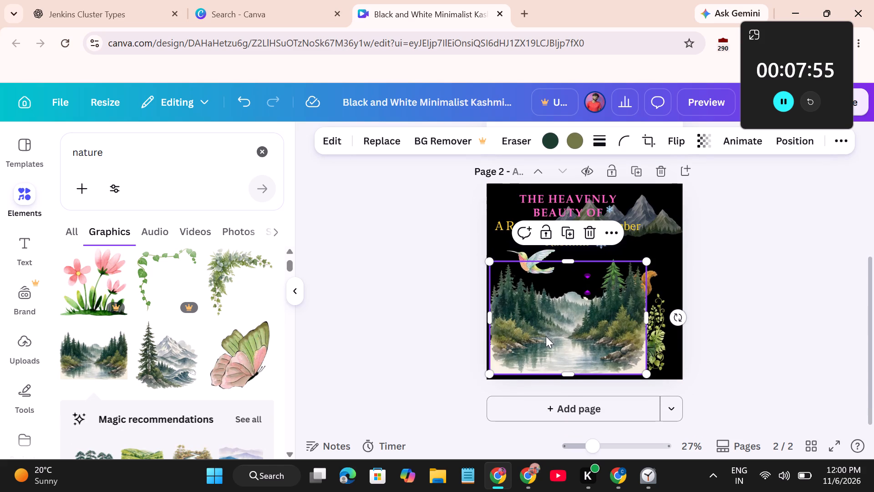
left_click_drag(539, 347, 537, 356)
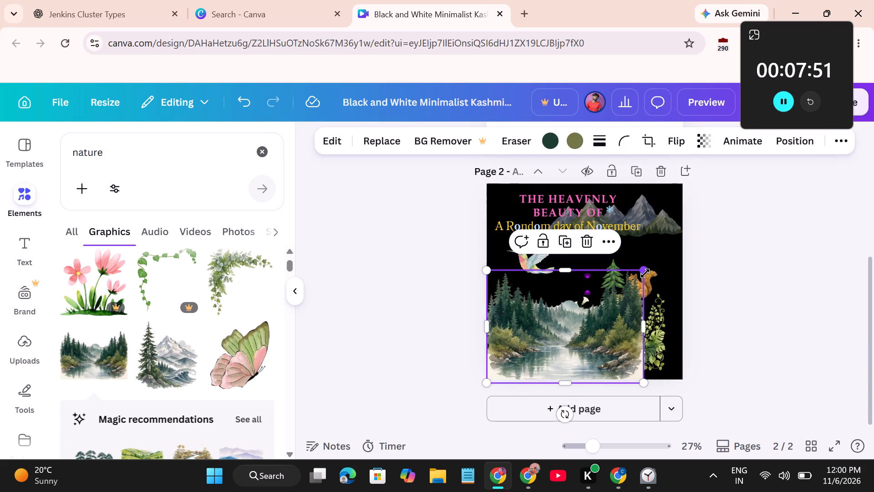
left_click_drag(645, 273, 693, 247)
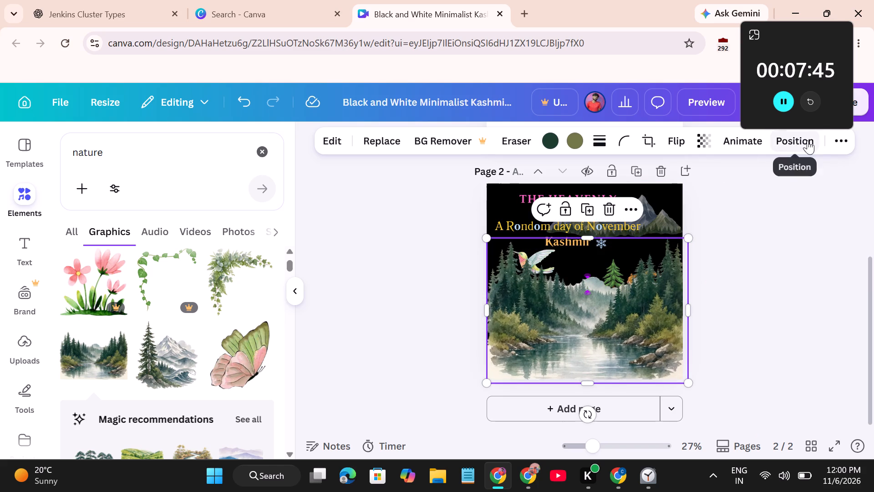
Send the forest lake graphic to the back of page 2.
right_click(550, 301)
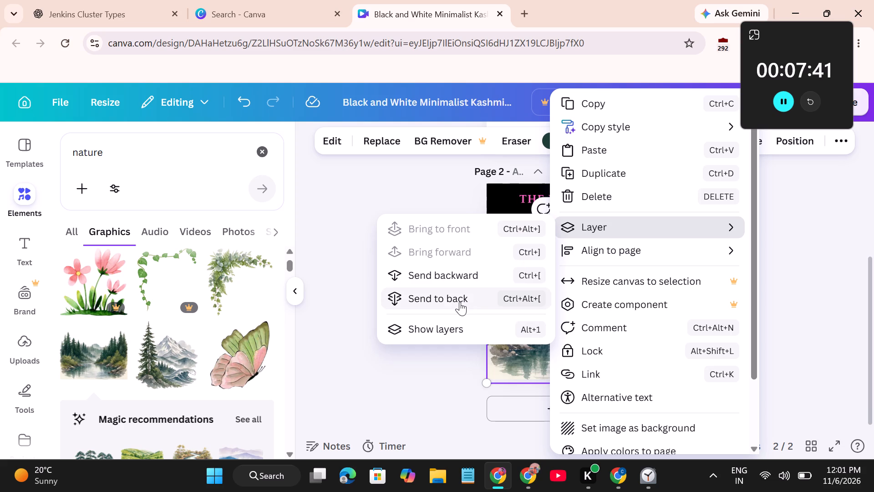
left_click(460, 302)
left_click(458, 202)
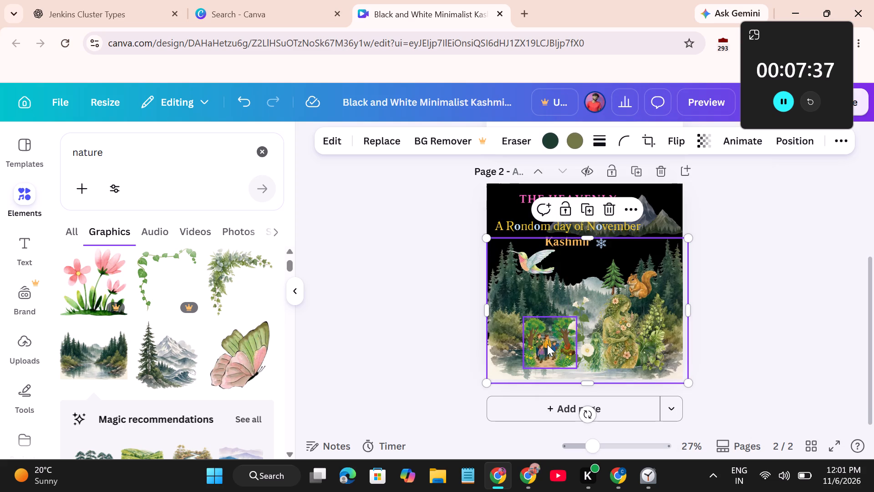
Lower the family scene to page 2's bottom edge and move the white flowers to the page's bottom-left corner.
left_click_drag(547, 344, 550, 357)
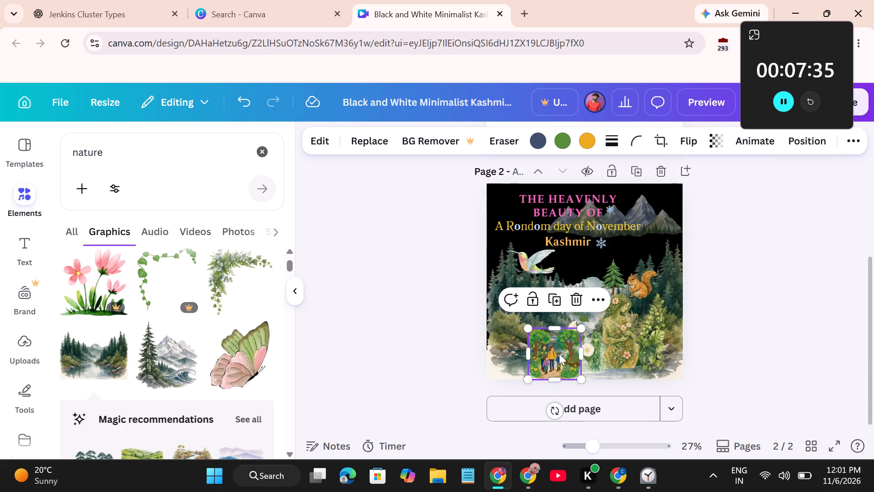
left_click_drag(590, 341, 596, 359)
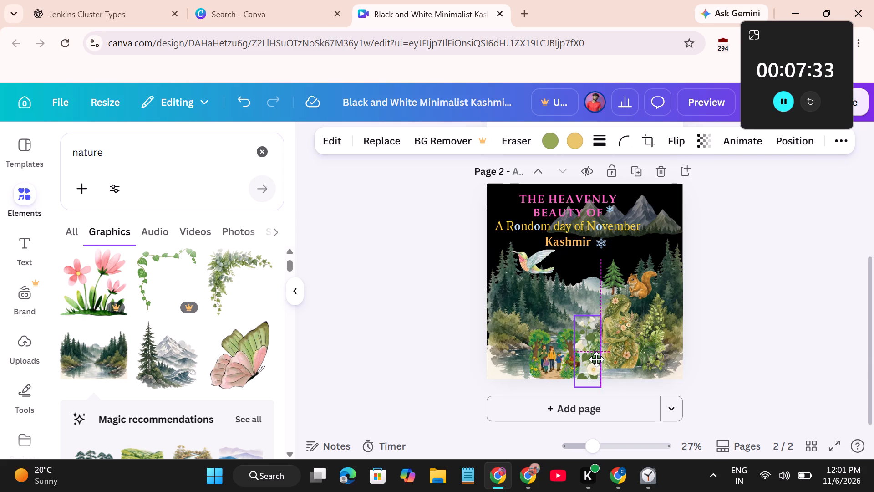
left_click_drag(596, 359, 499, 352)
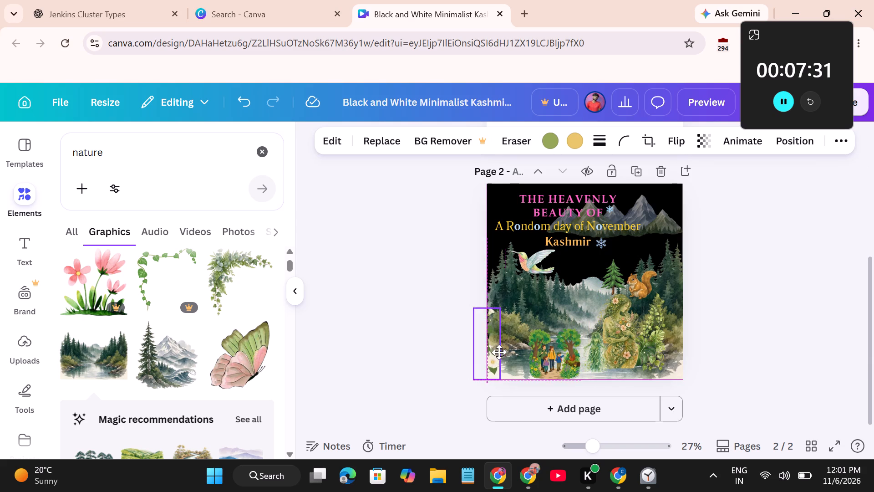
left_click_drag(499, 352, 501, 354)
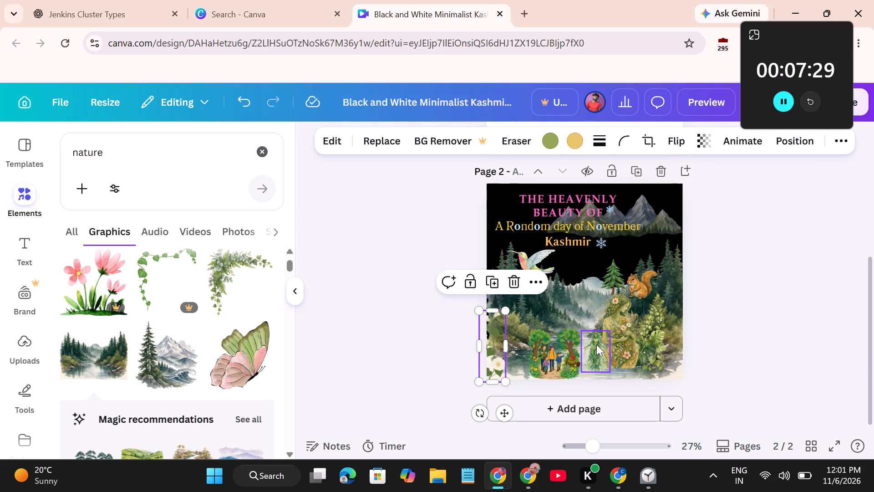
Lower the trailing greenery and the floral woman to the bottom edge of page 2.
left_click_drag(596, 344, 597, 351)
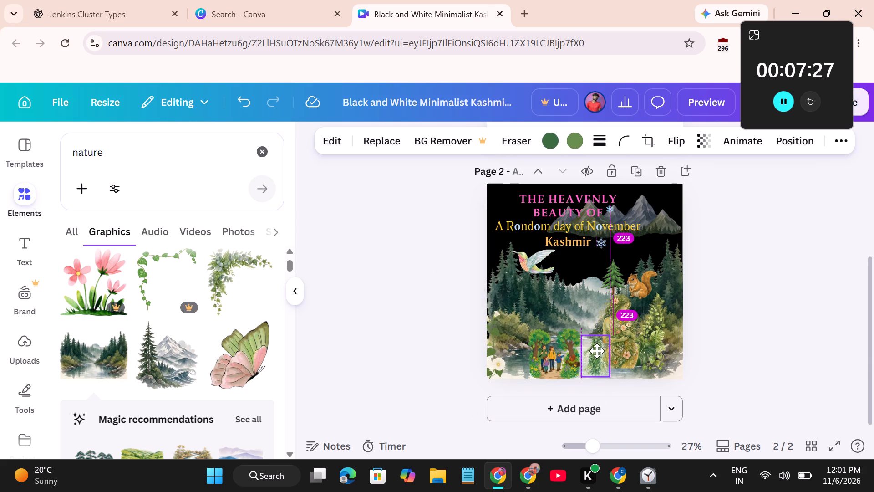
left_click_drag(597, 351, 597, 352)
left_click(628, 340)
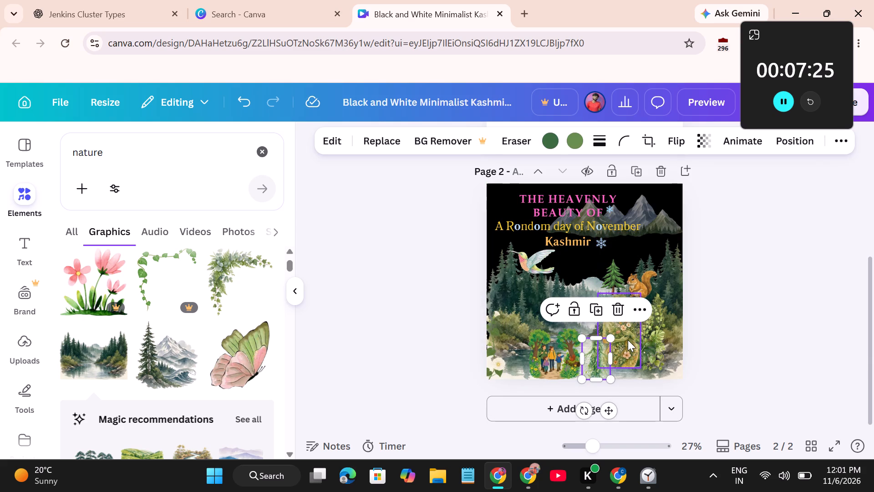
left_click_drag(628, 340, 628, 351)
Move the leafy plant to page 2's bottom-right corner and place the squirrel in front of it.
left_click(658, 345)
left_click_drag(658, 345, 677, 357)
left_click(638, 290)
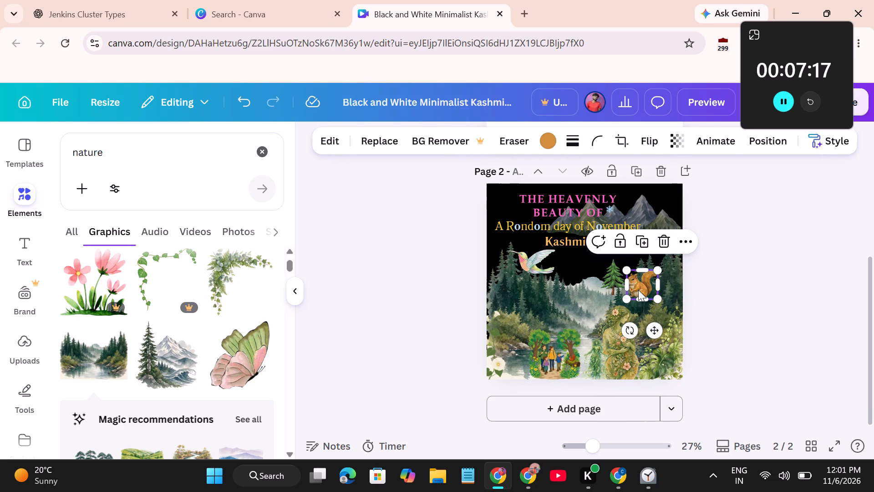
left_click_drag(638, 290, 654, 354)
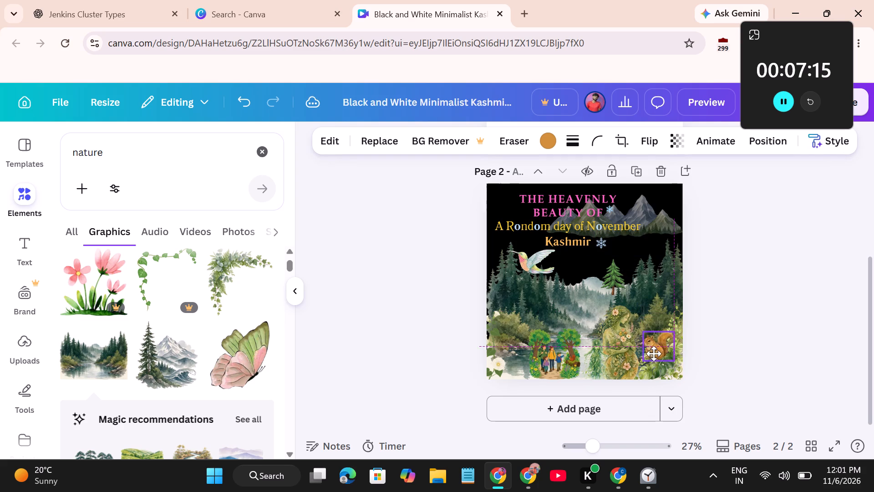
left_click_drag(654, 354, 655, 356)
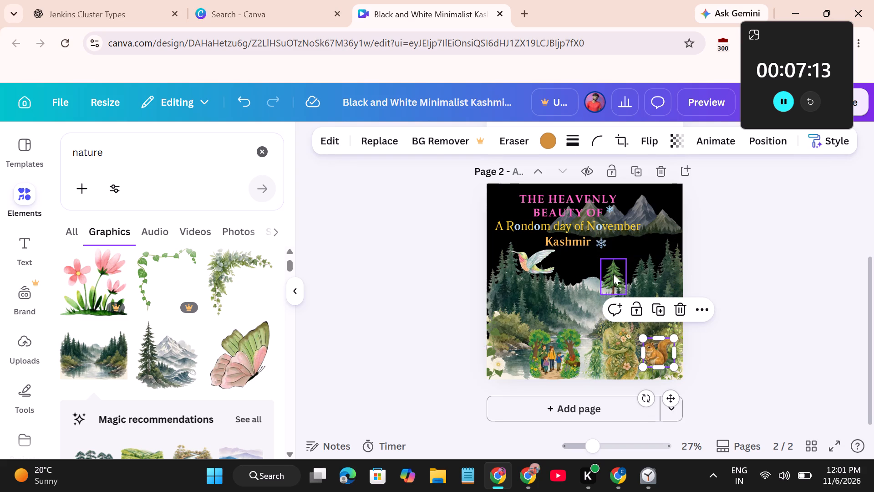
Enlarge the pine tree to about a quarter of the page width and place it just above the family scene.
left_click(615, 274)
left_click_drag(623, 296, 647, 326)
left_click_drag(632, 293, 580, 298)
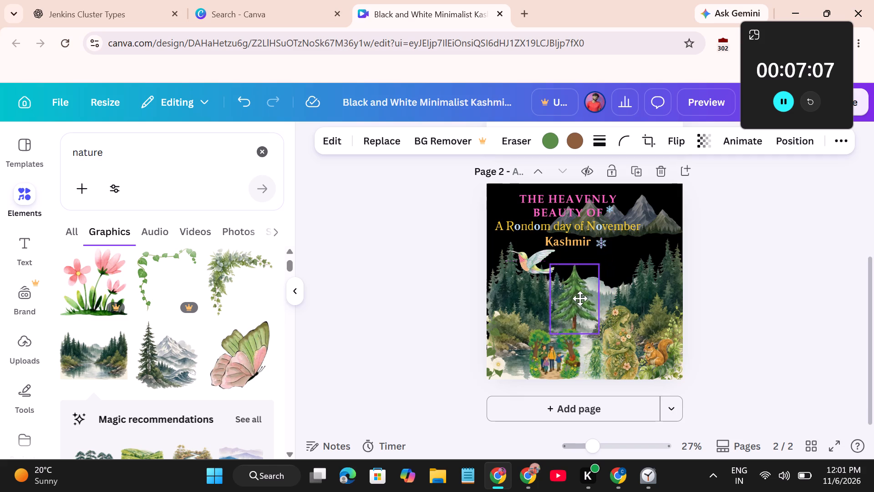
left_click_drag(580, 298, 559, 300)
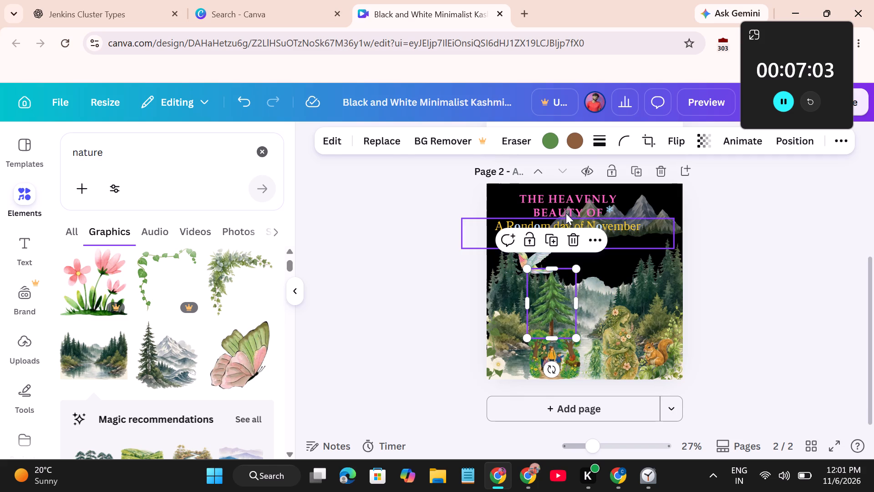
Shift the pink title and the "A Rondom day of November Kashmir" subtitle rightward on page 2, lowering the subtitle slightly.
left_click_drag(566, 213, 588, 213)
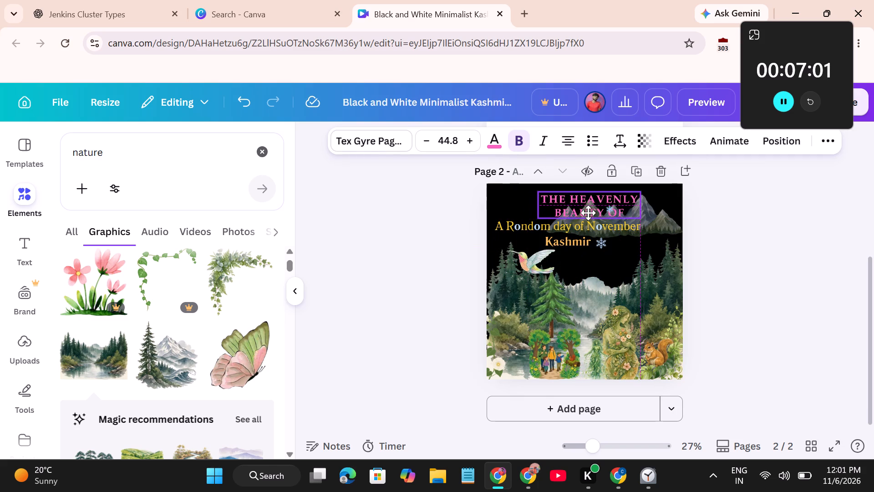
left_click_drag(588, 213, 584, 213)
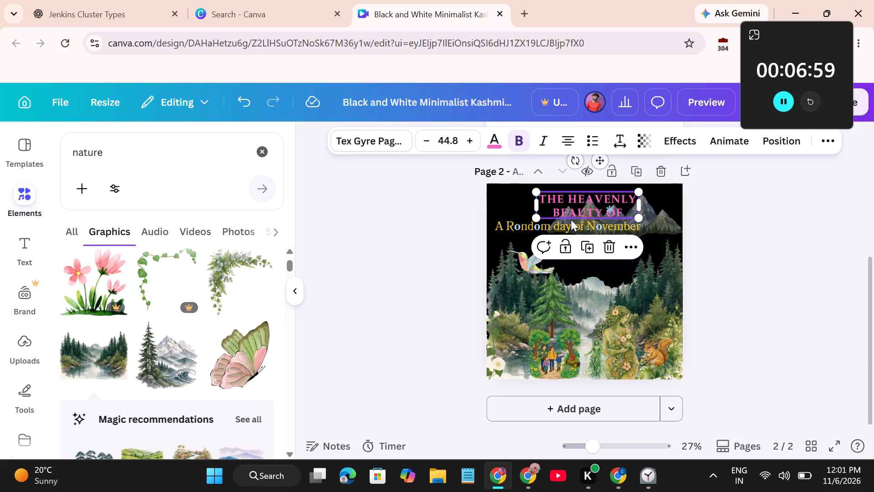
left_click_drag(522, 227, 549, 227)
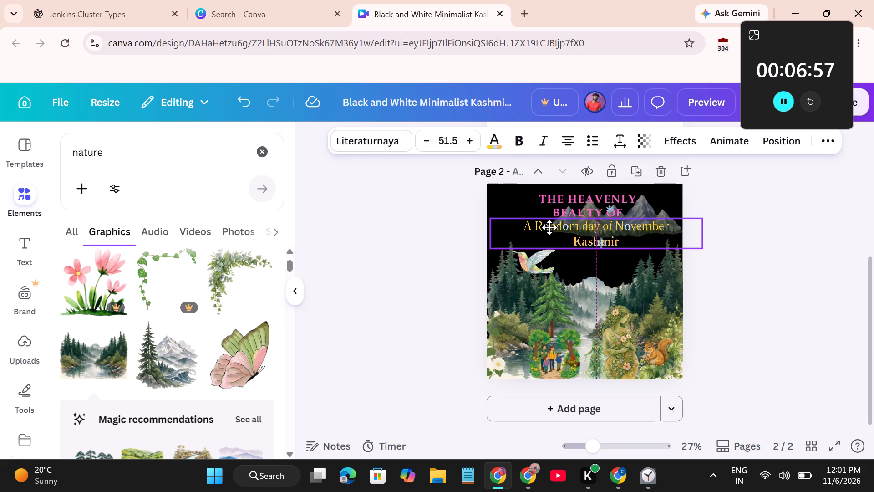
left_click_drag(549, 227, 549, 230)
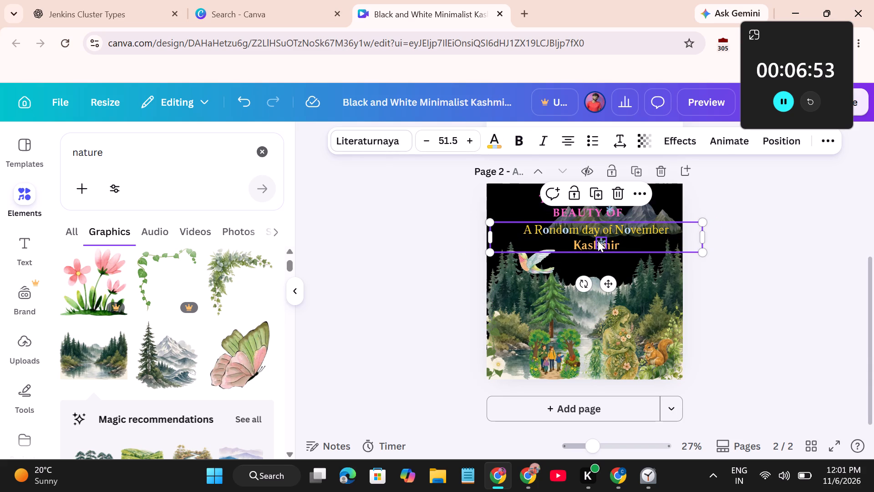
Move the small snowflake to just before the word "Kashmir" in page 2's subtitle.
left_click(598, 241)
left_click_drag(615, 283, 581, 285)
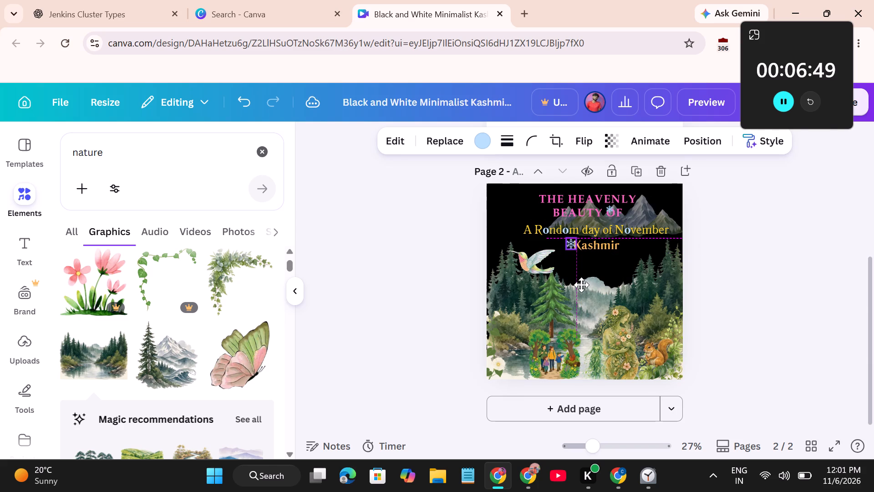
left_click_drag(581, 285, 581, 285)
left_click_drag(581, 285, 579, 285)
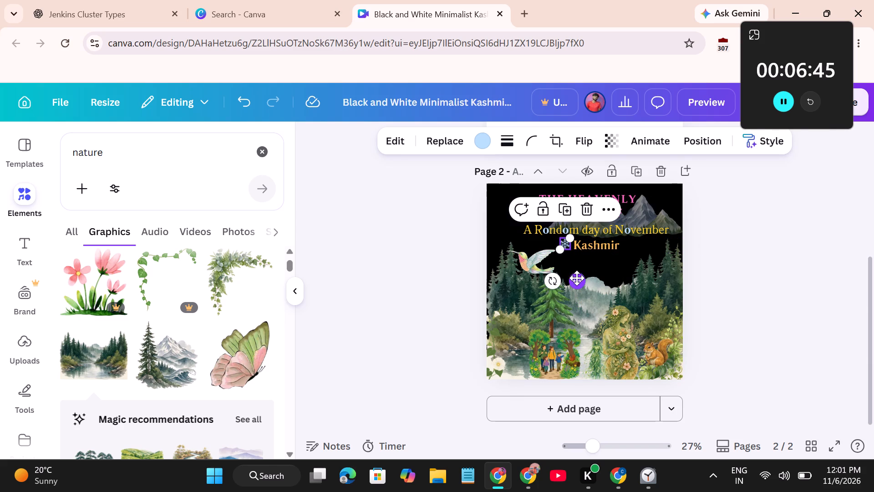
Duplicate the snowflake and place the copy just after the word "Kashmir", level with the original.
right_click(577, 278)
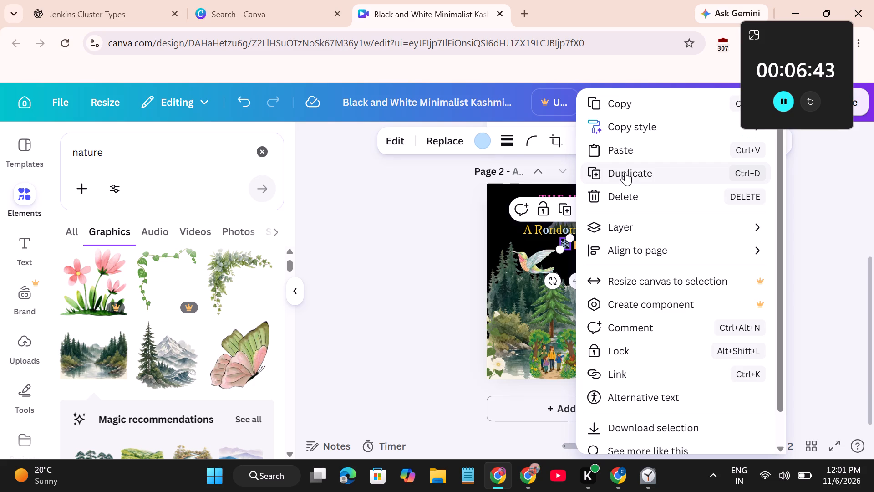
left_click(625, 172)
left_click_drag(575, 282, 633, 279)
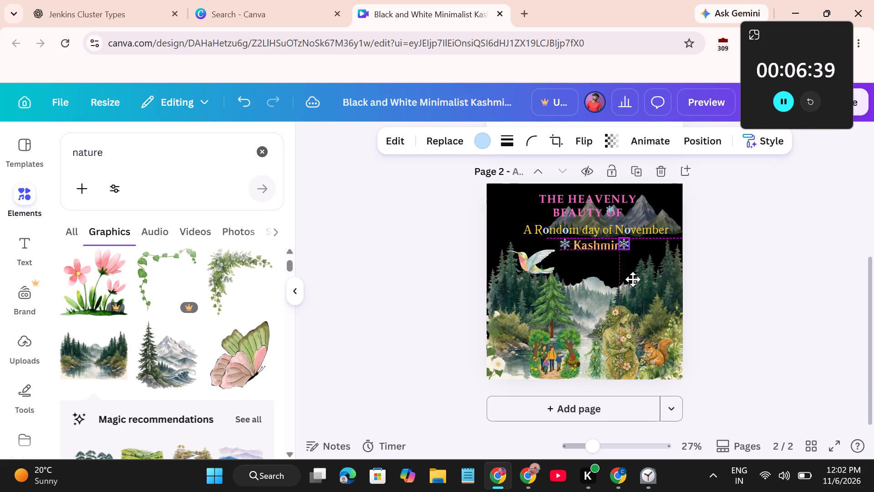
left_click_drag(633, 279, 638, 278)
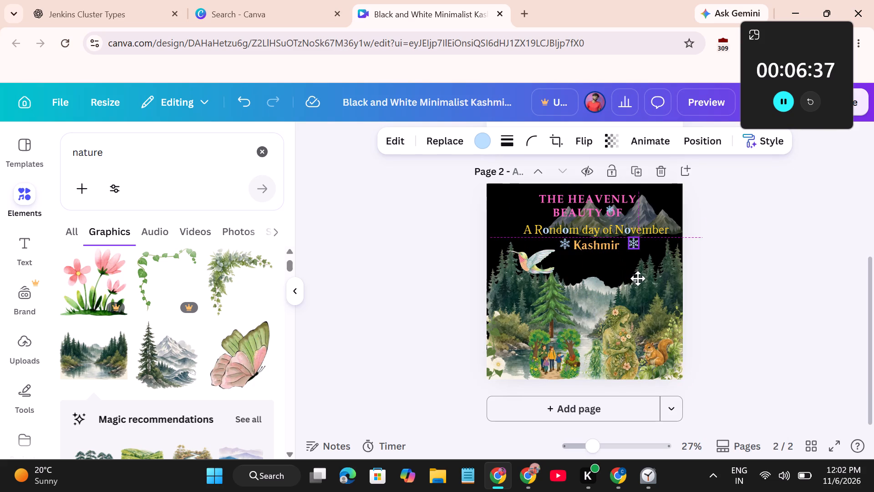
left_click_drag(638, 278, 636, 279)
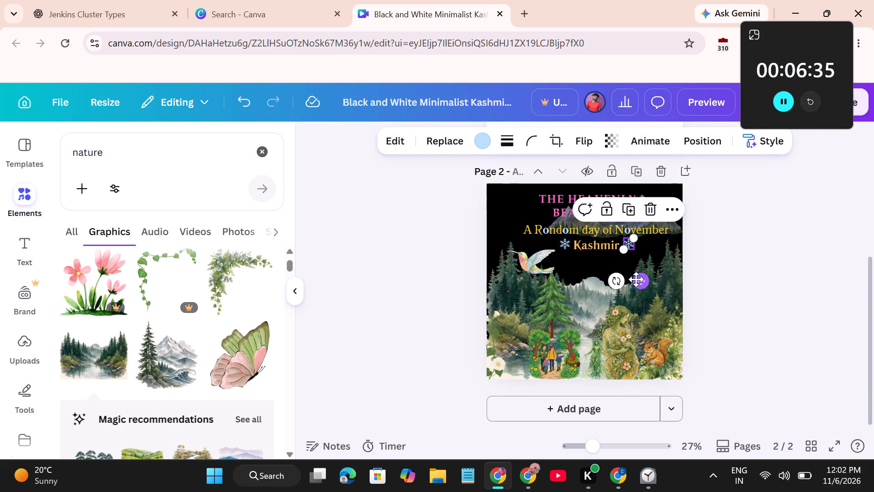
Shrink the hummingbird to roughly half its size and lower it over the forest, just beside the tall pine's top.
left_click(582, 271)
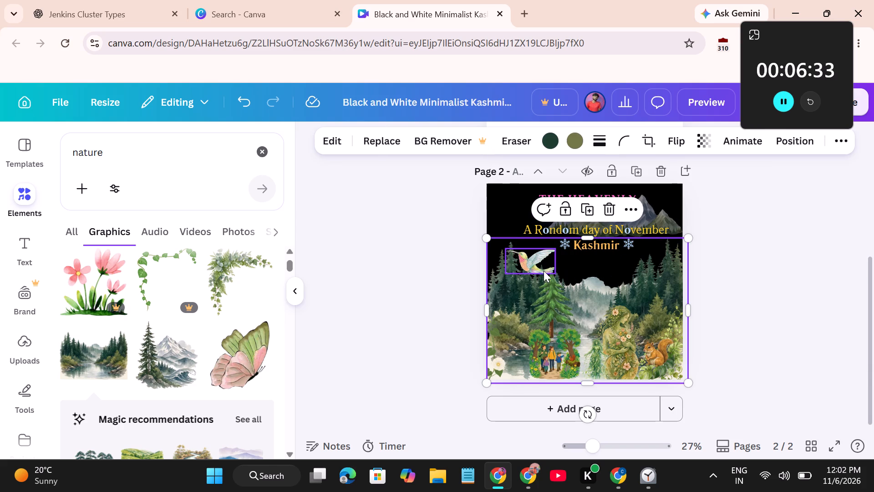
left_click(537, 271)
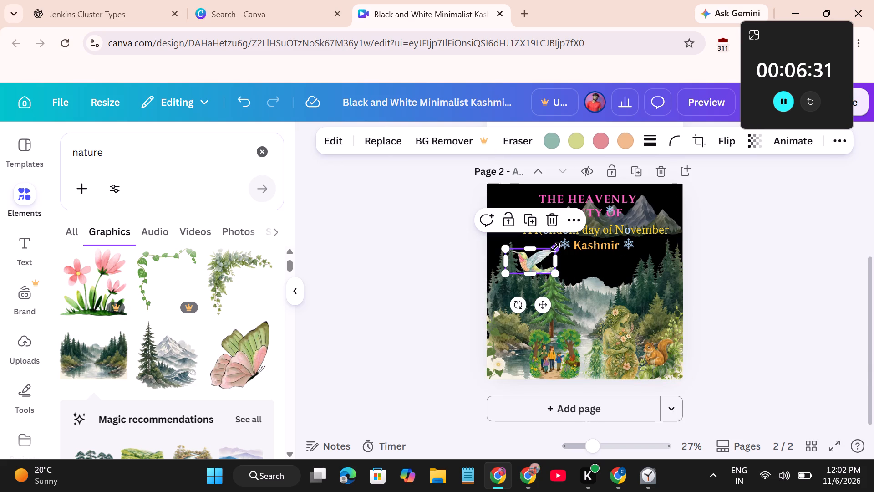
left_click_drag(555, 247, 536, 266)
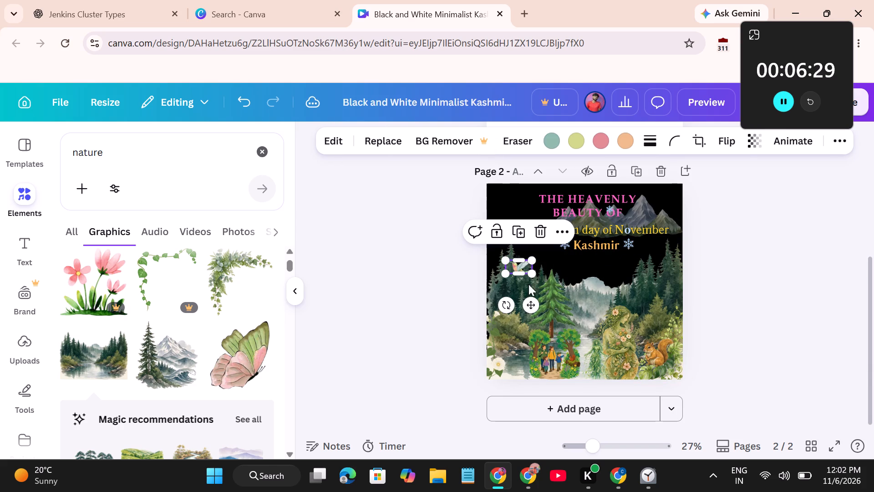
left_click_drag(529, 307, 536, 318)
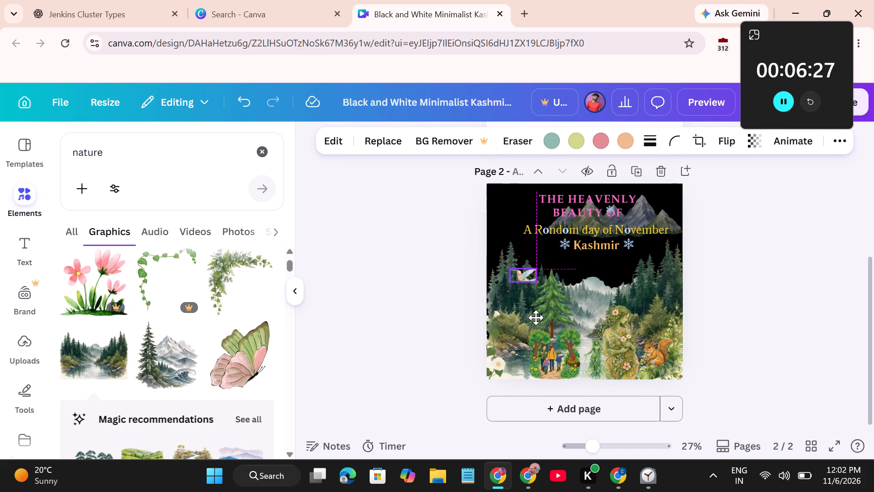
left_click_drag(536, 318, 529, 318)
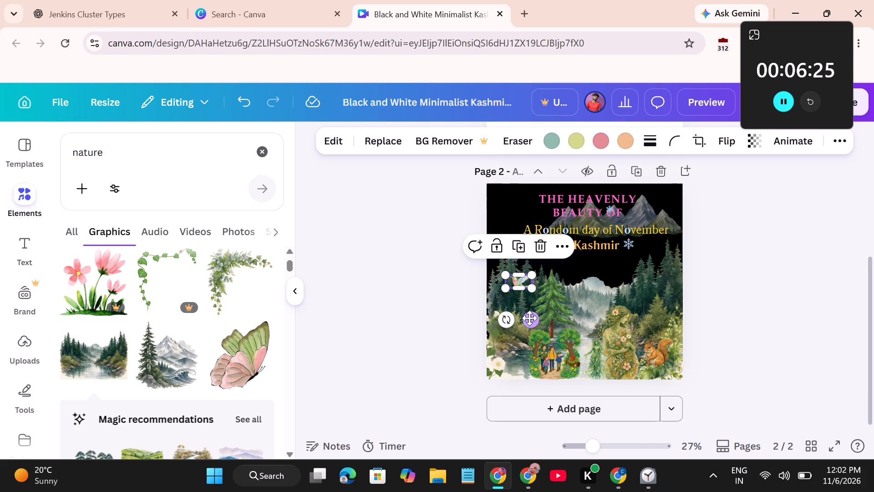
Move the mountain range behind the subtitle and enlarge it beyond both page edges, to about 1,500 wide by 480 high.
left_click(650, 210)
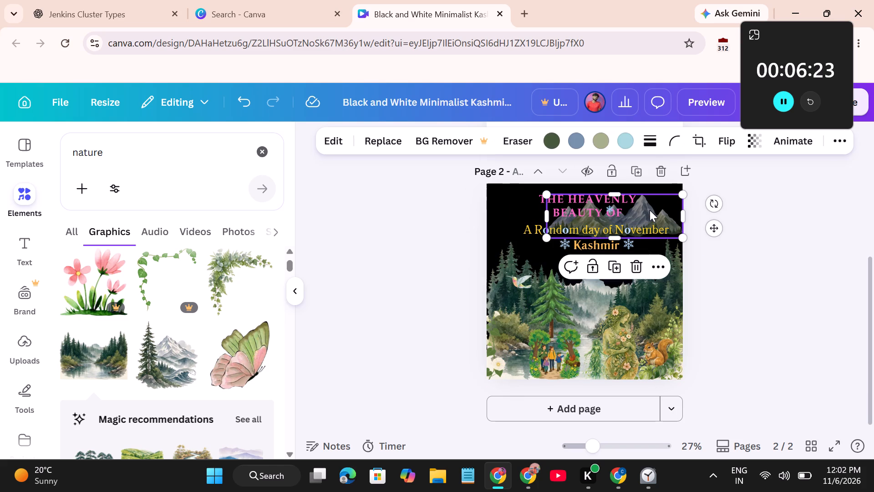
left_click_drag(665, 210, 635, 219)
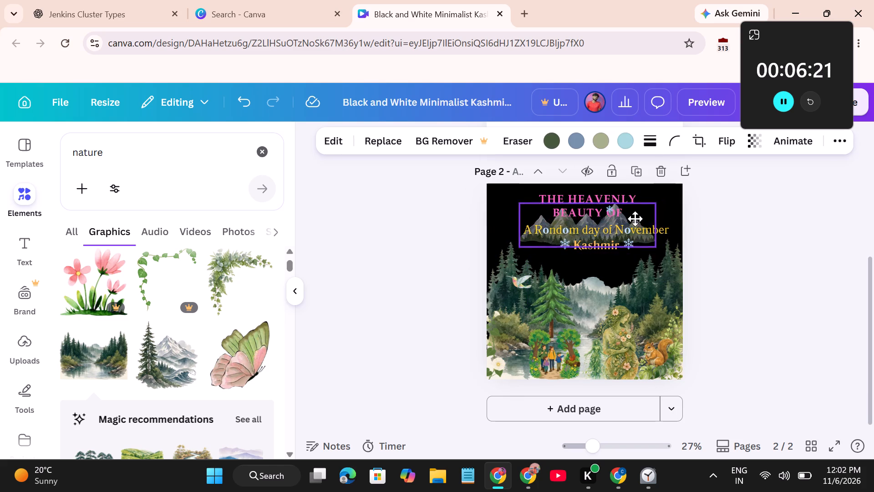
left_click_drag(635, 219, 631, 237)
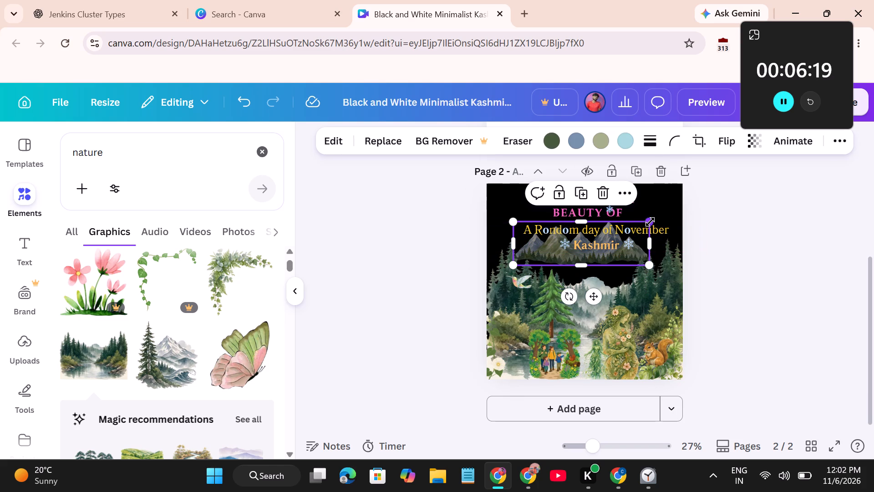
left_click_drag(650, 222, 711, 172)
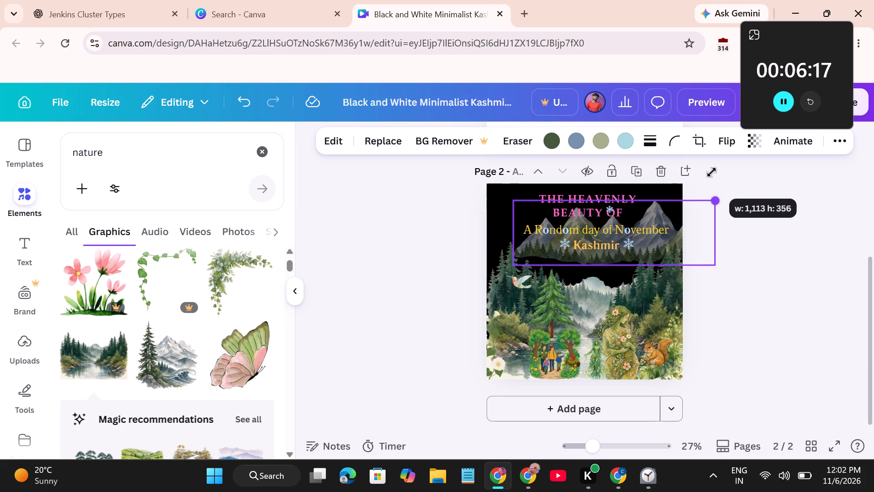
left_click_drag(711, 172, 723, 163)
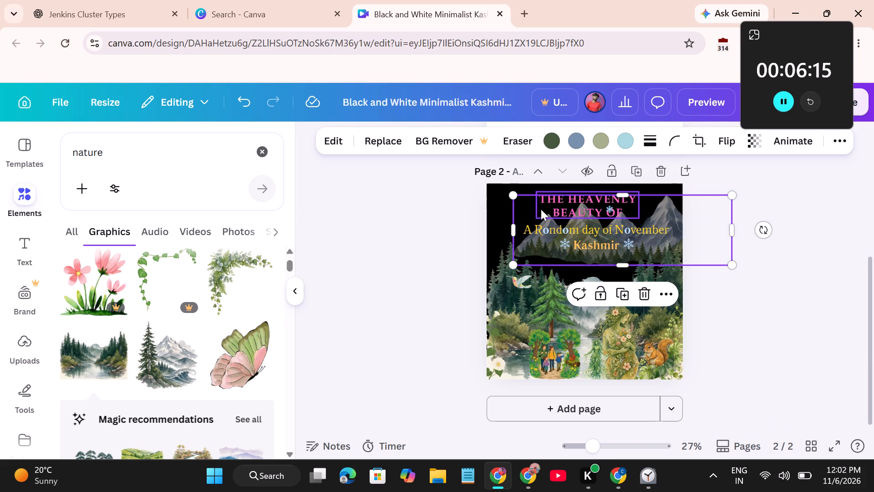
left_click_drag(511, 196, 457, 181)
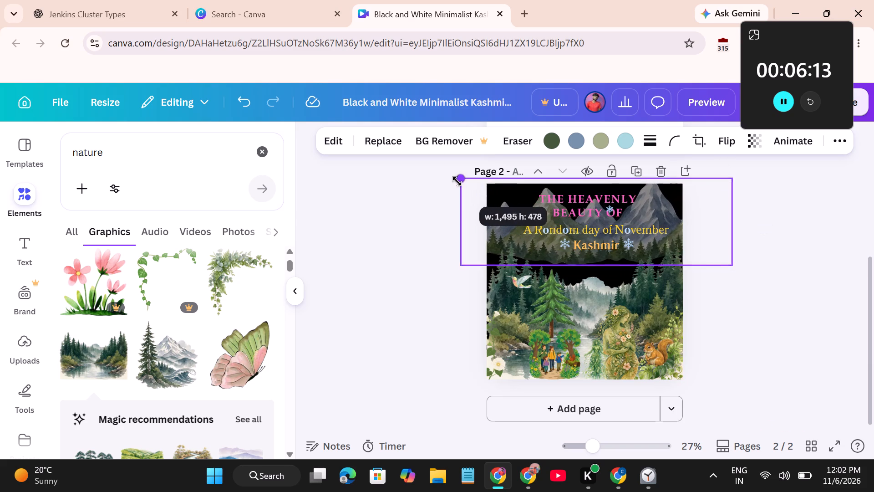
left_click_drag(457, 181, 455, 181)
Shift the enlarged mountain range slightly left and down so its peaks sit behind the title text and its base overlaps the forest.
left_click_drag(684, 207, 686, 220)
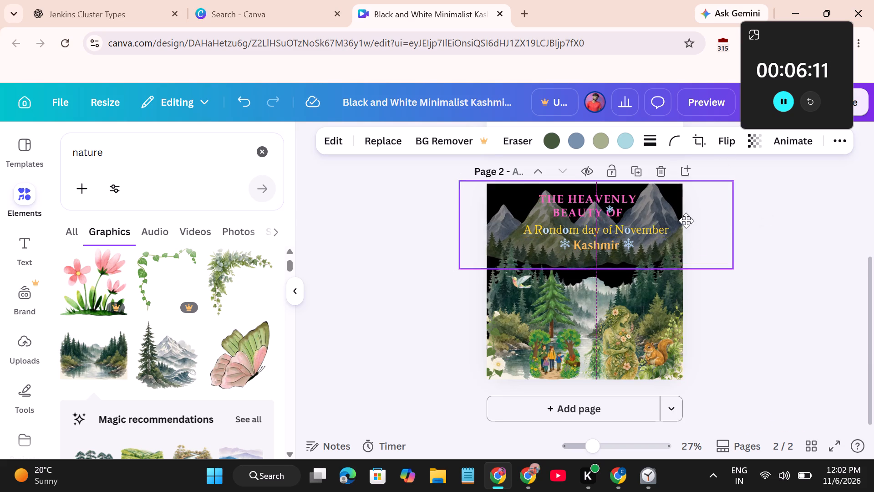
left_click_drag(686, 220, 678, 251)
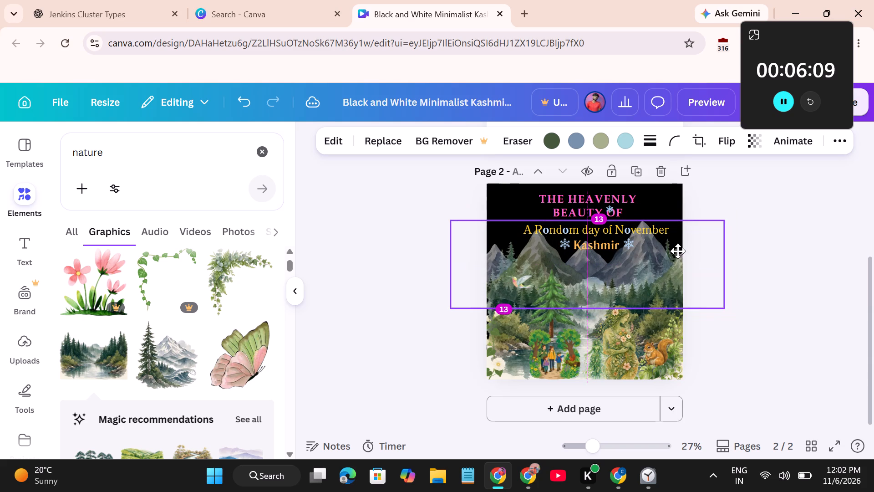
left_click_drag(678, 251, 677, 232)
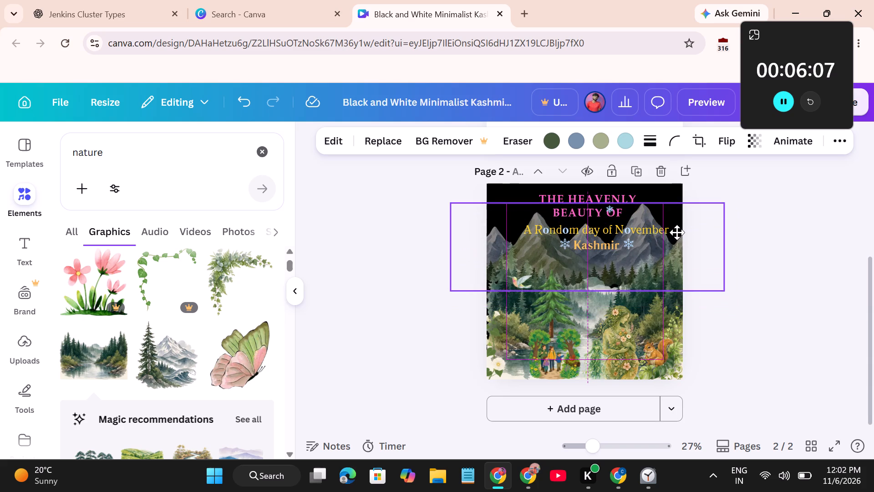
left_click_drag(677, 232, 675, 201)
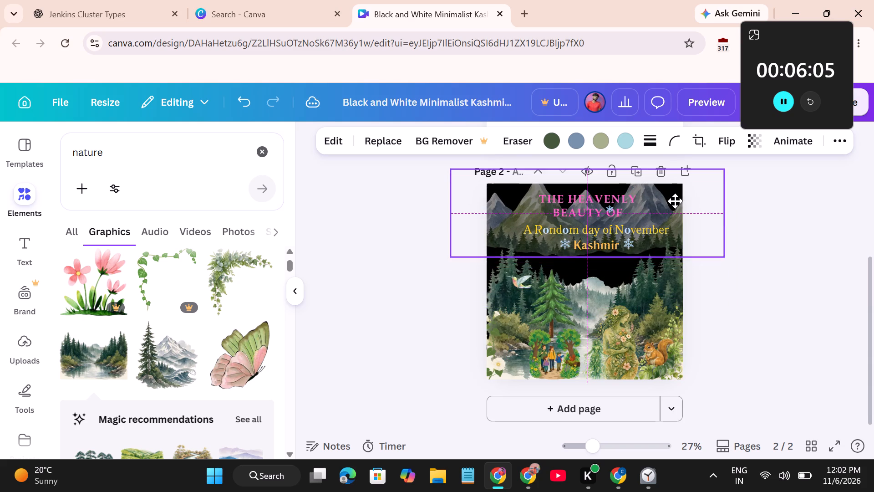
left_click_drag(675, 201, 677, 225)
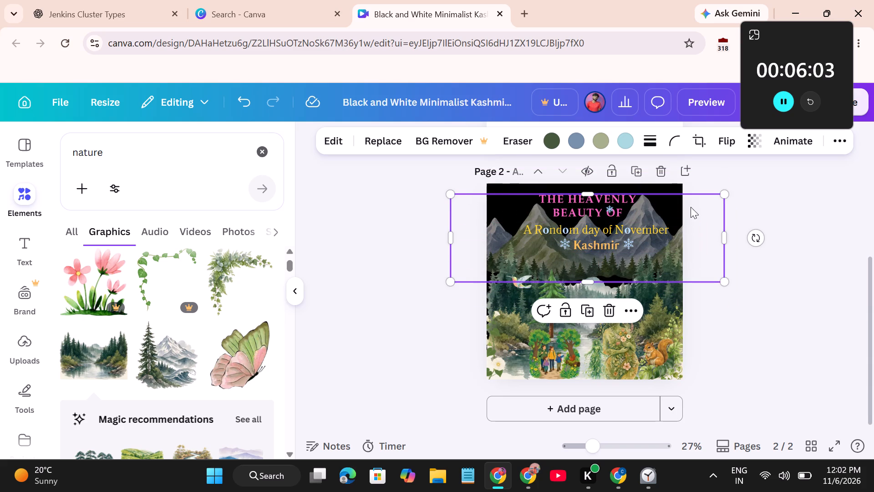
Send the mountain range to the back, behind all other elements on page 2.
right_click(696, 202)
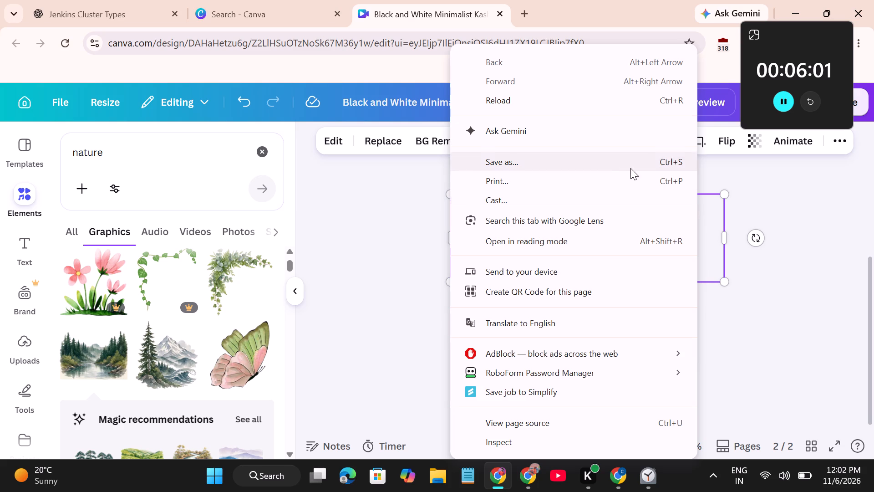
left_click(712, 229)
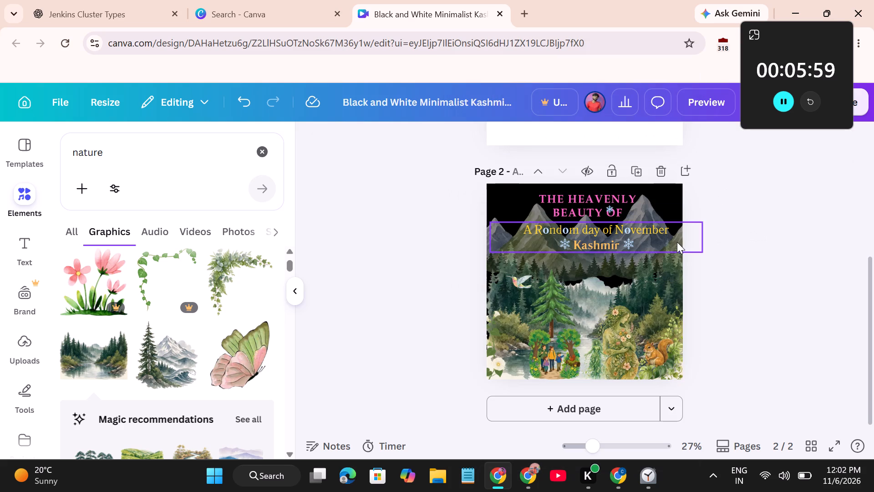
left_click(677, 210)
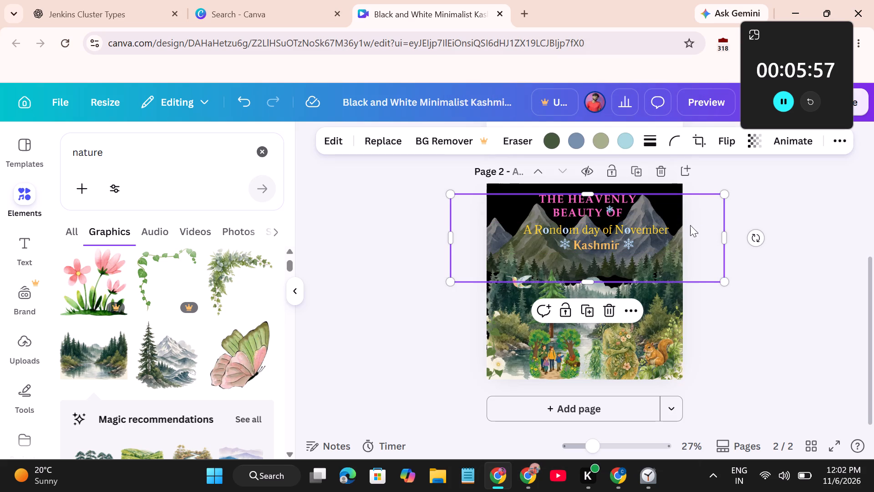
right_click(686, 250)
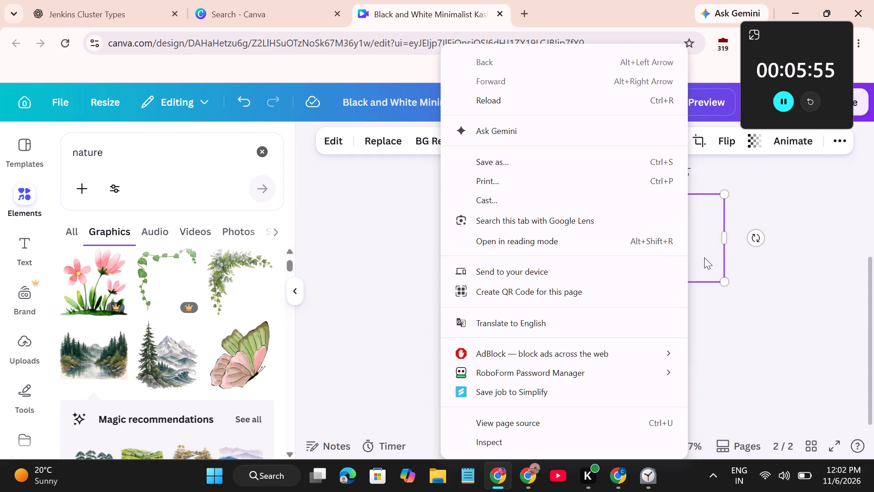
left_click(708, 259)
right_click(663, 258)
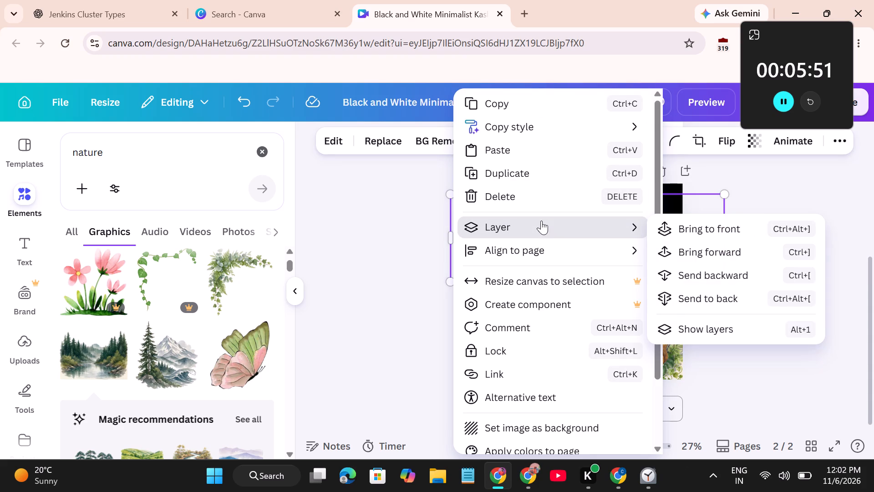
left_click(737, 307)
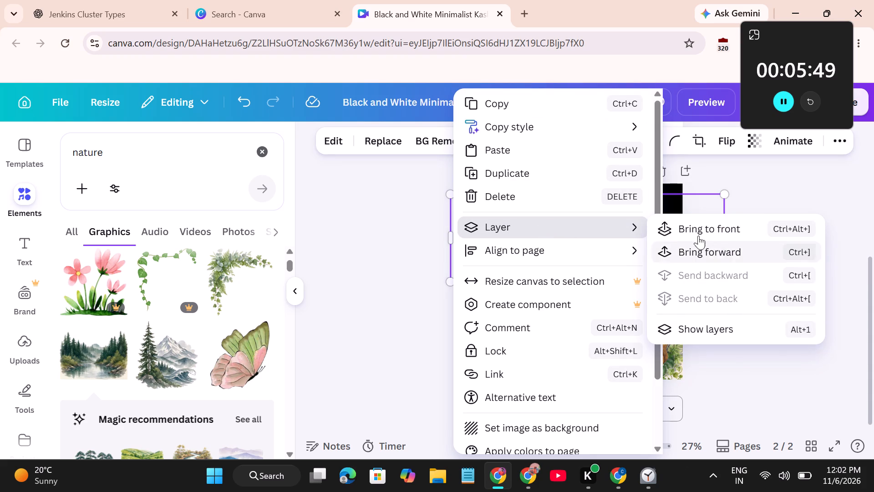
left_click(697, 206)
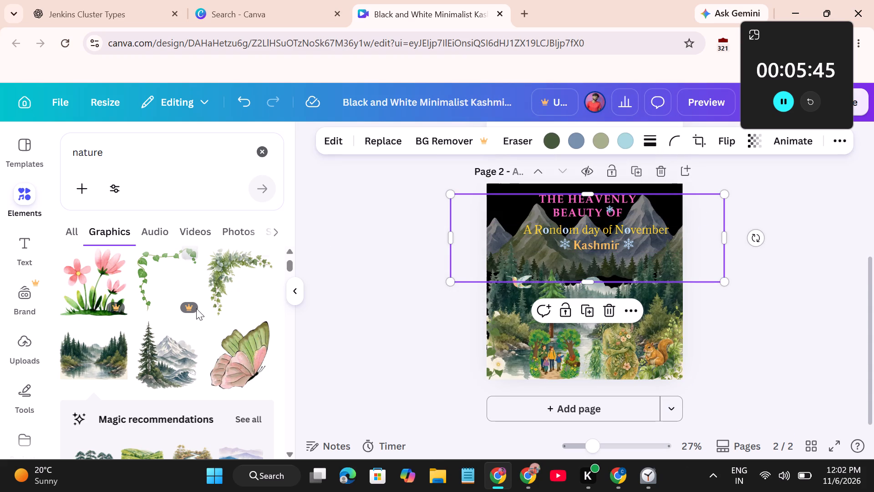
Search the elements library for "sky blue" and limit the results to graphics.
scroll(196, 308, "down", 6)
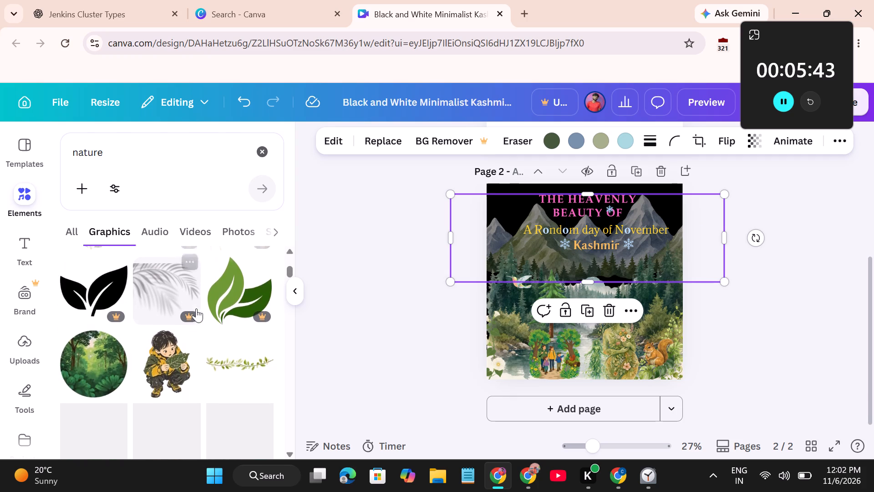
scroll(196, 308, "up", 4)
left_click(114, 152)
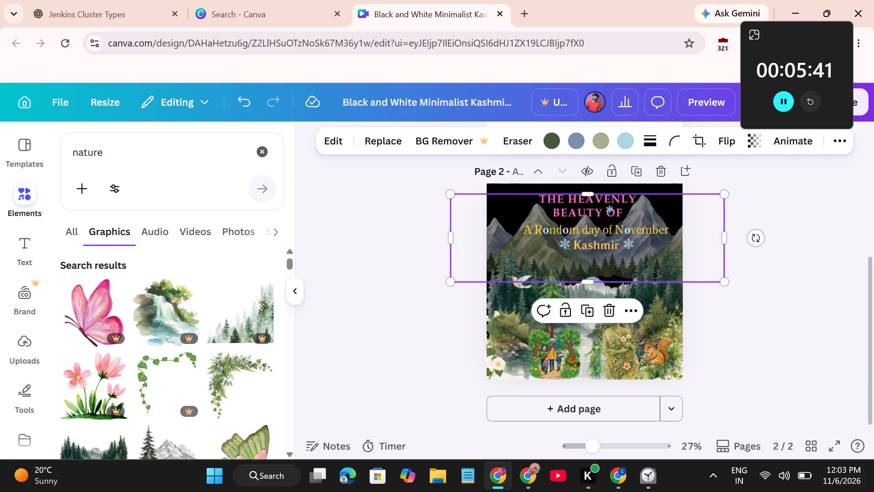
left_click(264, 159)
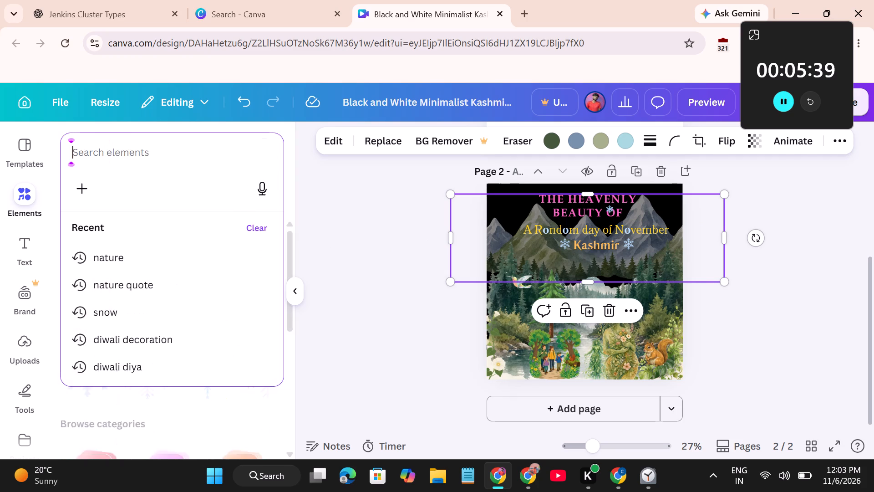
type("sky")
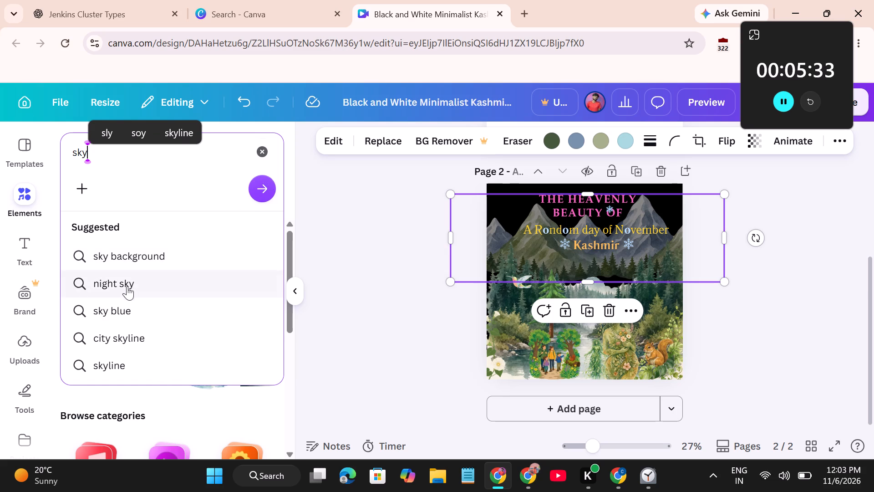
left_click(119, 314)
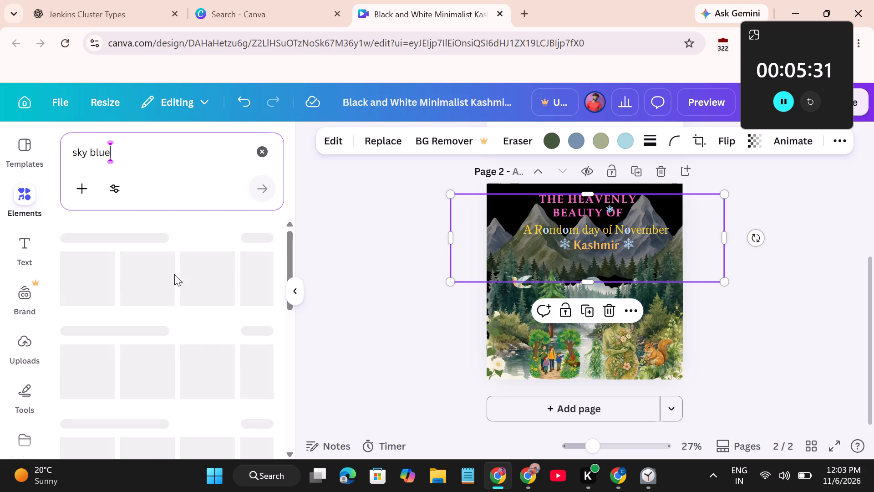
scroll(174, 353, "down", 2)
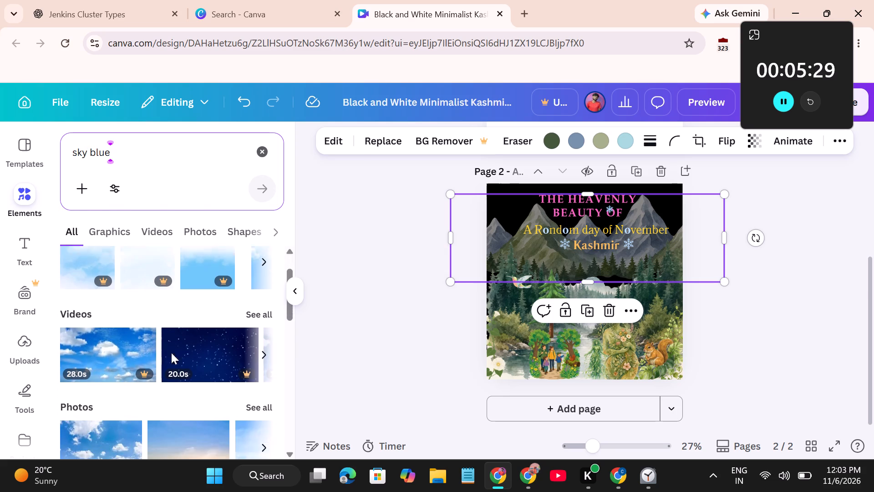
scroll(171, 353, "down", 5)
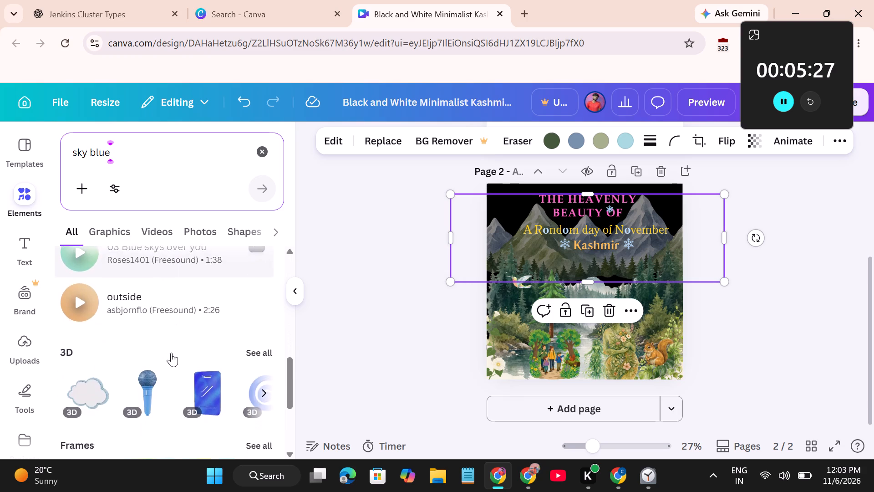
scroll(174, 353, "up", 1)
left_click(111, 230)
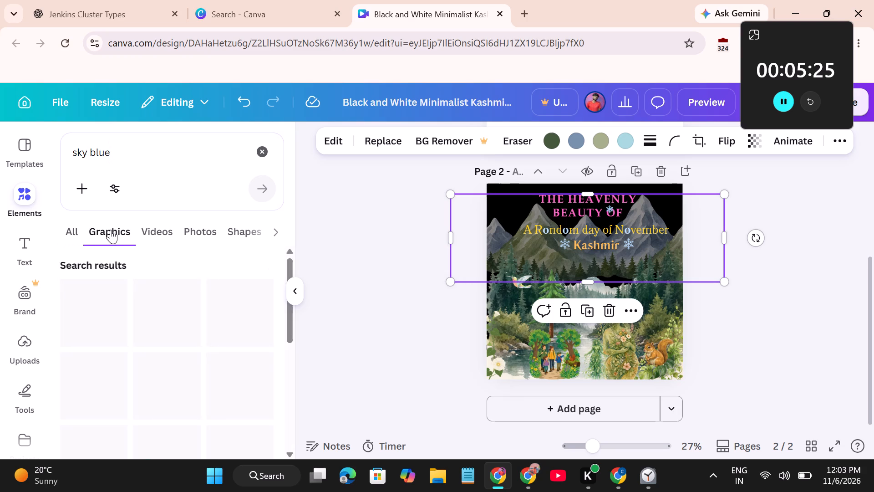
Add the wide blue sky graphic with white clouds to page 2, over the upper part of the design.
scroll(168, 347, "down", 2)
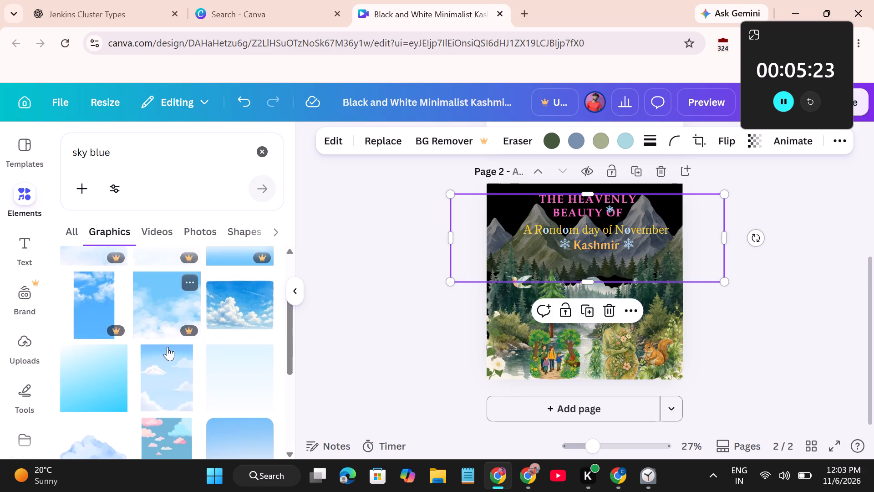
scroll(168, 347, "down", 1)
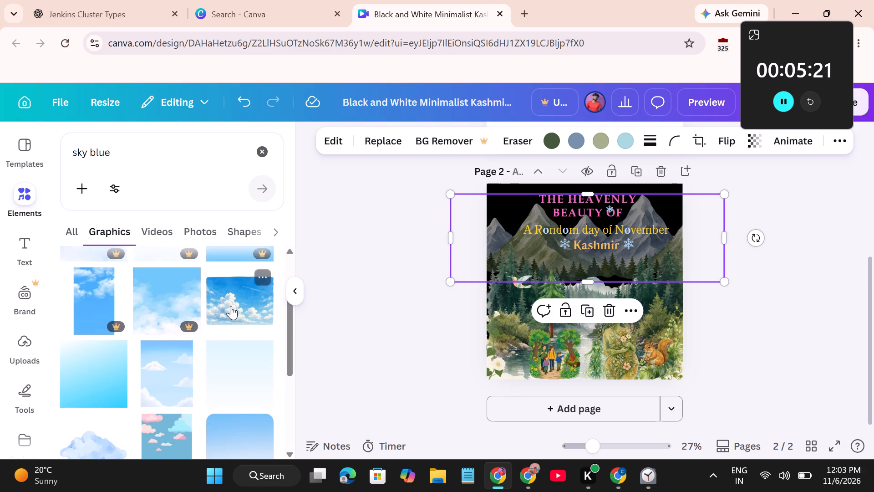
left_click_drag(223, 314, 505, 186)
scroll(488, 227, "right", 1)
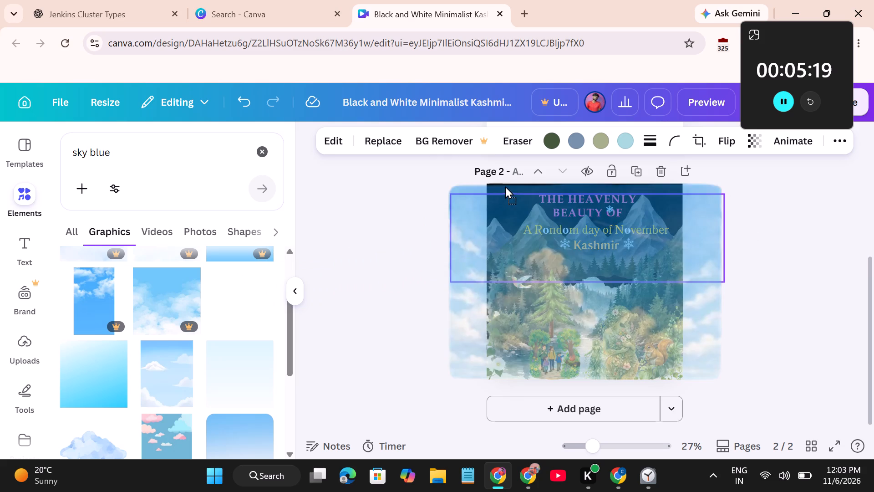
left_click_drag(505, 186, 509, 199)
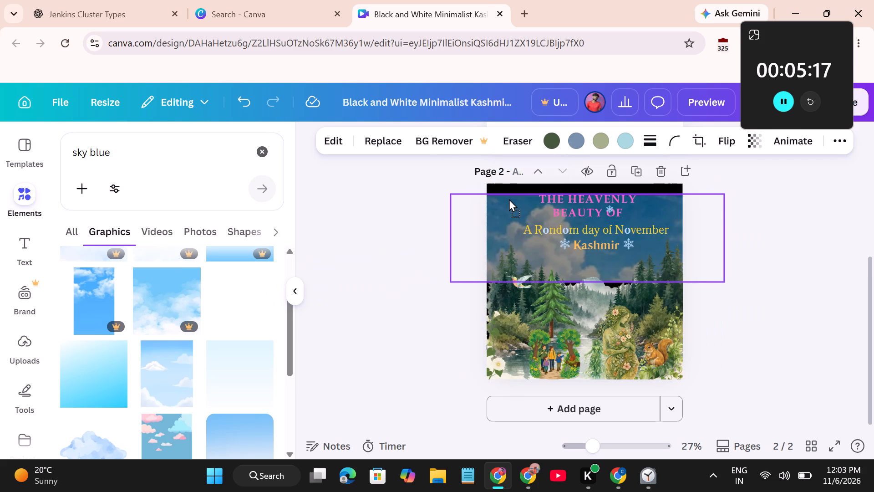
left_click_drag(509, 199, 512, 182)
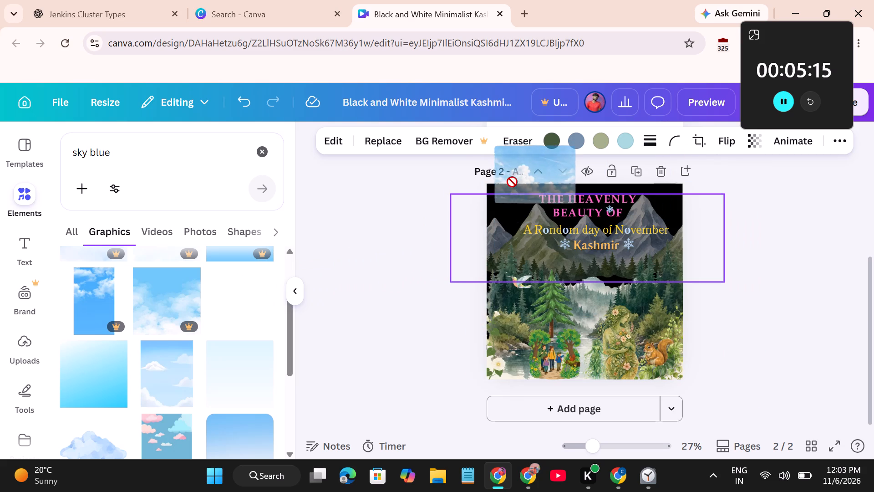
left_click_drag(512, 182, 509, 199)
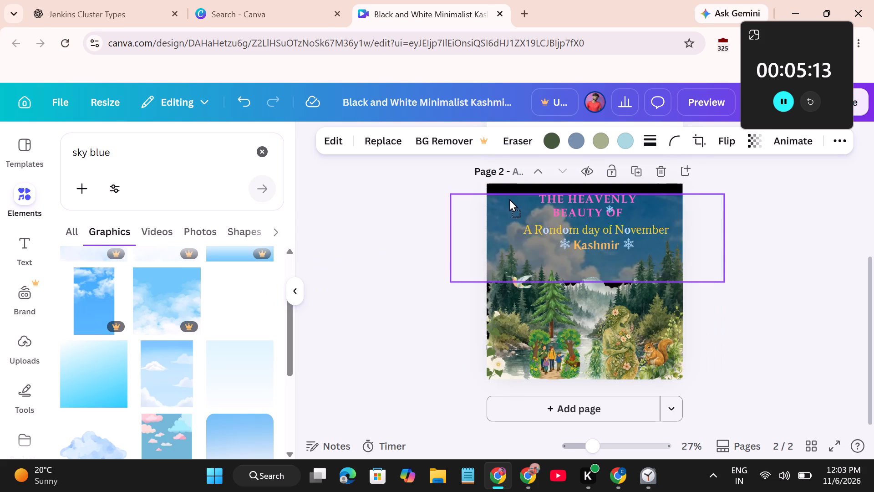
left_click_drag(509, 199, 513, 291)
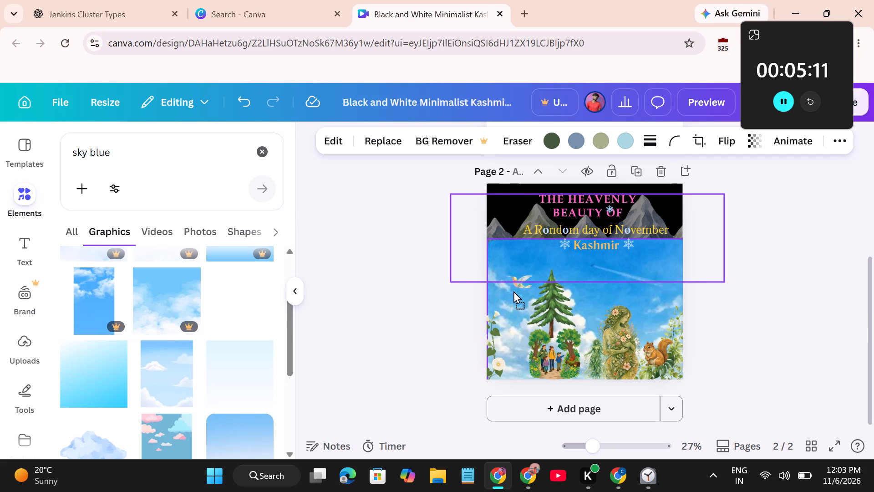
left_click_drag(513, 291, 584, 252)
Move the sky graphic over the page's top and widen it past both side edges, to about 1,176 wide by 622 high.
left_click_drag(648, 266, 561, 225)
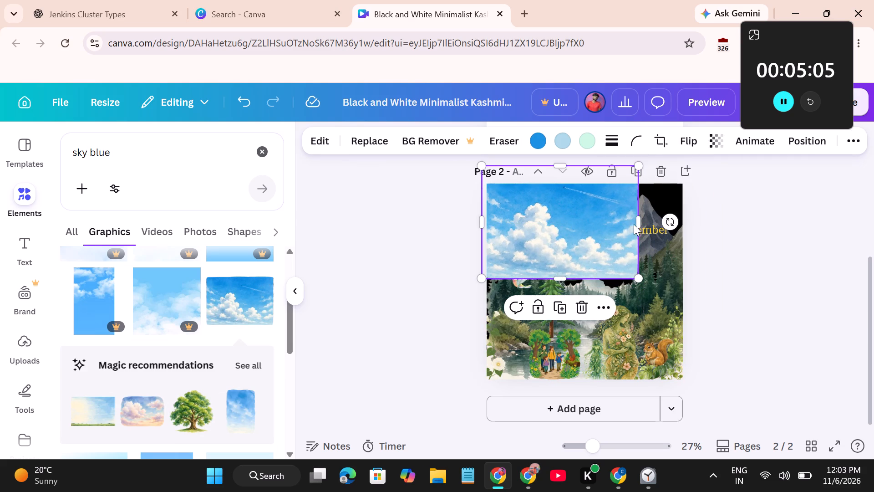
left_click_drag(638, 223, 695, 216)
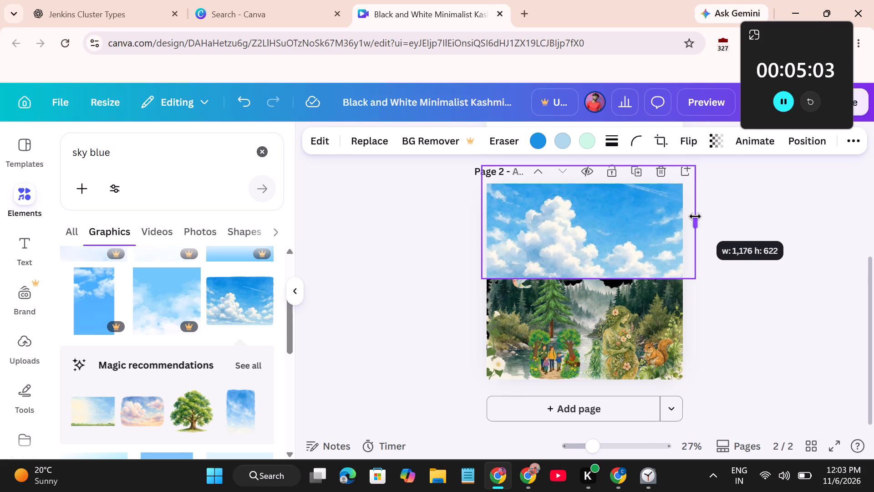
left_click_drag(695, 216, 696, 216)
left_click_drag(639, 235, 638, 232)
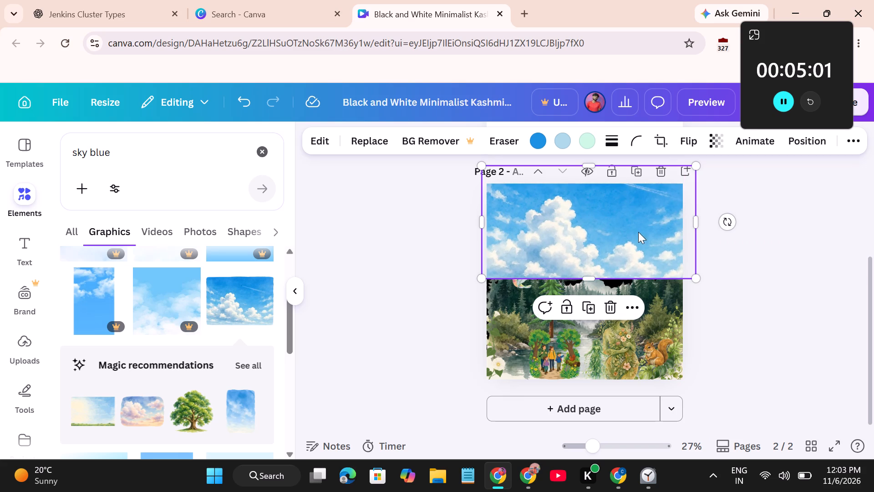
left_click_drag(638, 232, 635, 222)
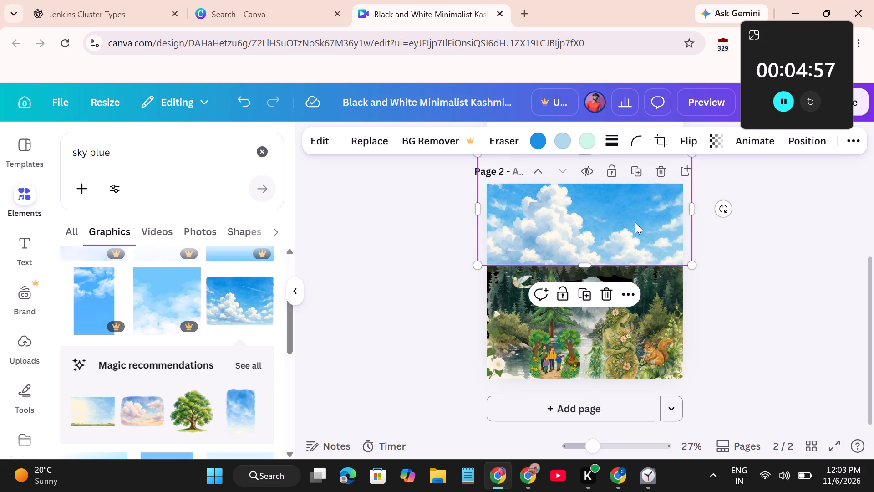
Send the sky graphic to the back, behind all other elements on page 2.
right_click(635, 222)
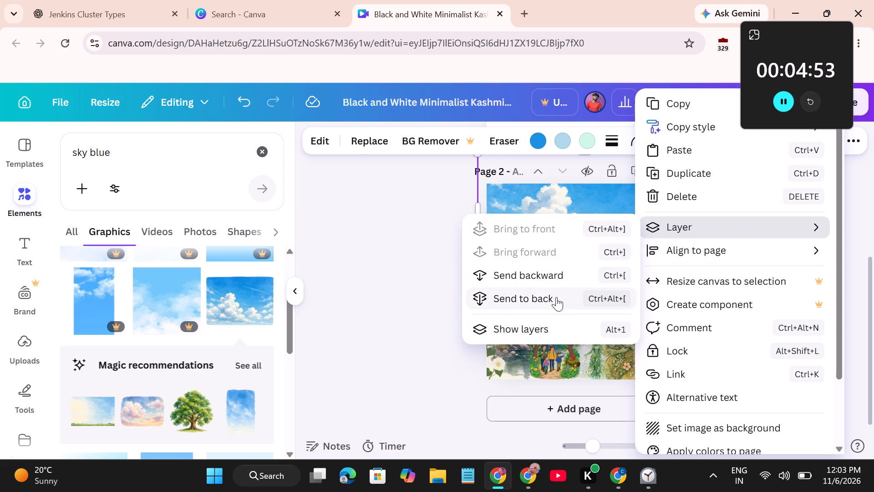
left_click(556, 297)
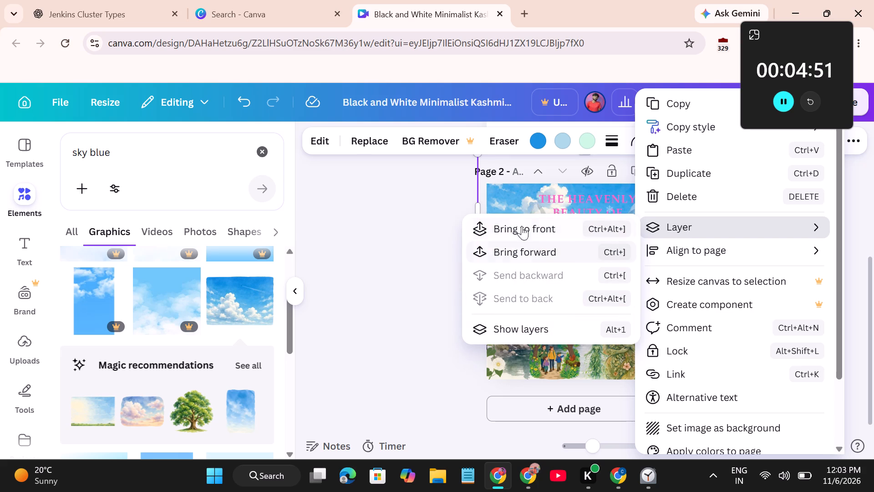
left_click(514, 205)
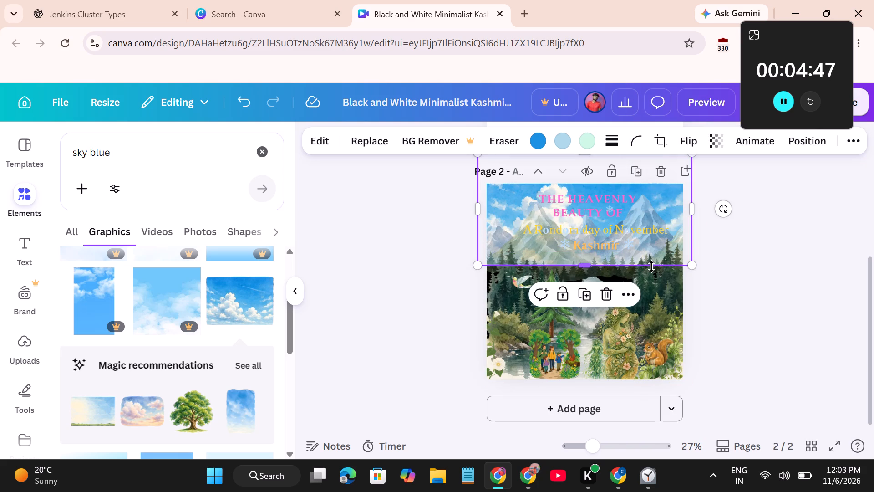
Stretch the mountain range's bottom edge downward, keeping its width, so it covers the black gap above the lake.
left_click(643, 288)
left_click(666, 225)
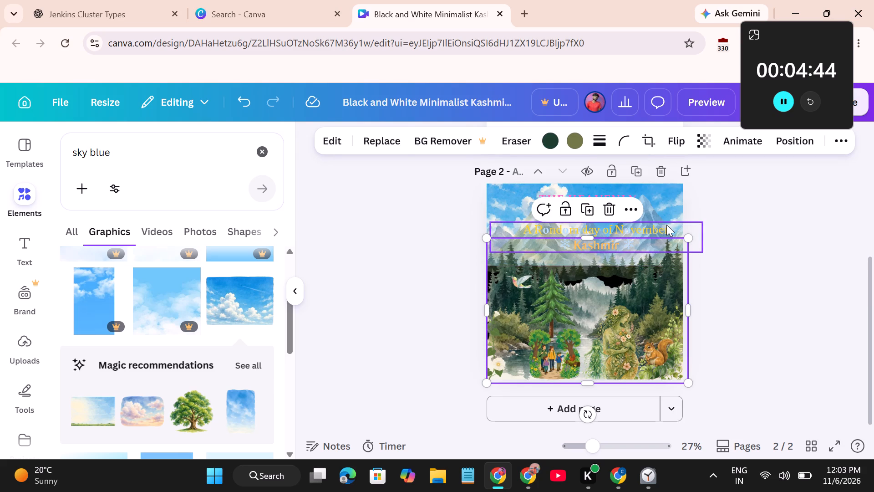
left_click(675, 208)
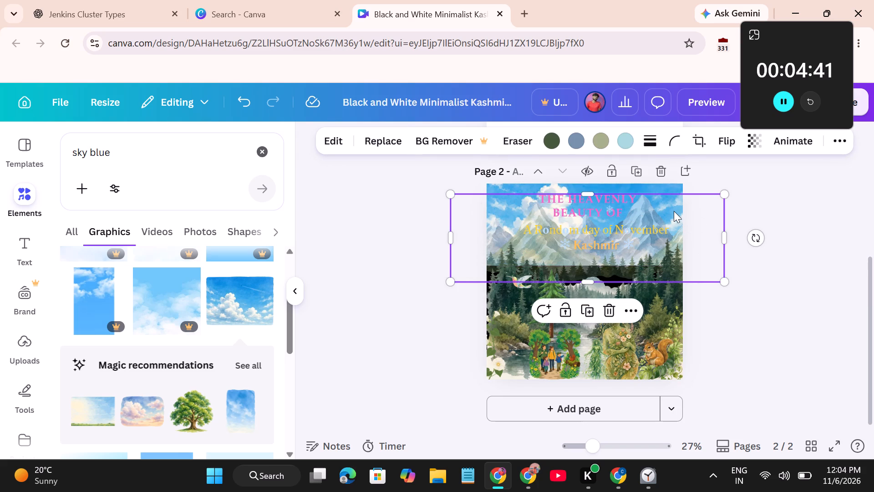
left_click_drag(585, 281, 586, 289)
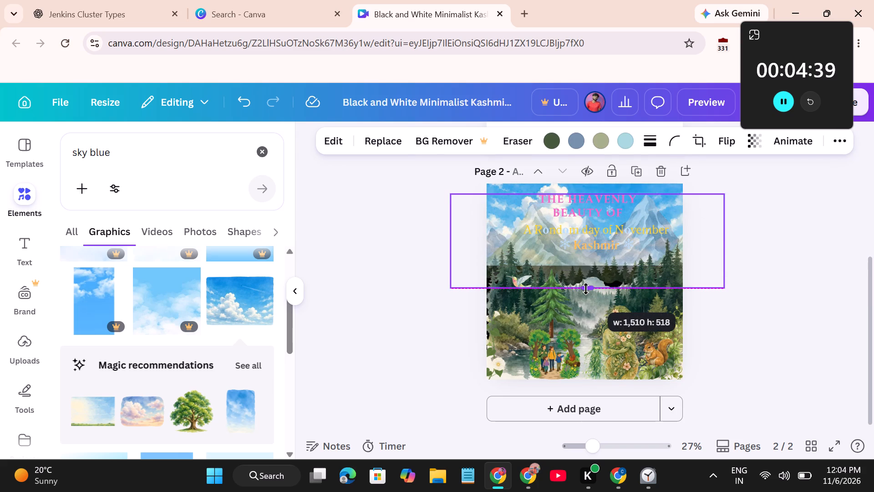
left_click_drag(586, 289, 589, 306)
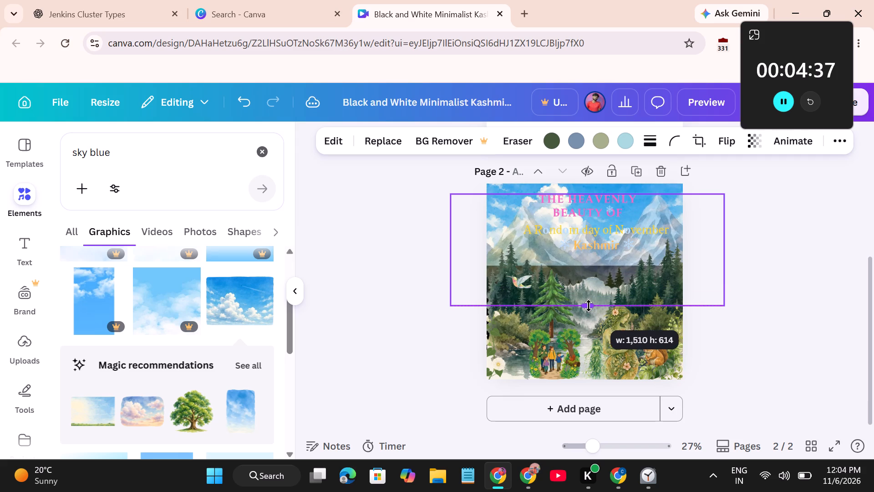
left_click_drag(589, 306, 591, 291)
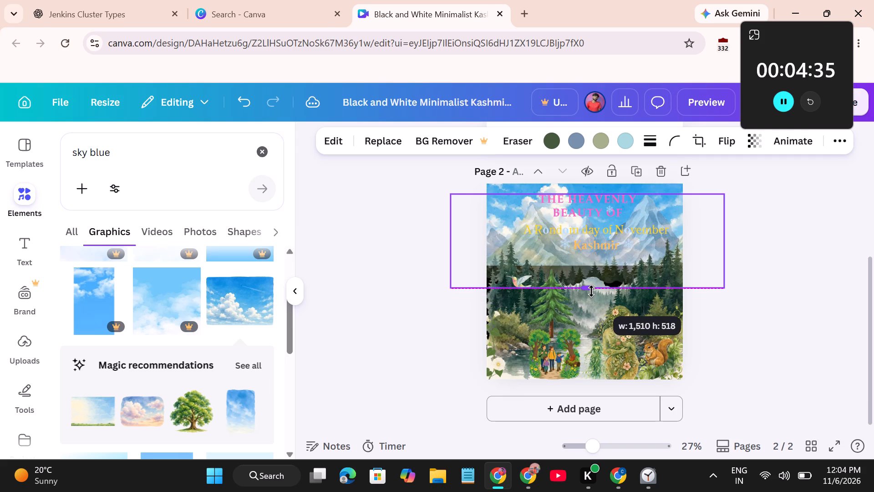
left_click_drag(591, 291, 590, 294)
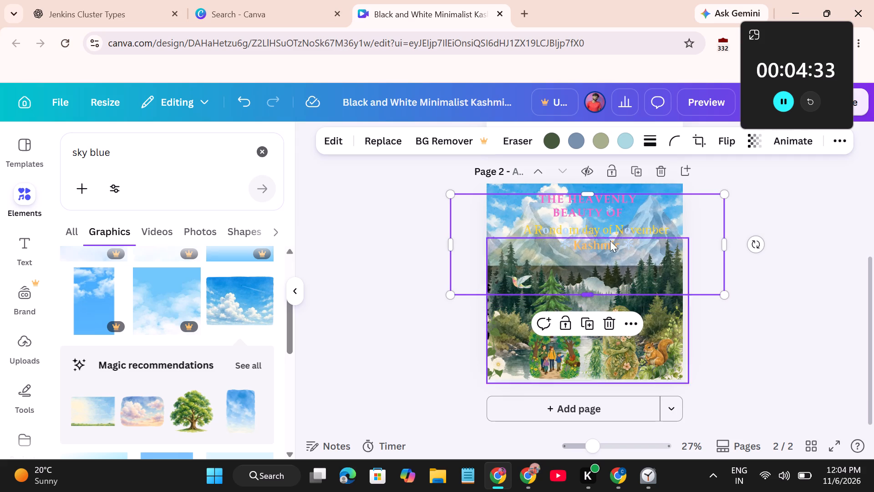
Set the mountain range's transparency value to 100.
left_click(752, 142)
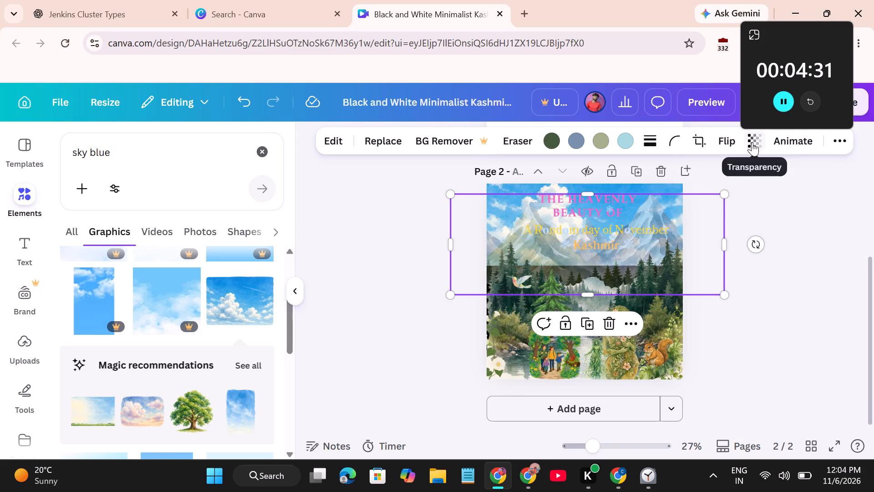
left_click_drag(738, 197, 749, 197)
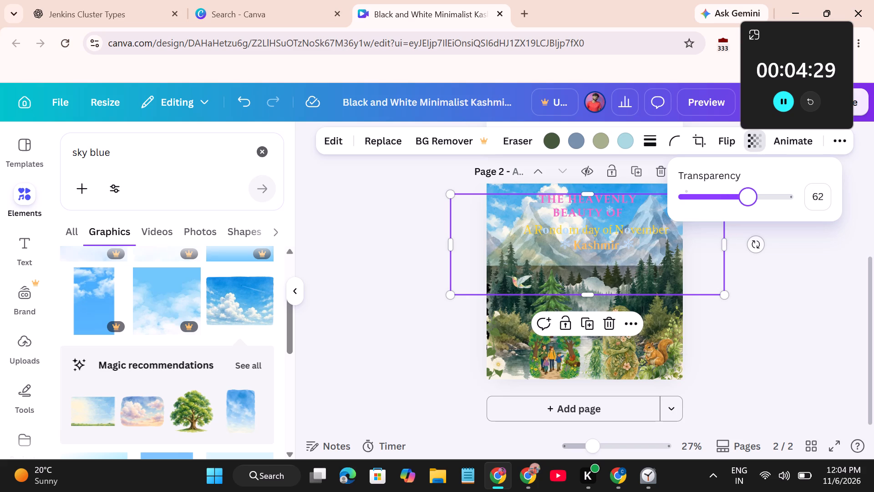
left_click_drag(749, 197, 787, 200)
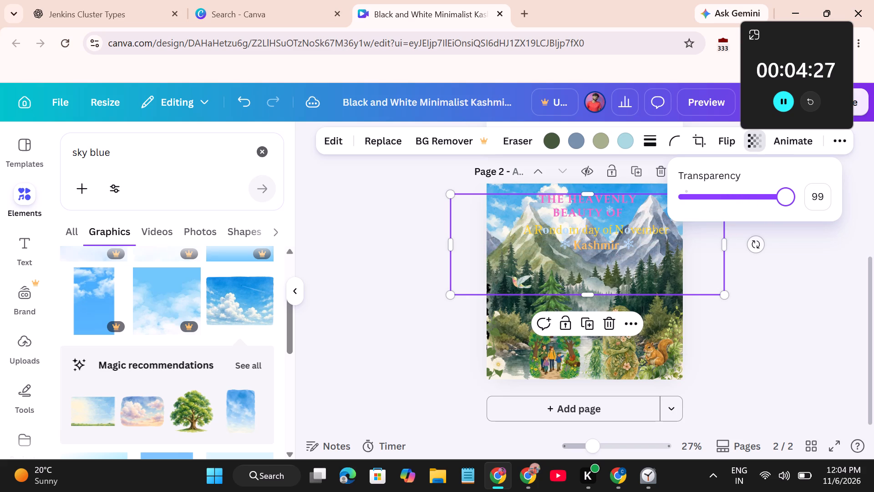
left_click_drag(787, 200, 800, 200)
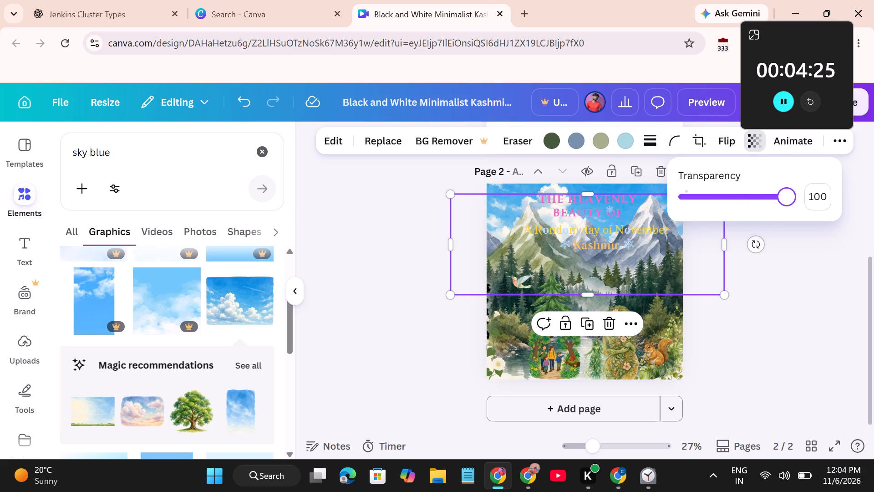
left_click_drag(800, 200, 803, 200)
Move the title "THE HEAVENLY BEAUTY OF" slightly lower on page 2, keeping it over the mountain peaks.
left_click(594, 205)
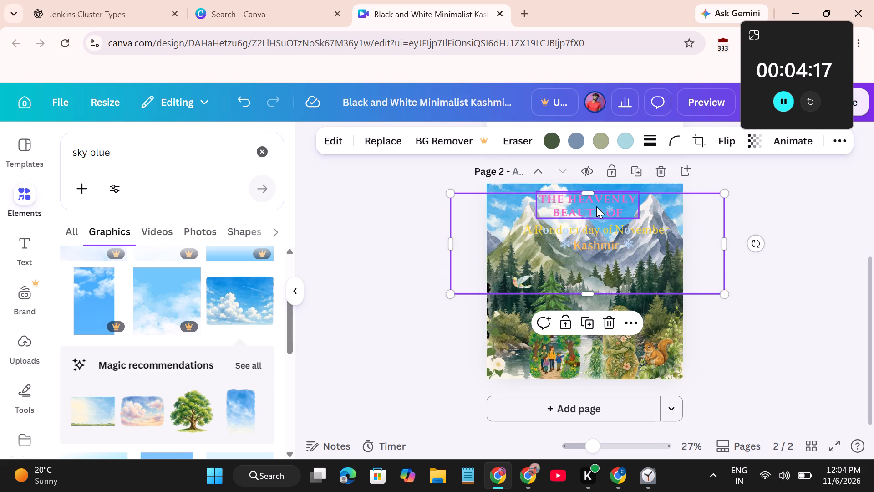
left_click(596, 206)
left_click_drag(596, 206, 598, 214)
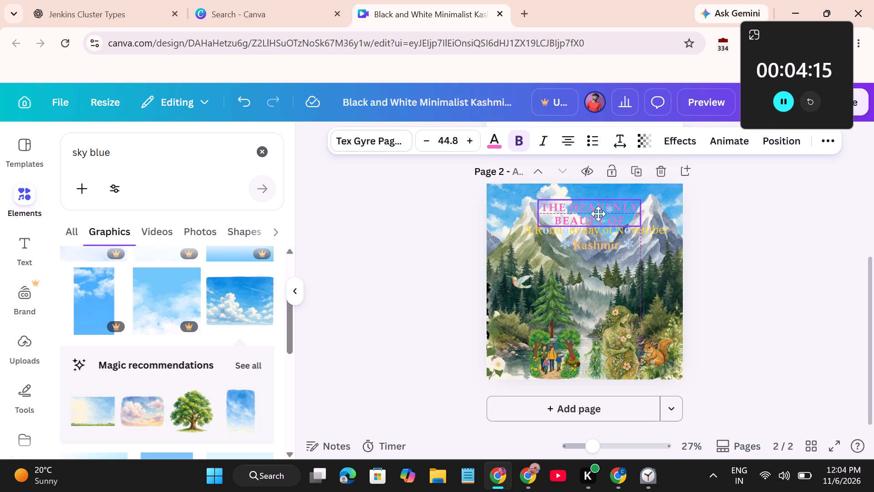
left_click_drag(598, 214, 601, 213)
Resize the subtitle "A Rondom day of November Kashmir" to font size 30.7 and place it directly beneath the title.
left_click(597, 231)
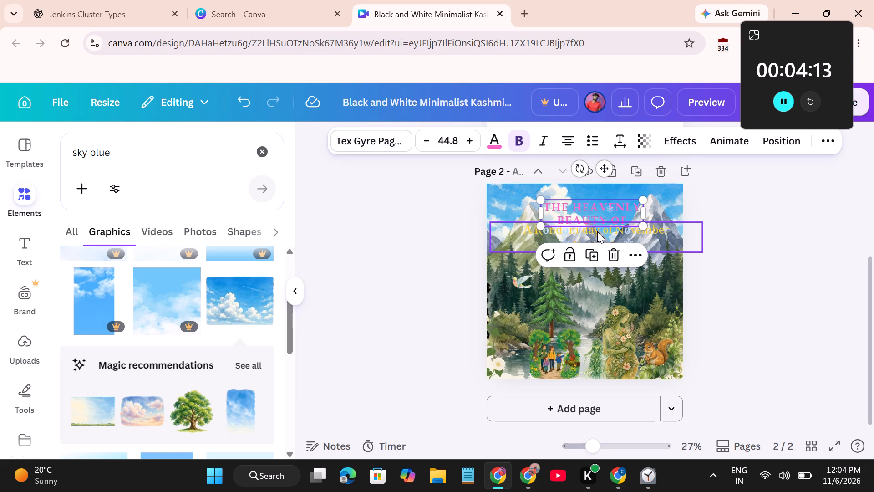
left_click_drag(705, 256, 651, 245)
left_click_drag(489, 244, 548, 244)
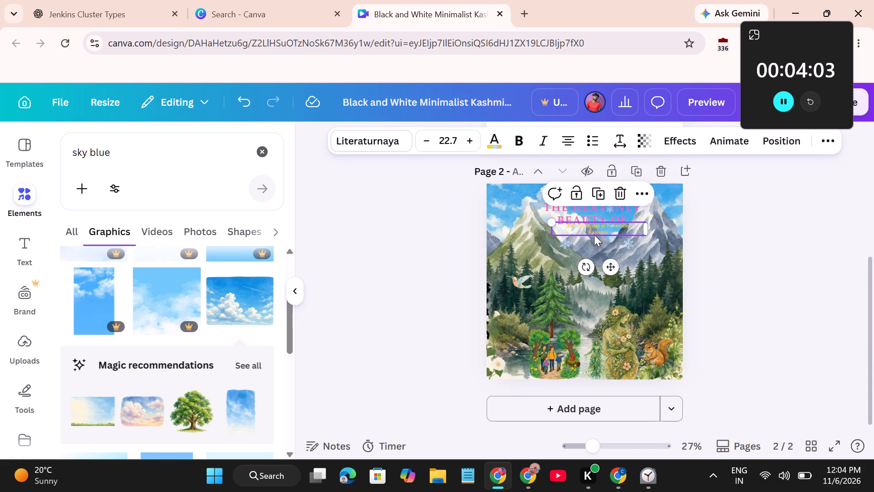
left_click_drag(549, 221, 514, 215)
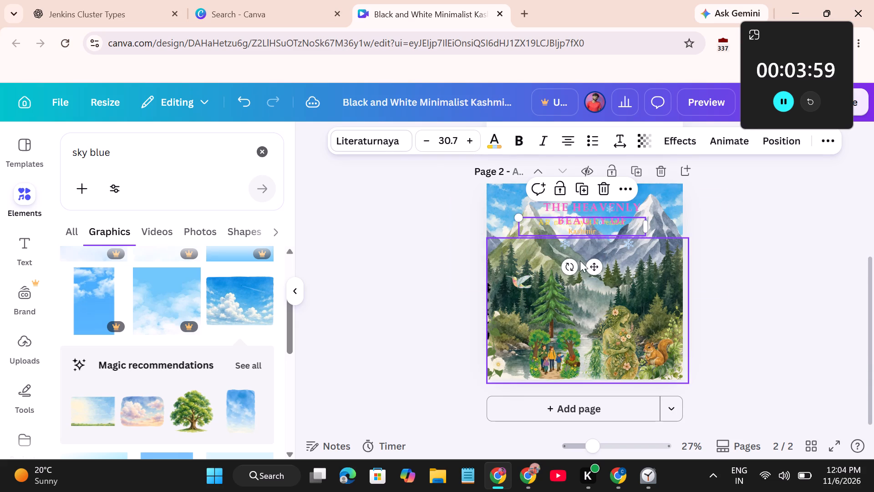
left_click_drag(593, 267, 604, 271)
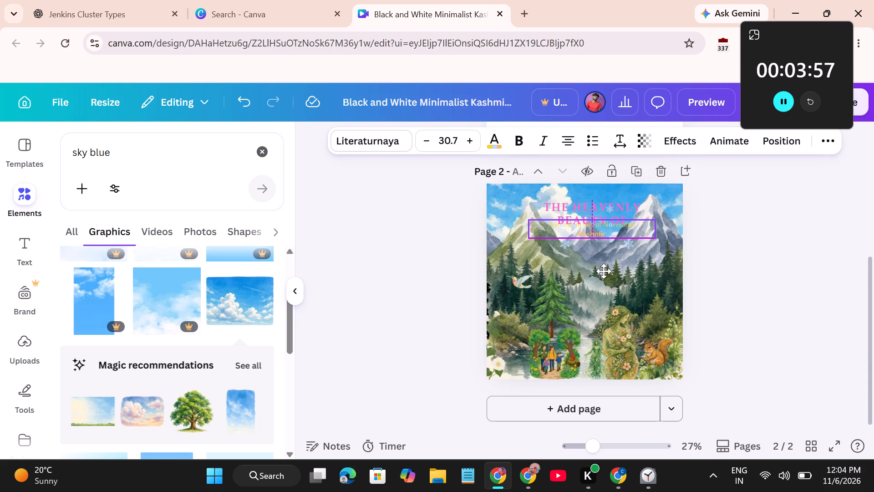
left_click_drag(604, 271, 602, 274)
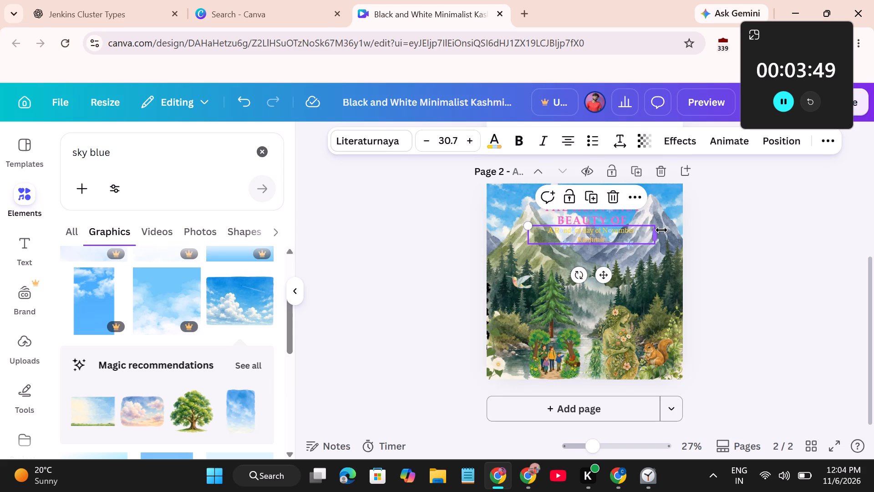
Make the whole subtitle text bold and colour it black.
double_click(601, 237)
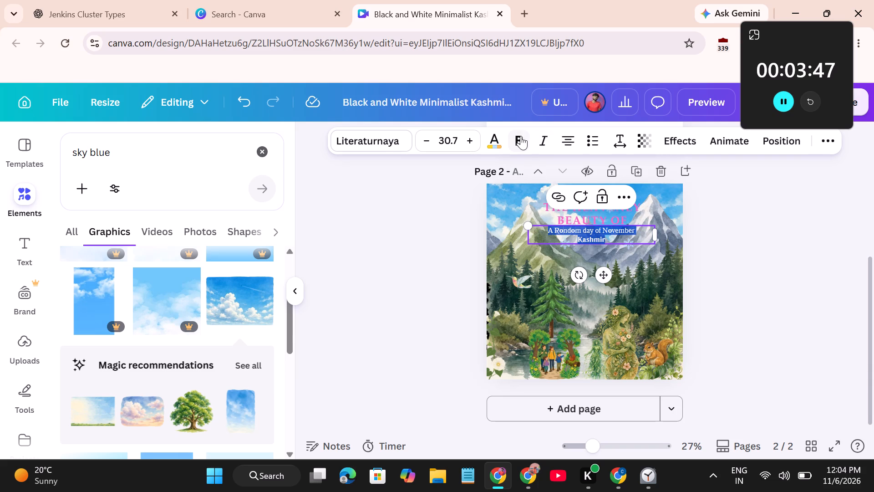
left_click(520, 136)
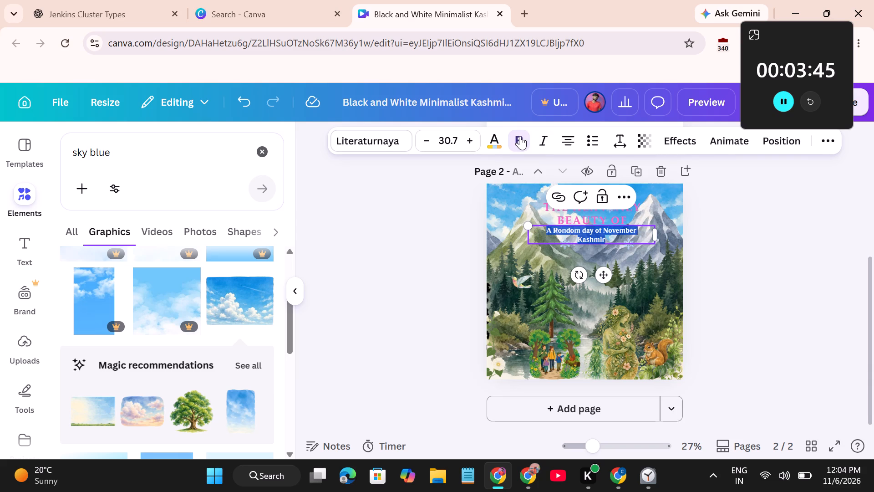
left_click(635, 256)
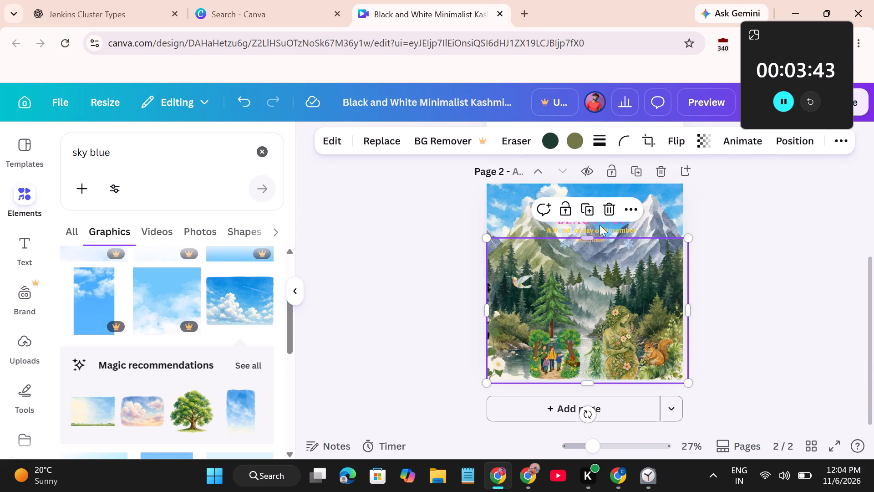
left_click(589, 228)
double_click(589, 228)
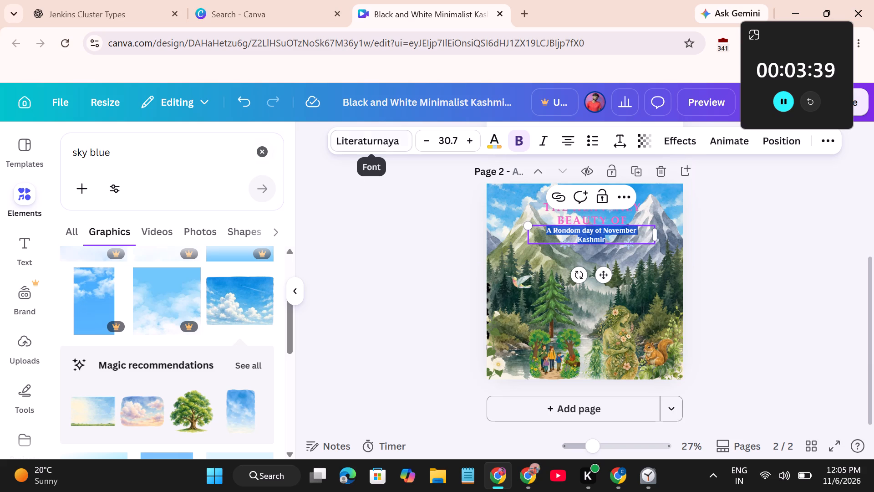
left_click(498, 139)
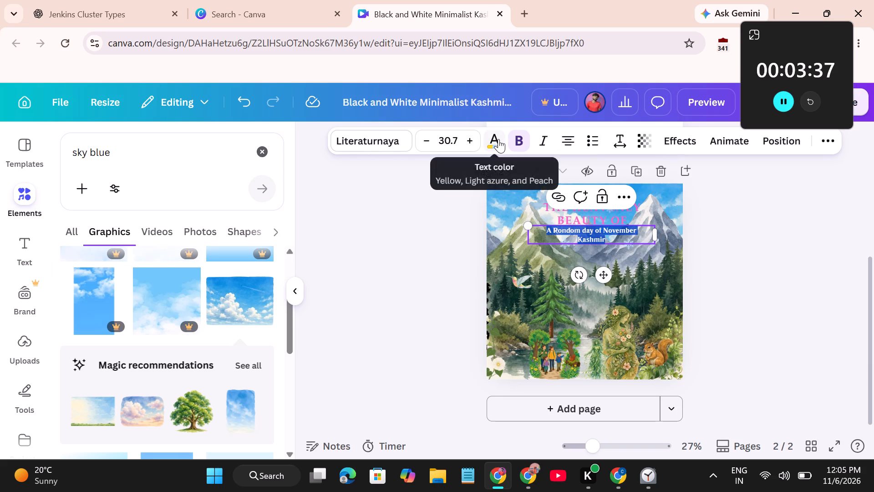
left_click(194, 322)
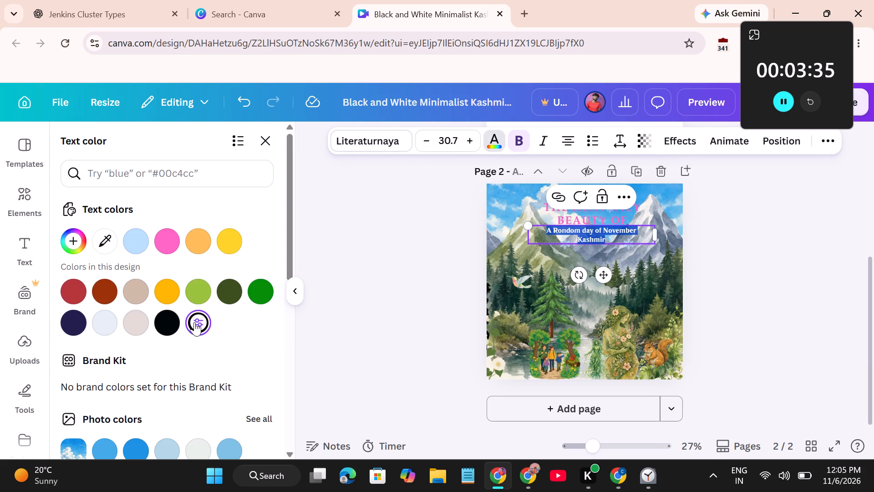
left_click(554, 295)
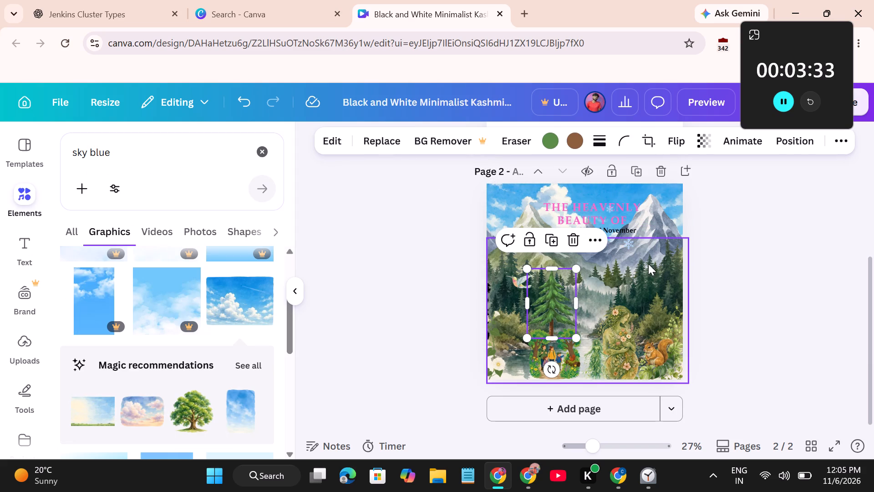
Move the snowflake on the right of "Kashmir" slightly left, closer to the word.
left_click(636, 251)
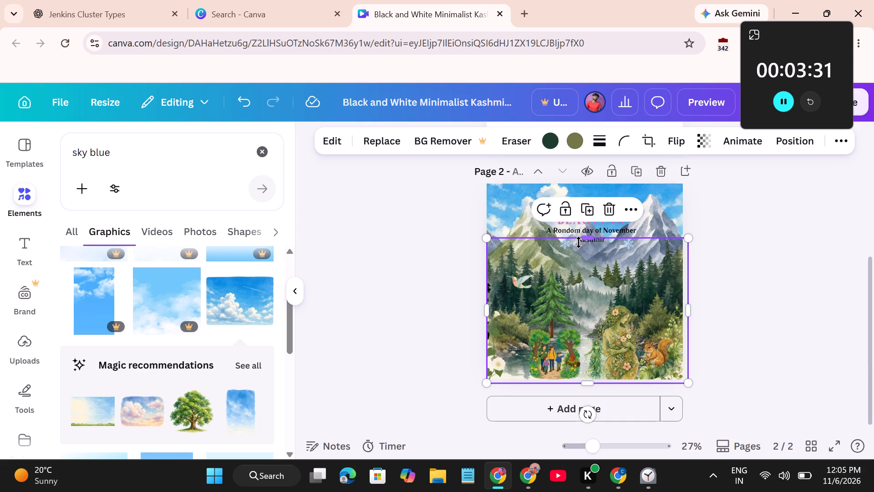
left_click(628, 246)
left_click_drag(628, 246, 621, 246)
left_click(621, 246)
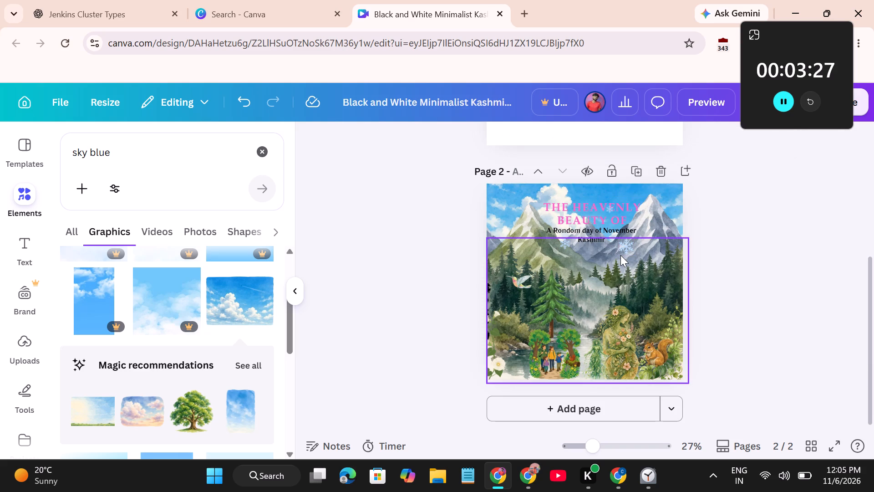
left_click(622, 252)
left_click_drag(617, 258, 622, 254)
left_click_drag(641, 277, 633, 277)
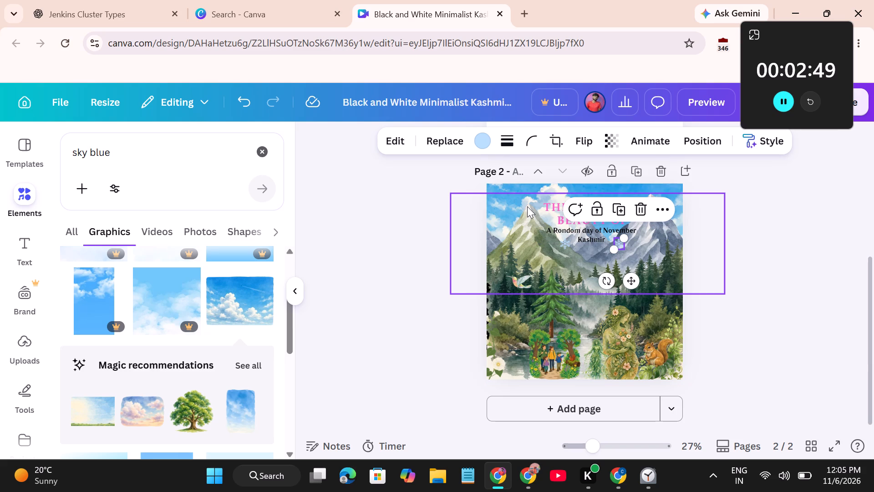
Add the broad leafy tree from the Magic recommendations to page 2 and shrink it to roughly a third of the page's width.
scroll(190, 372, "down", 2)
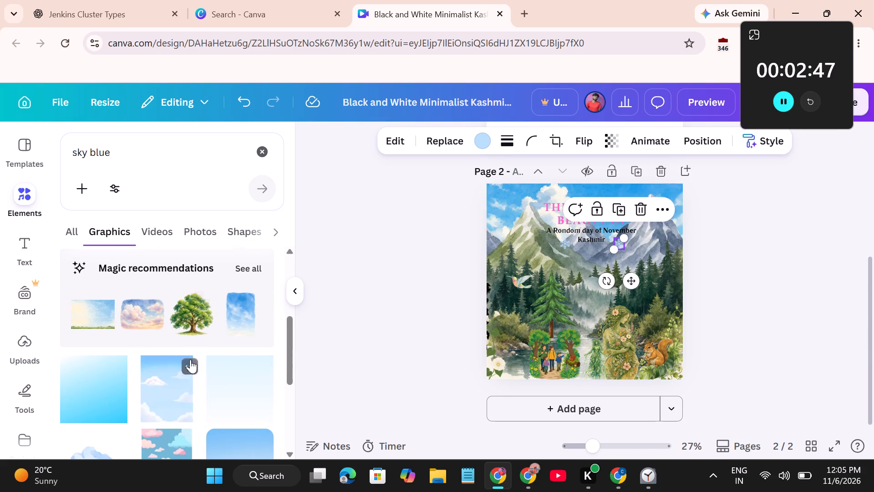
left_click_drag(186, 325, 584, 305)
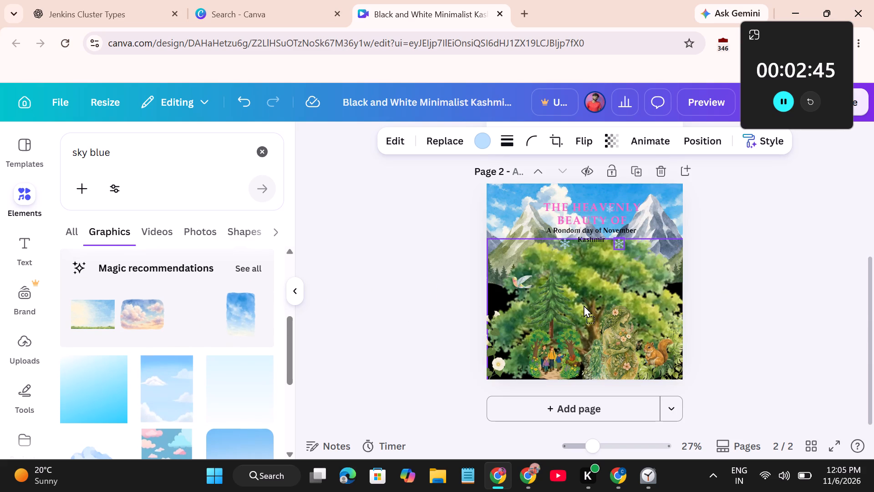
left_click_drag(584, 305, 643, 252)
left_click_drag(643, 252, 552, 218)
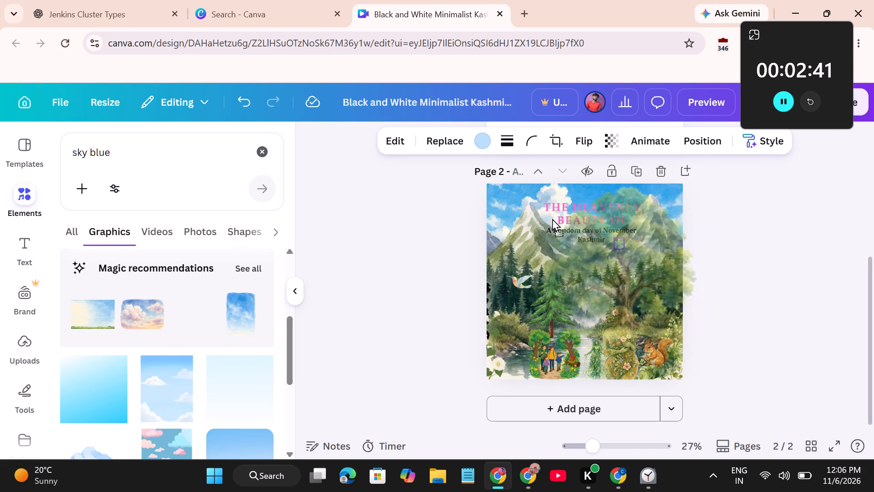
left_click_drag(552, 218, 571, 235)
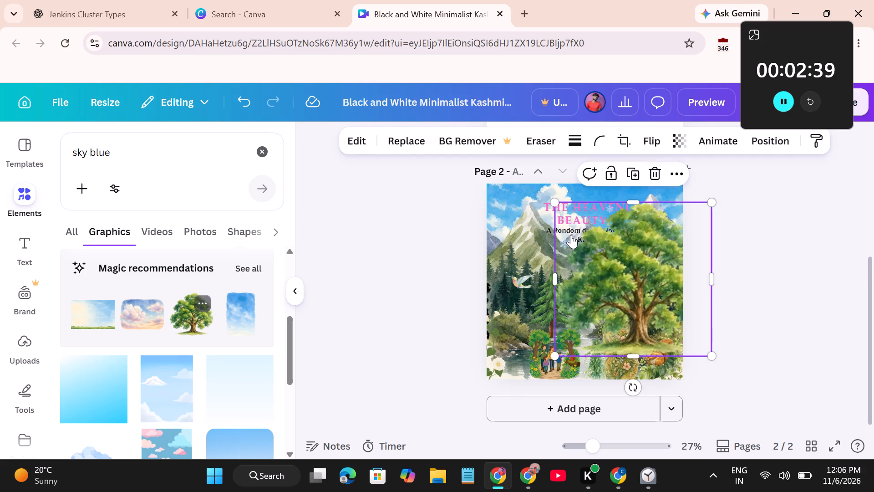
left_click_drag(714, 205, 631, 288)
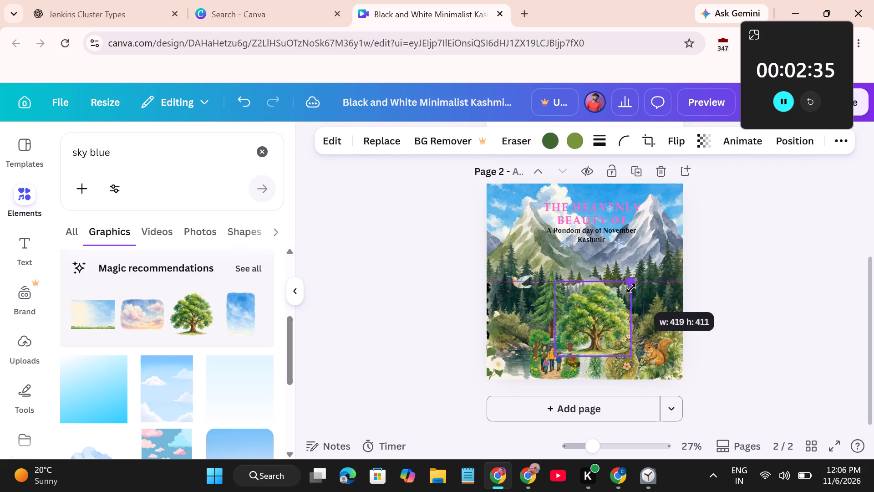
left_click_drag(631, 288, 629, 292)
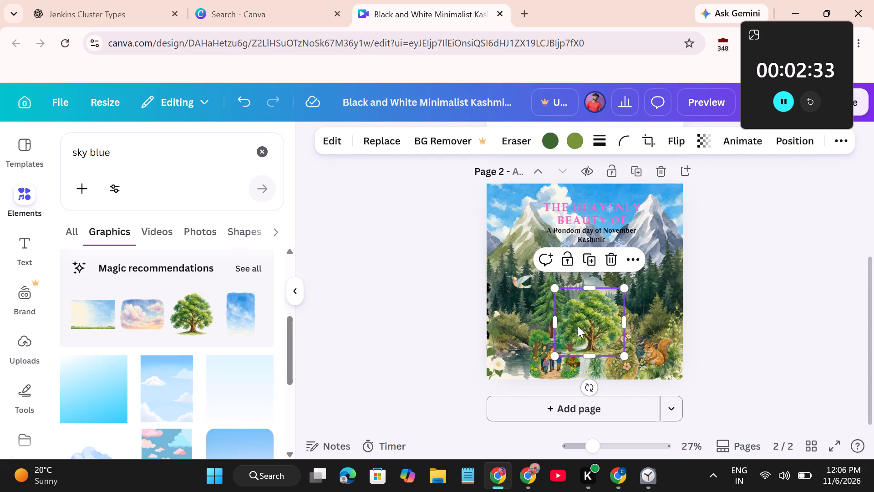
Place the leafy tree at the page's left edge, partly beyond it, just above the white flowers.
left_click_drag(578, 326, 499, 326)
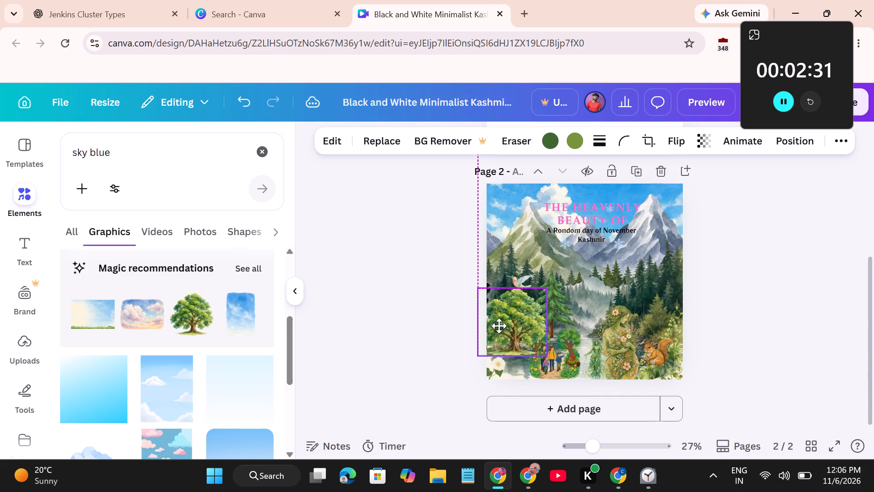
left_click_drag(499, 326, 493, 323)
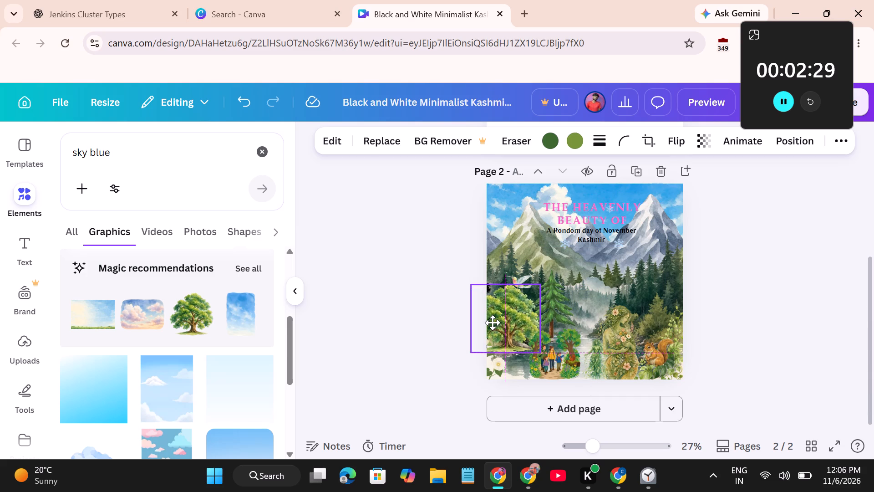
left_click_drag(493, 323, 492, 352)
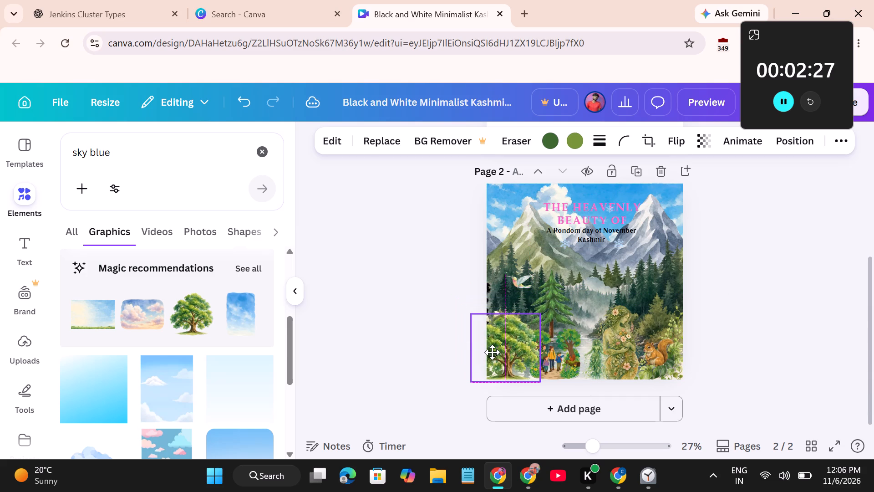
left_click_drag(492, 352, 493, 351)
left_click_drag(493, 351, 488, 343)
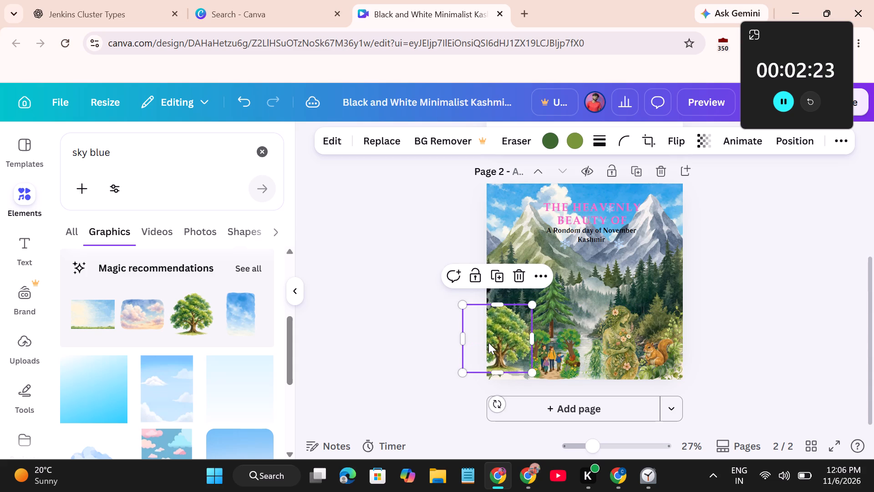
left_click_drag(499, 340, 501, 318)
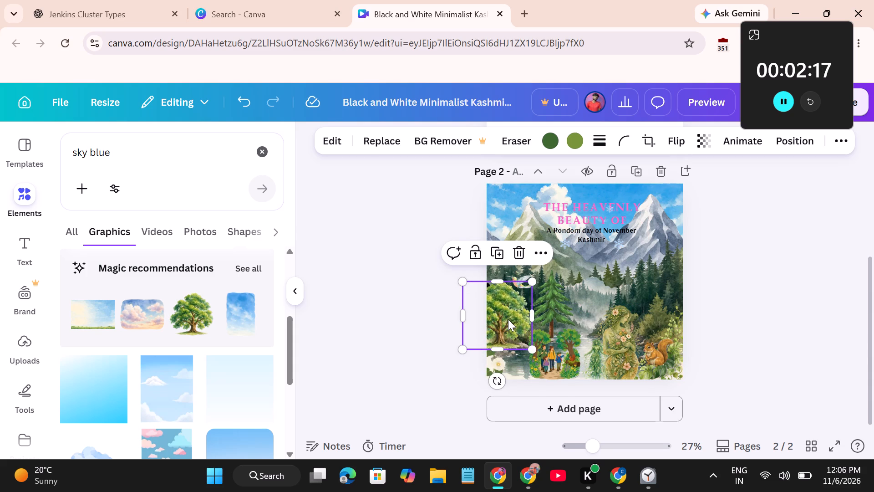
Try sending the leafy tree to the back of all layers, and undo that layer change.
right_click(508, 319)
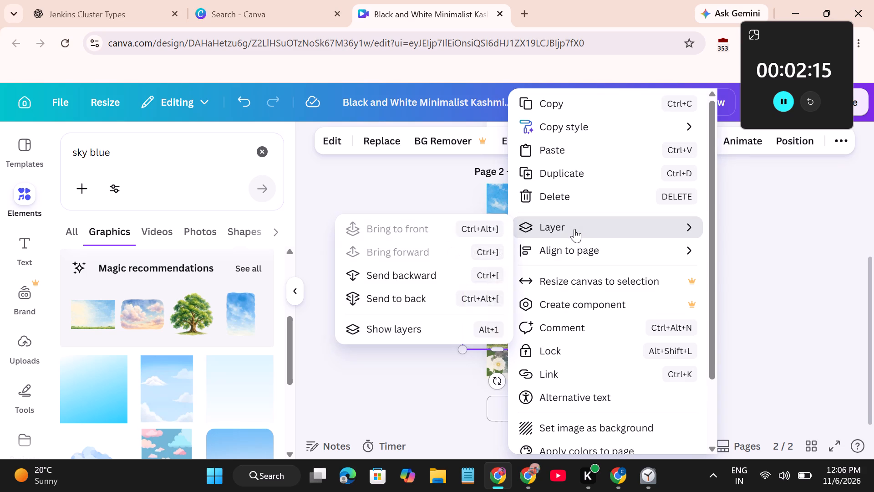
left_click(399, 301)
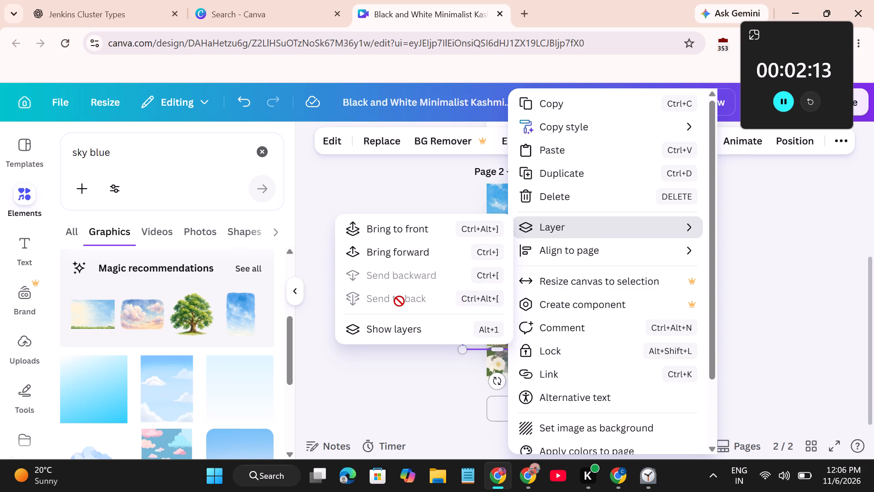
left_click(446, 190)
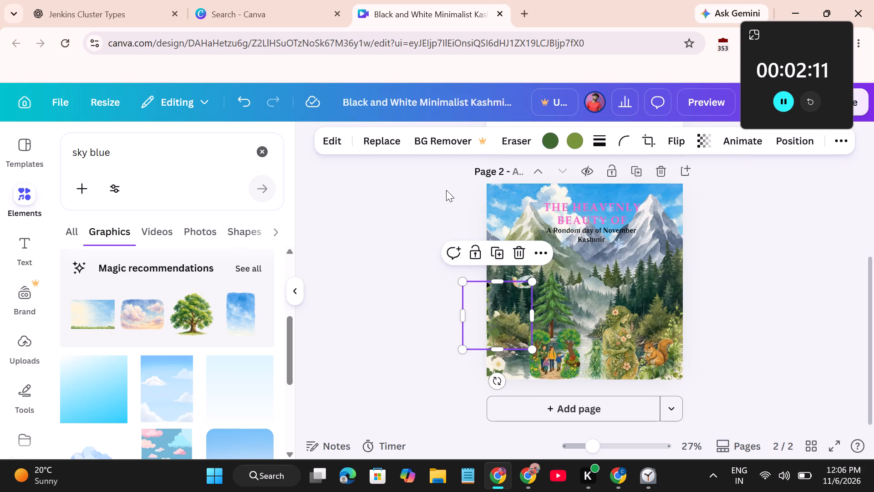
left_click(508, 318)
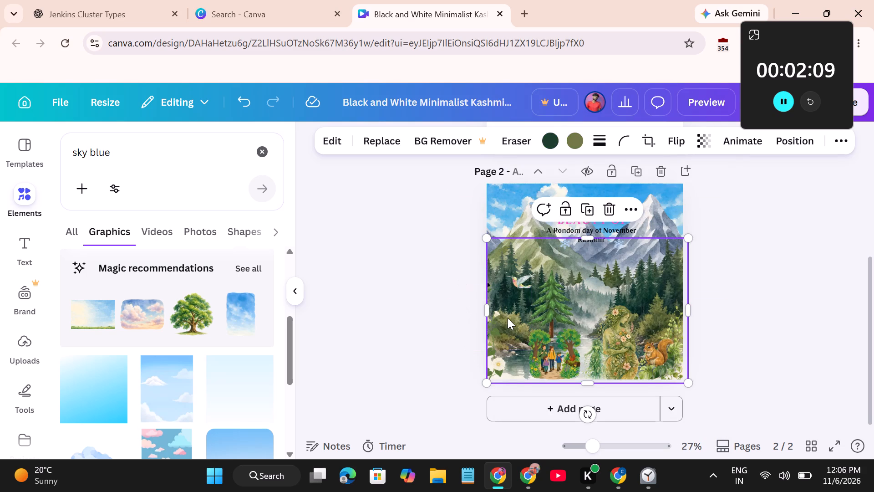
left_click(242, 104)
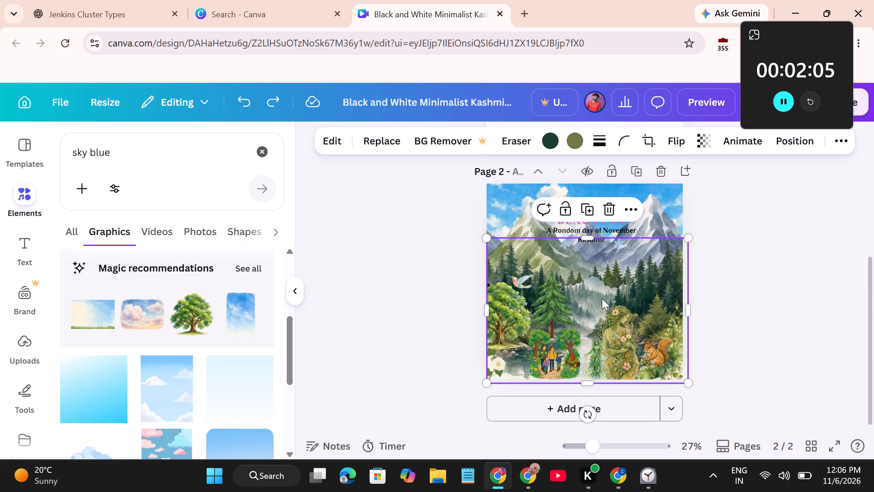
Nudge the leafy tree at page 2's left edge slightly to the right, further onto the page.
left_click(595, 289)
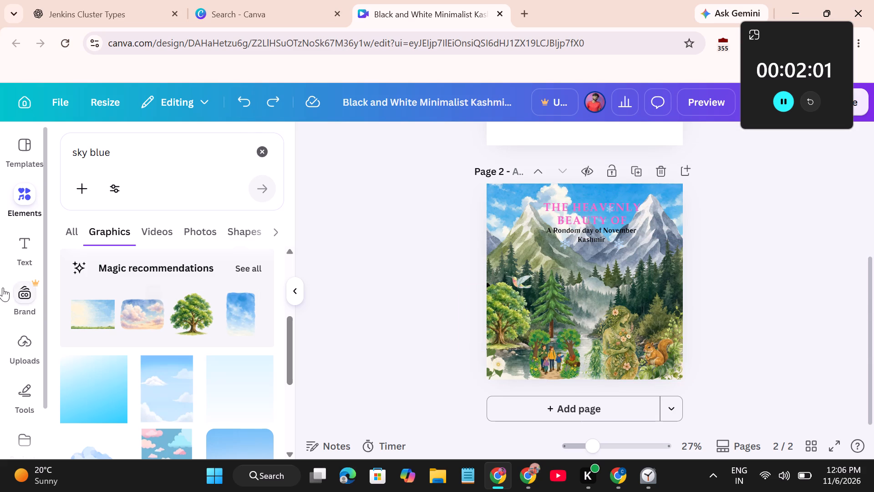
scroll(19, 349, "down", 2)
left_click(21, 342)
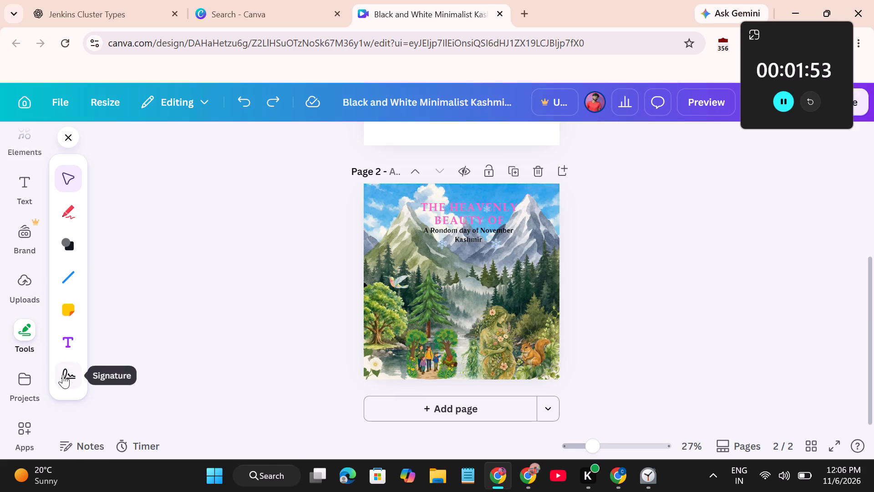
left_click(72, 179)
left_click_drag(382, 283, 386, 284)
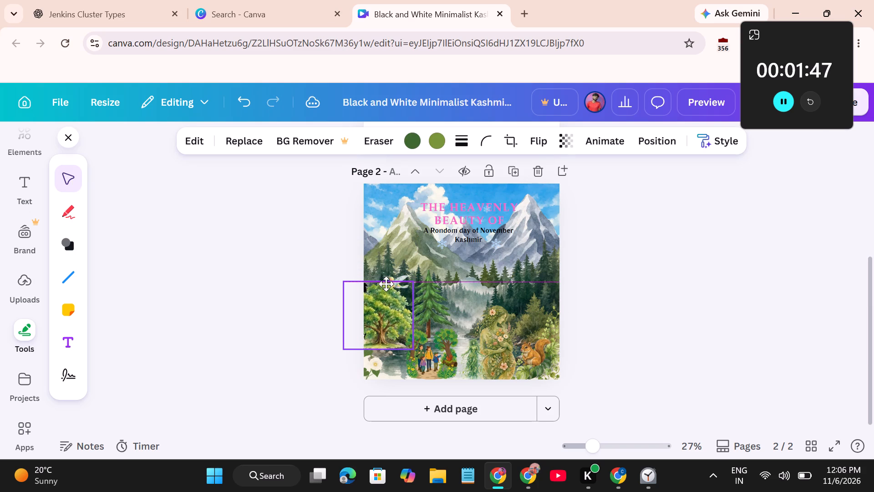
left_click_drag(386, 284, 386, 284)
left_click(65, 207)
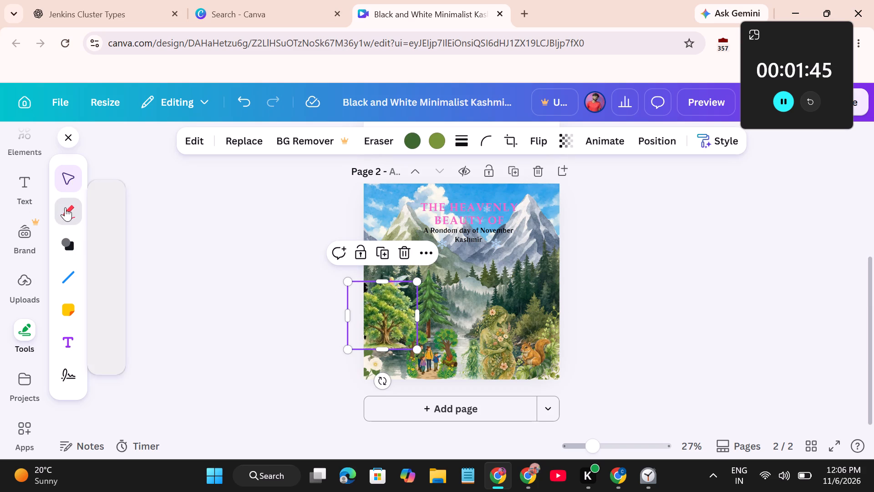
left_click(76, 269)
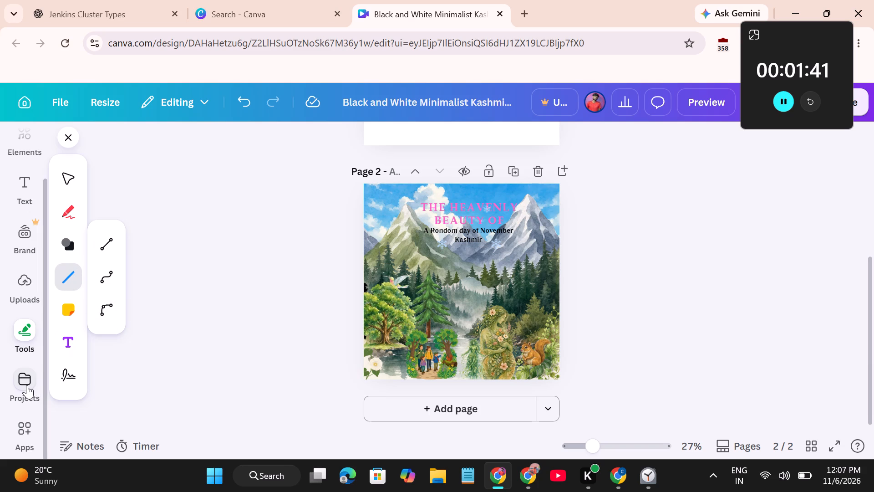
Browse the Canva apps on offer, including the additional content apps, for something to use in the design.
left_click(25, 431)
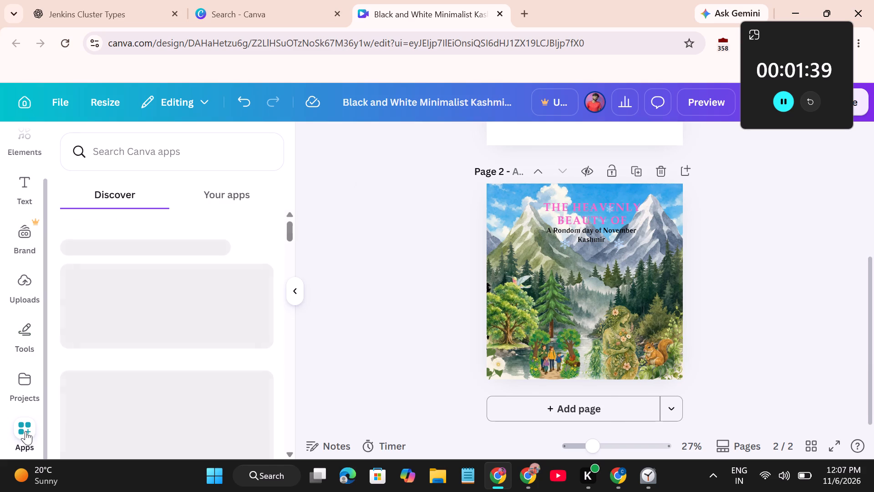
scroll(175, 333, "down", 2)
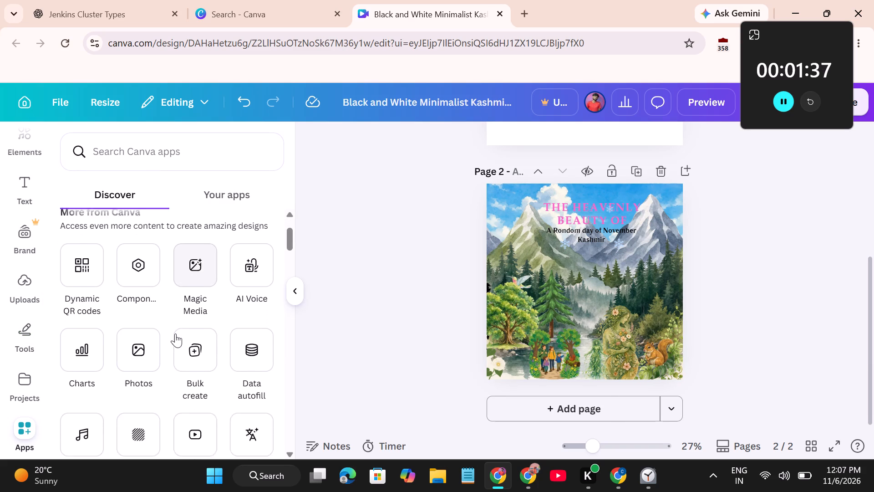
scroll(175, 333, "down", 4)
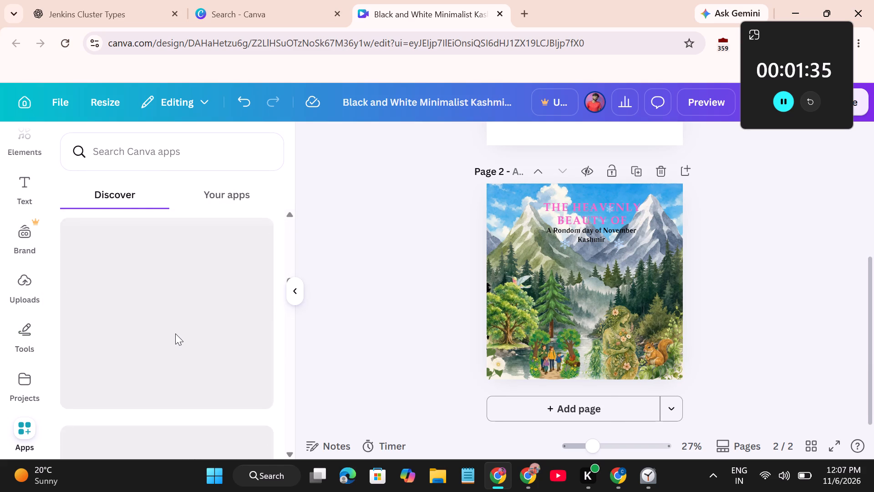
Look through the offered and own apps, and the uploaded images, videos and folders, for material to use.
scroll(175, 333, "down", 3)
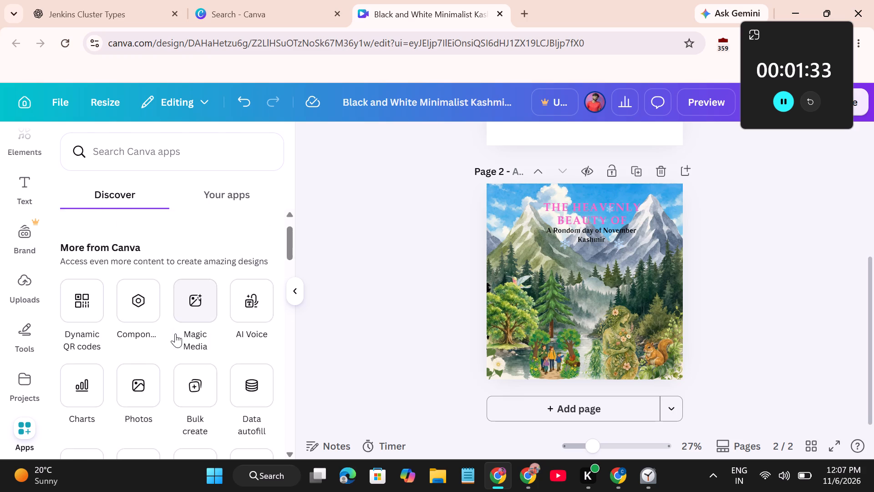
scroll(175, 333, "down", 6)
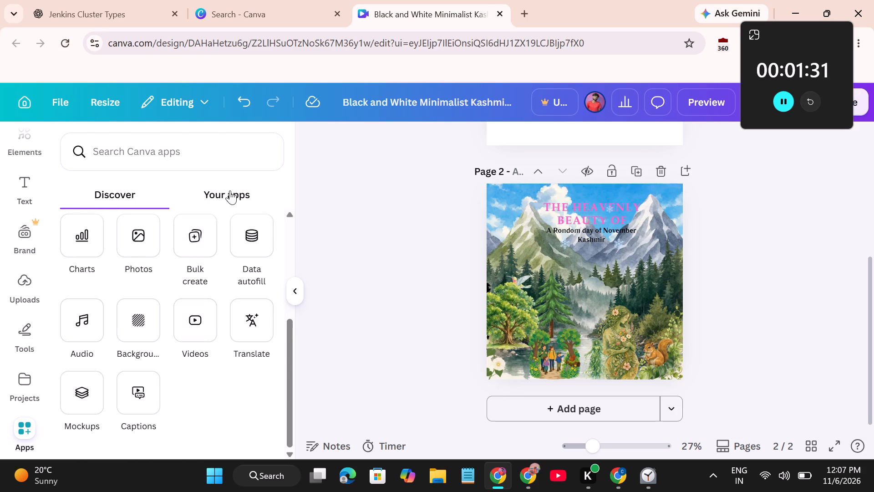
left_click(230, 190)
scroll(187, 318, "up", 3)
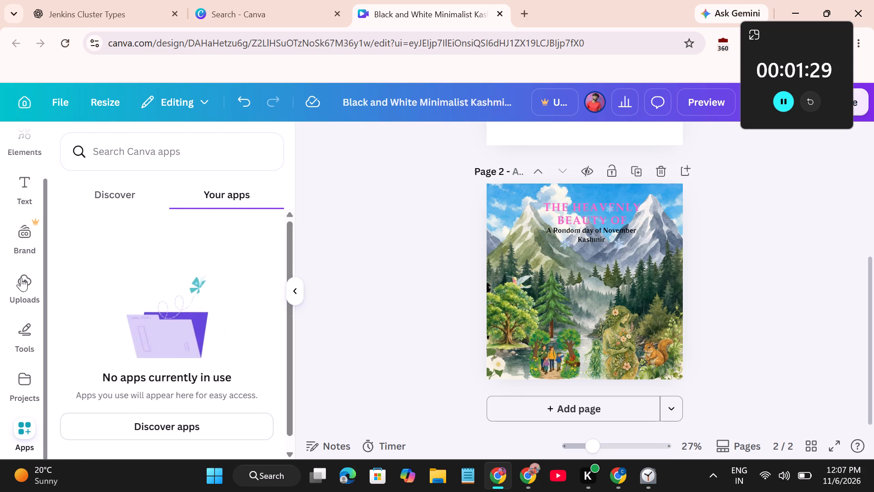
left_click(20, 277)
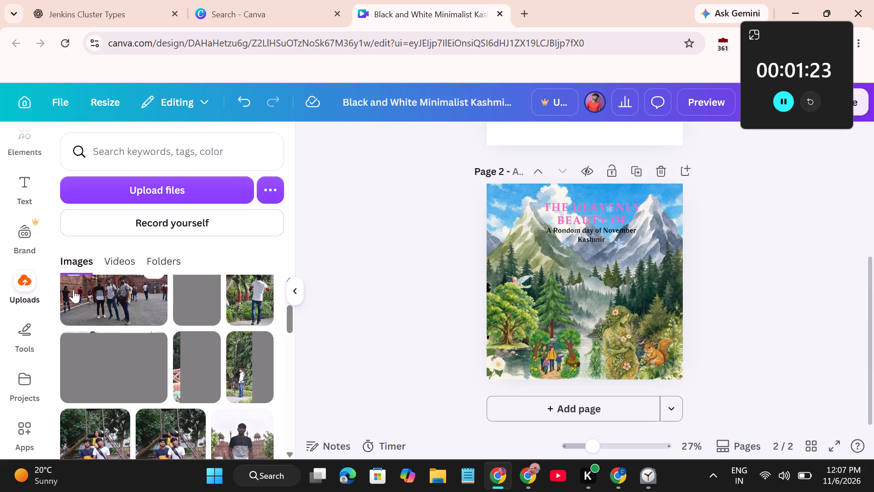
scroll(139, 297, "up", 3)
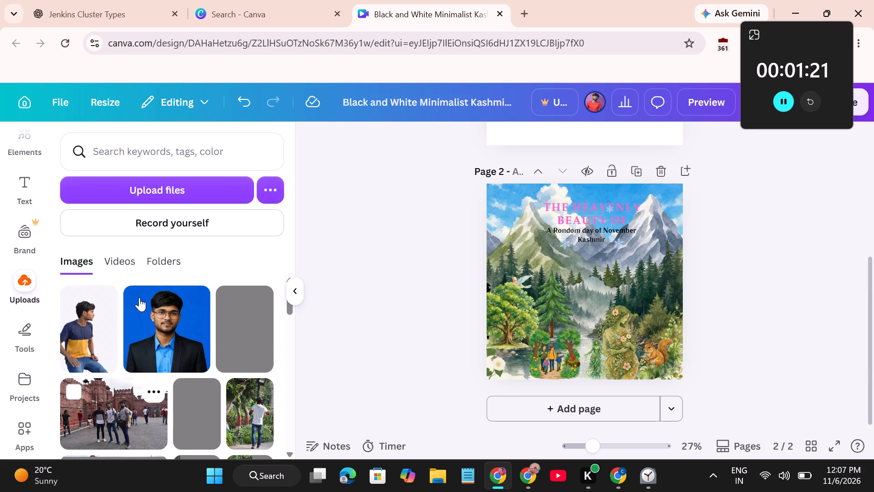
left_click(122, 261)
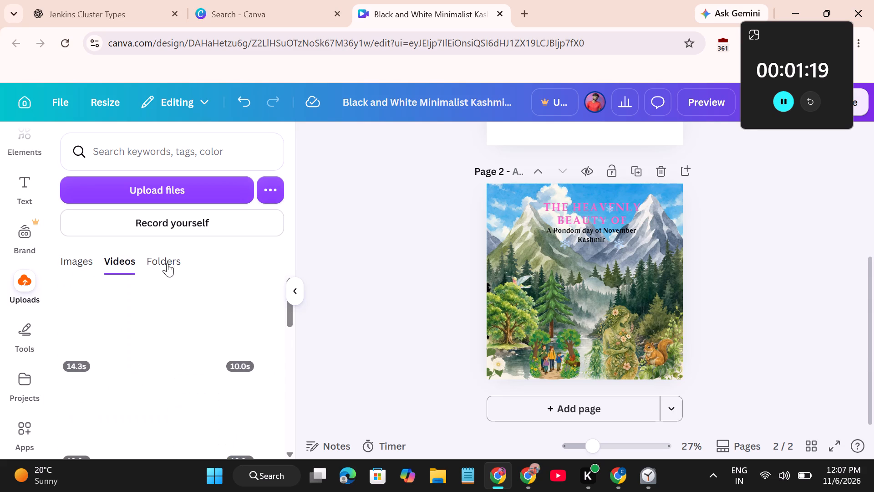
left_click(173, 264)
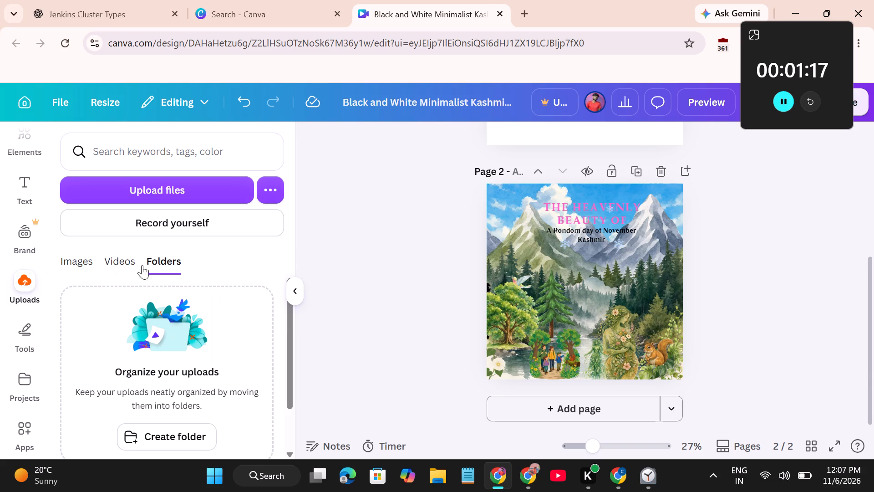
left_click(135, 264)
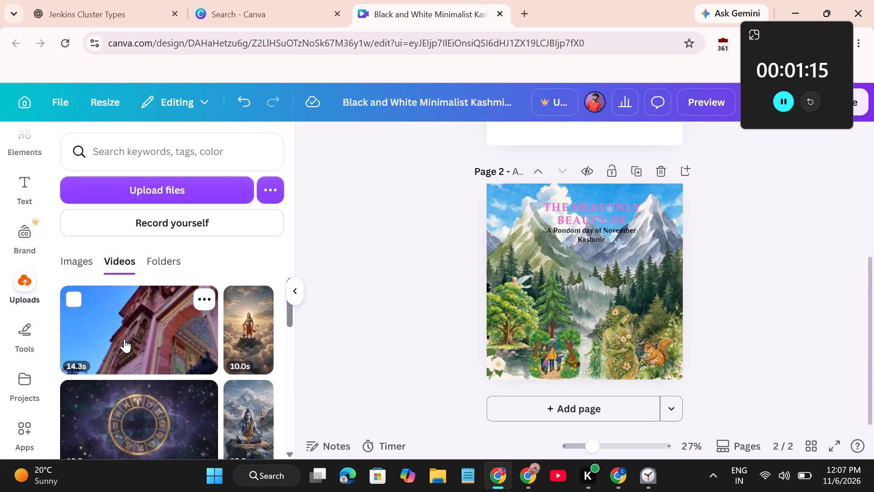
Review the artwork on pages 1 and 2 of the design.
scroll(628, 272, "up", 3)
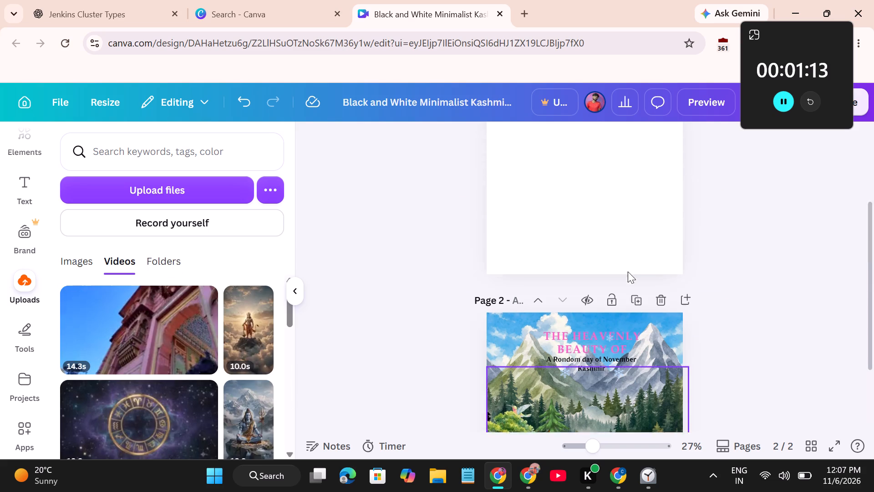
scroll(628, 272, "up", 2)
scroll(630, 307, "down", 1)
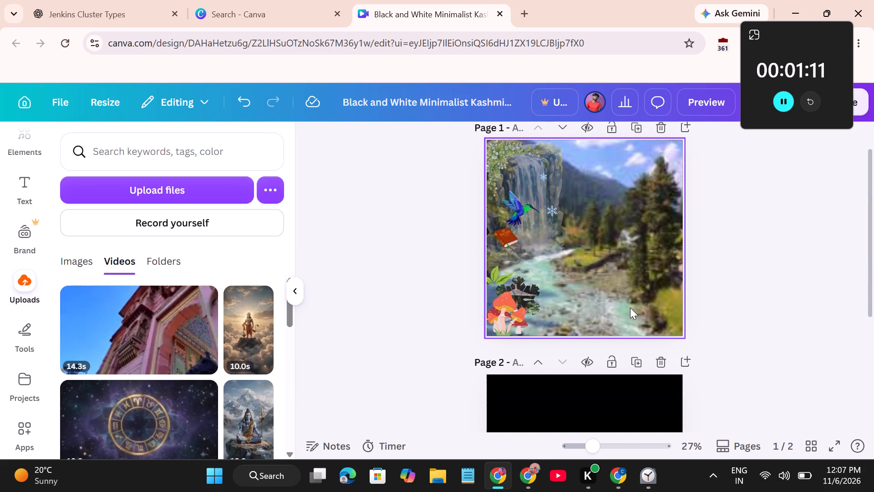
scroll(630, 307, "down", 3)
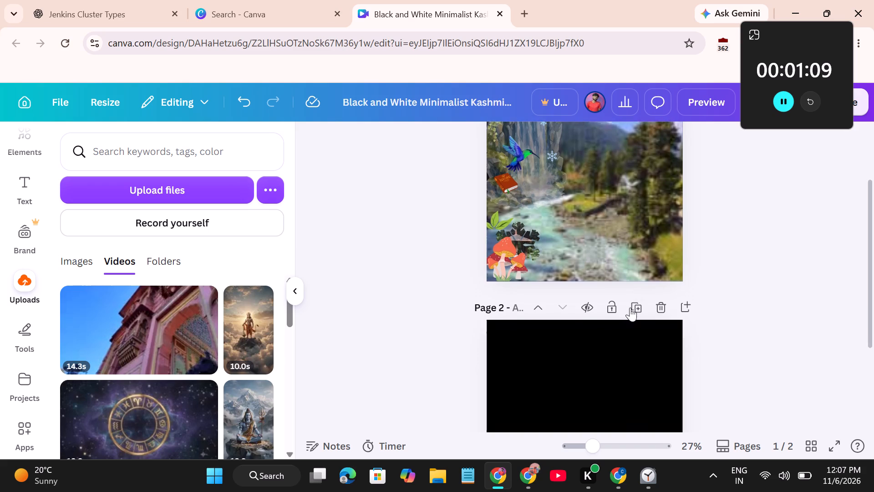
scroll(630, 307, "down", 2)
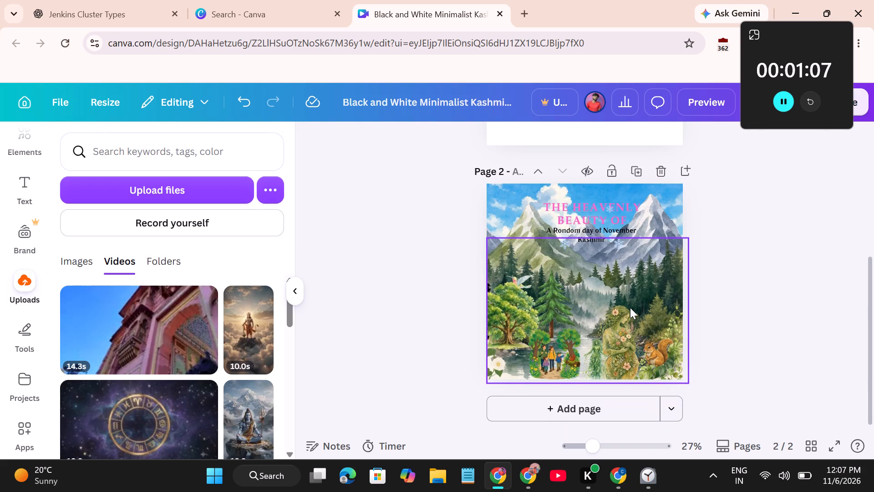
scroll(630, 307, "down", 2)
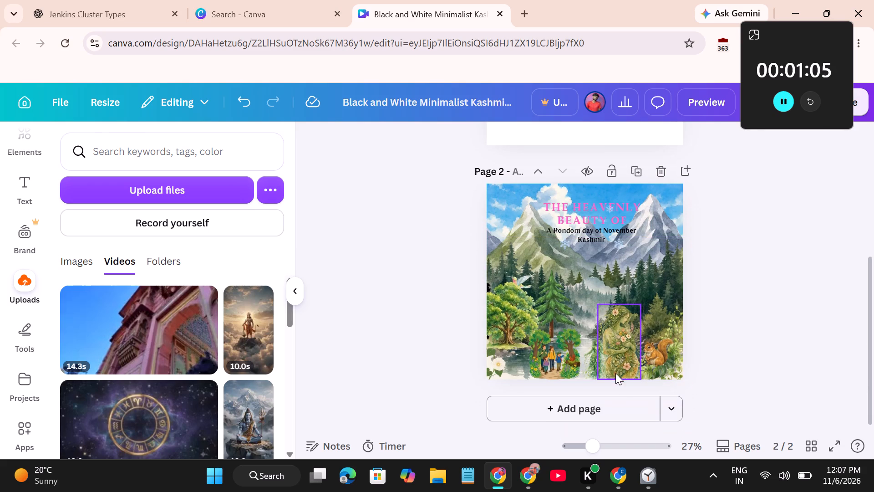
Add a new page after page 2.
left_click(610, 405)
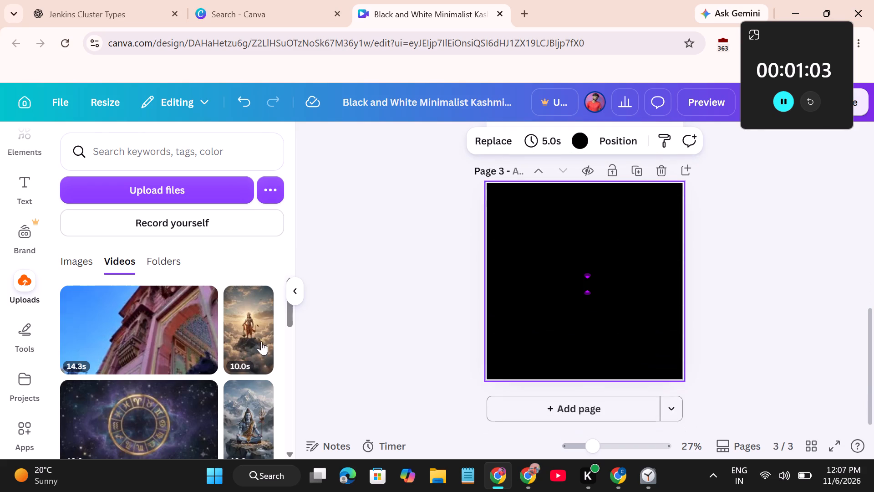
Place the uploaded 14.3 s video of the pink carved building on page 3, centred horizontally near the page's top.
left_click_drag(127, 342, 577, 287)
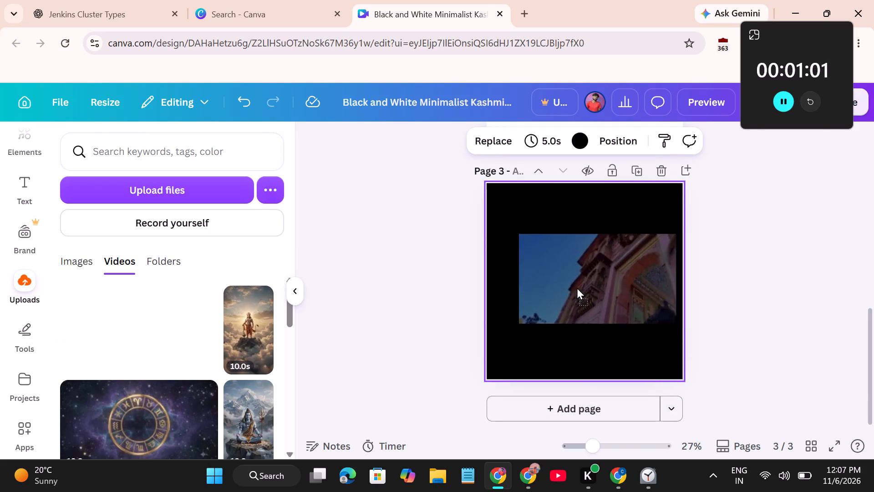
left_click_drag(577, 287, 579, 282)
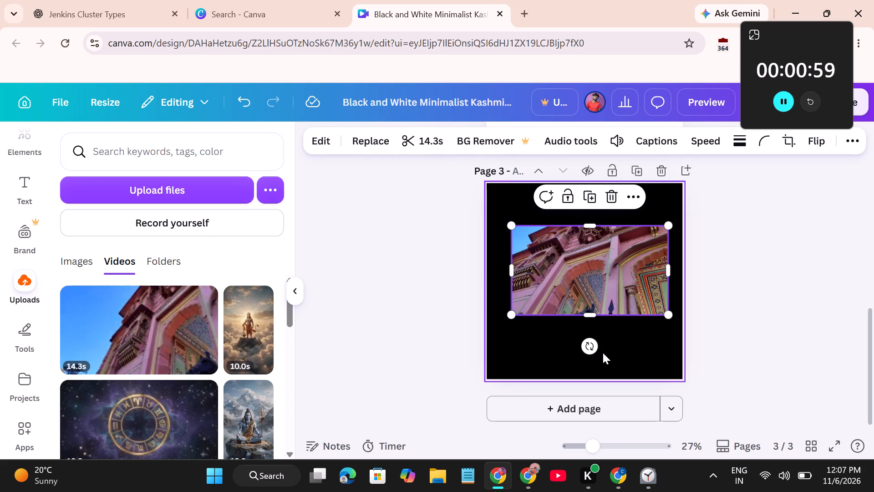
left_click(631, 299)
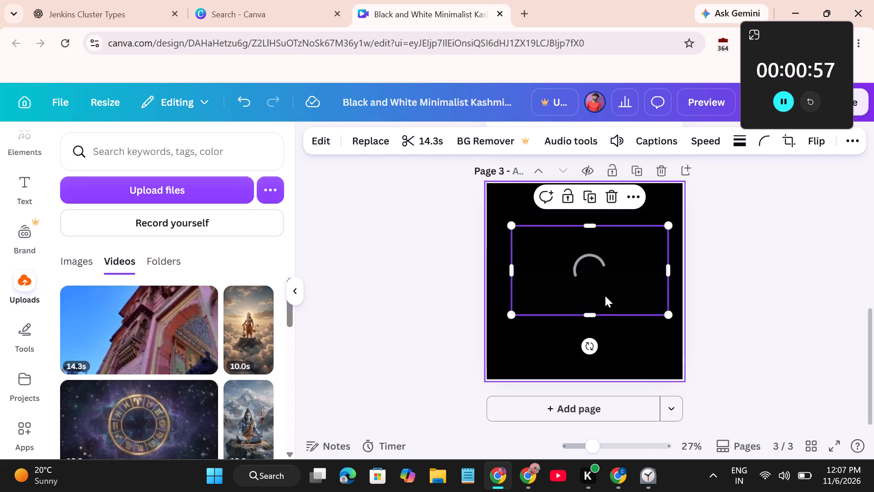
left_click_drag(595, 255, 589, 223)
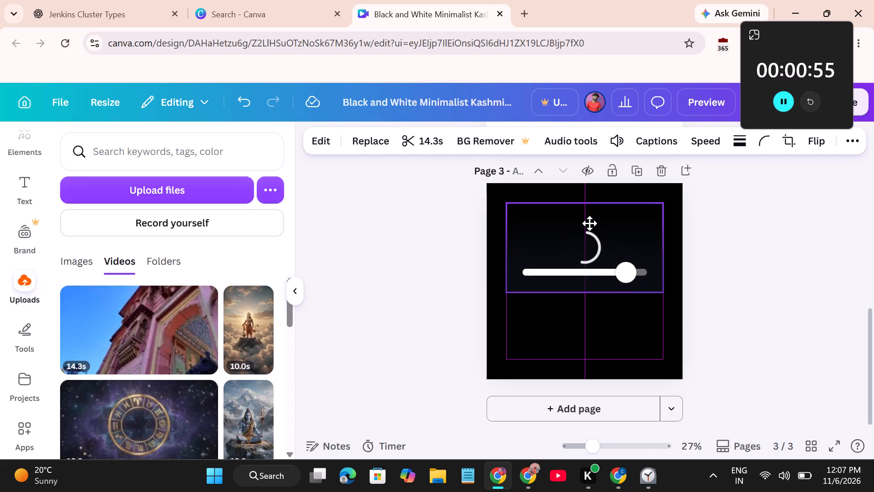
left_click_drag(589, 223, 590, 220)
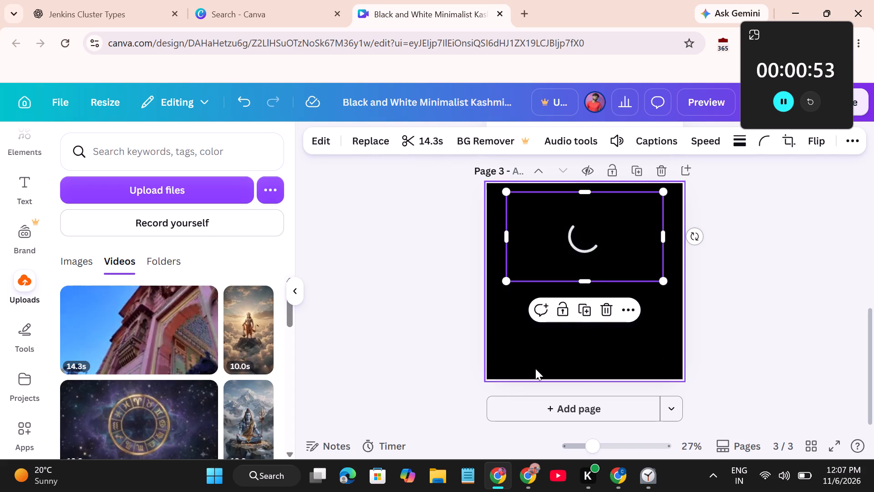
scroll(160, 376, "down", 3)
scroll(160, 376, "up", 4)
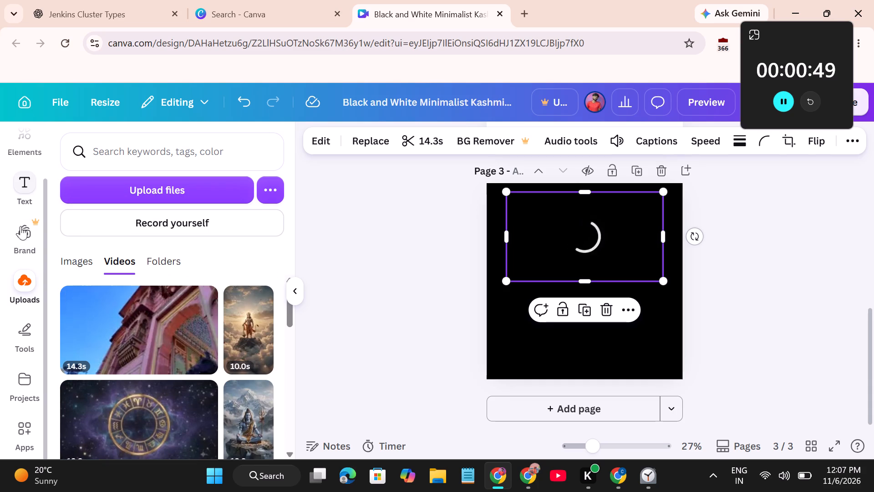
Add the blue watercolour sky graphic from the "sky blue" recommendations to page 3.
scroll(21, 229, "up", 3)
left_click(22, 194)
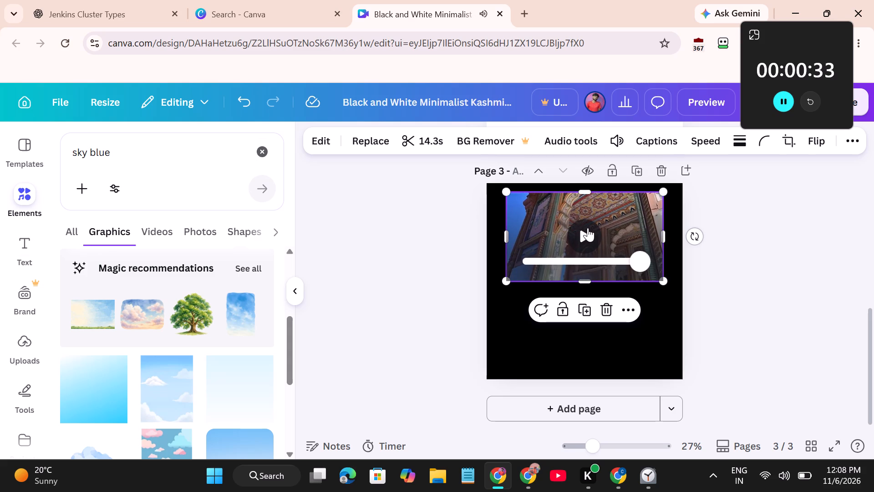
left_click(588, 228)
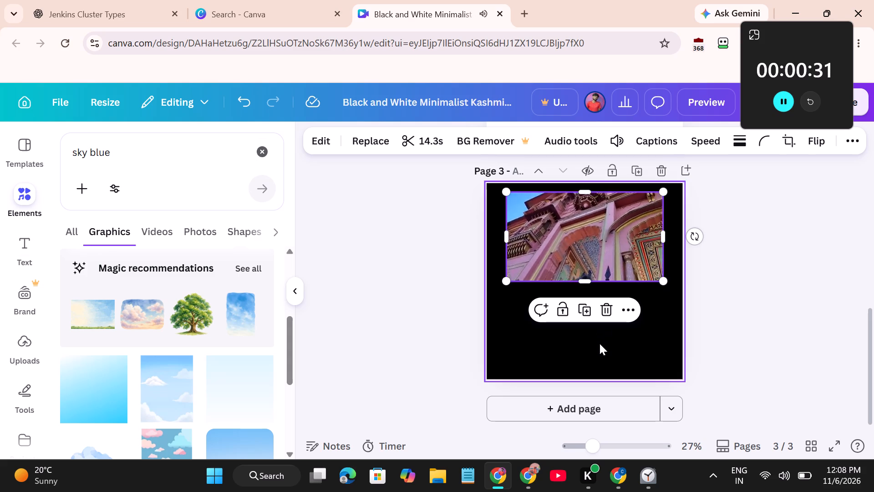
left_click(595, 328)
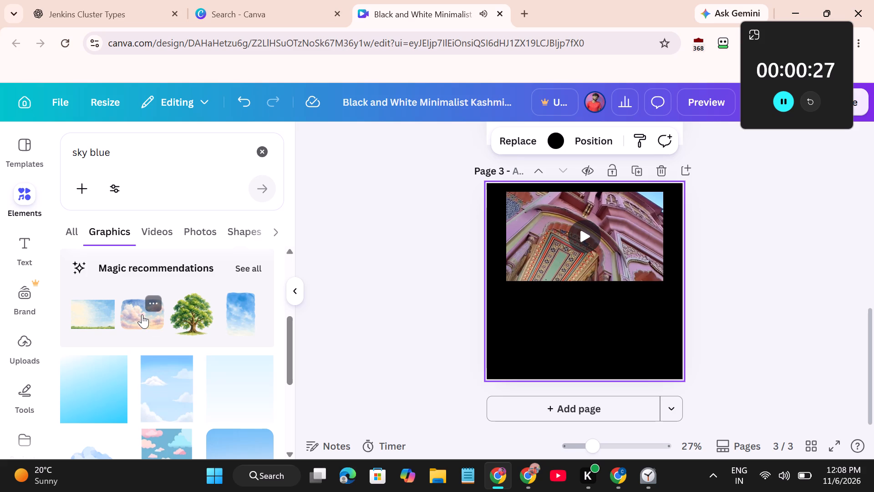
left_click(239, 318)
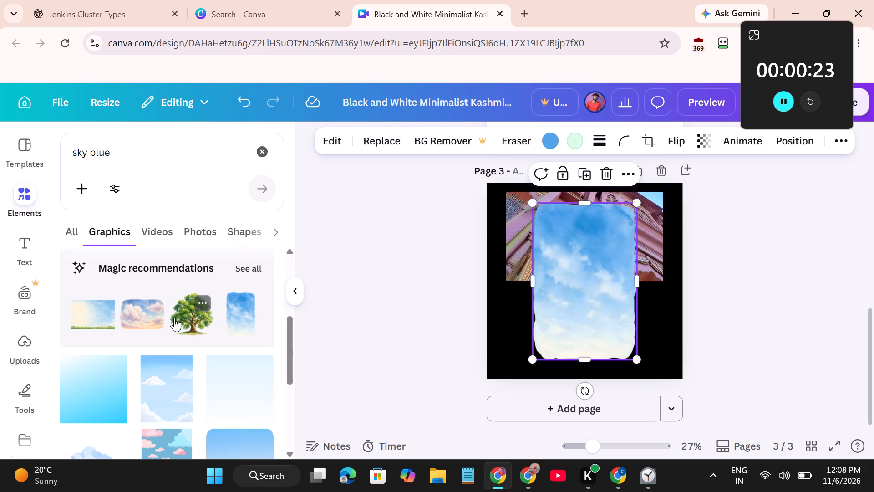
Replace the blue sky graphic on page 3 with the recommended graphic of pink and cream clouds.
scroll(149, 364, "right", 1)
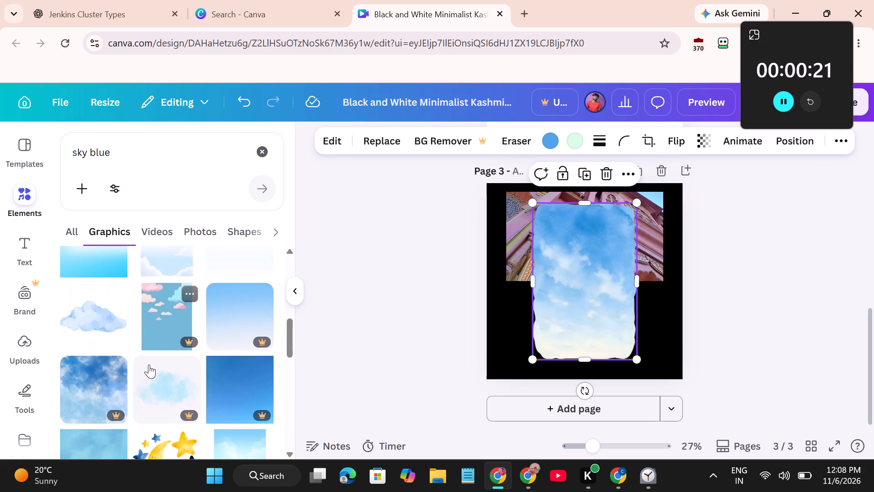
scroll(149, 364, "right", 1)
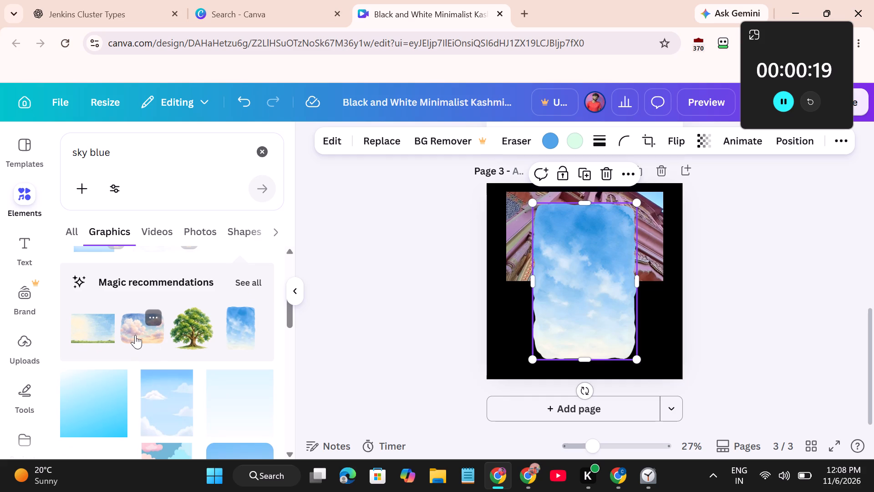
left_click_drag(135, 335, 568, 347)
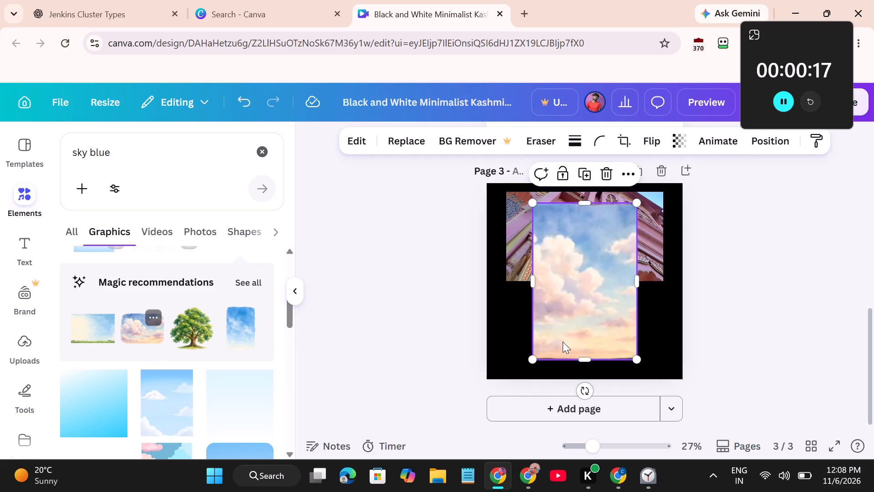
Stretch the cloud graphic to page 3's full 1,080 width and past its top and bottom edges, and open its context options.
left_click_drag(536, 281, 486, 279)
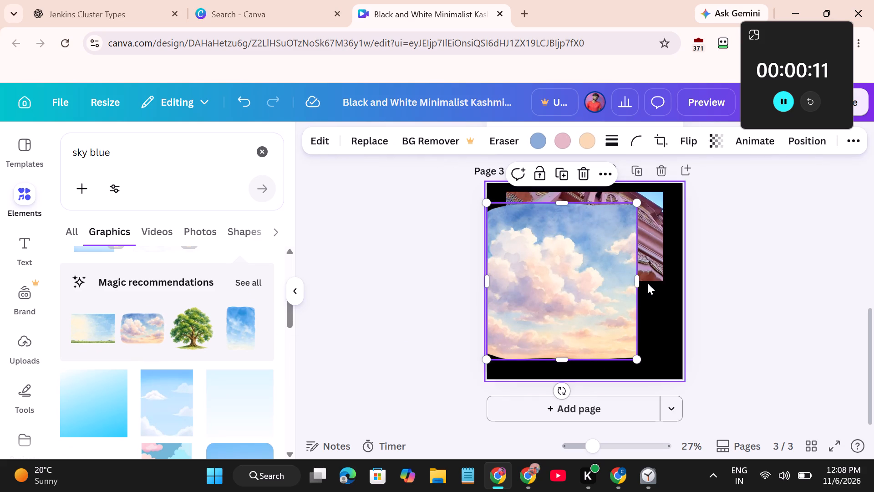
left_click_drag(640, 282, 686, 282)
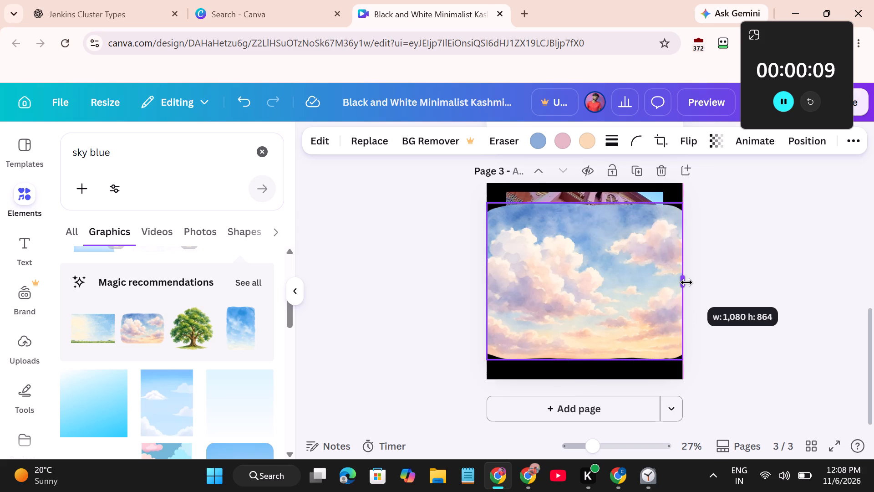
left_click_drag(686, 282, 687, 282)
left_click_drag(584, 202, 581, 176)
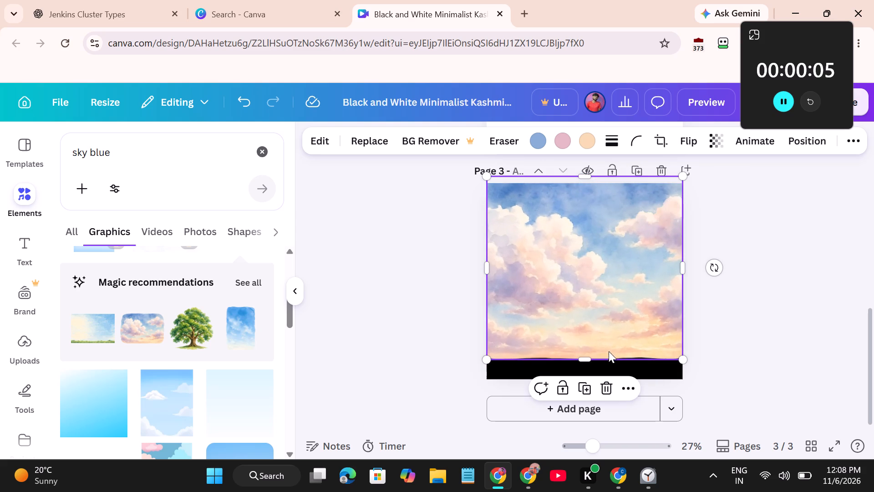
left_click_drag(589, 359, 591, 384)
right_click(604, 319)
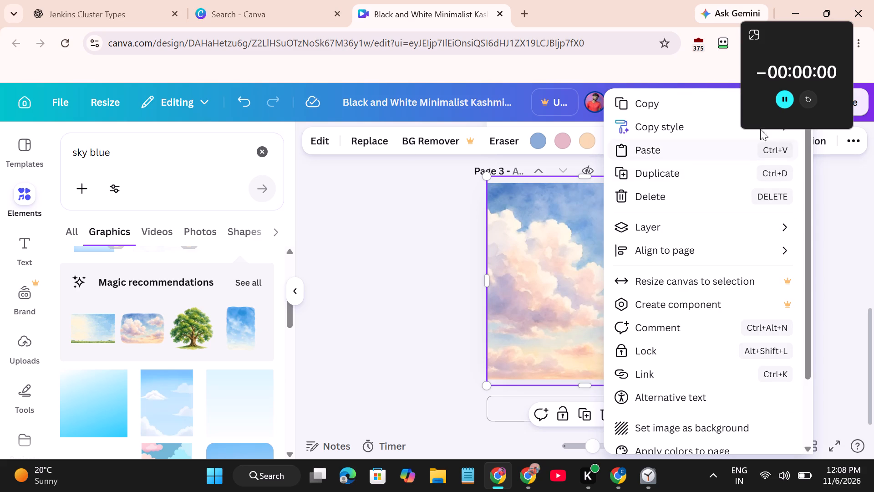
In the Clock app, reset the finished timer, pause it, and dismiss the timer notification.
left_click(812, 101)
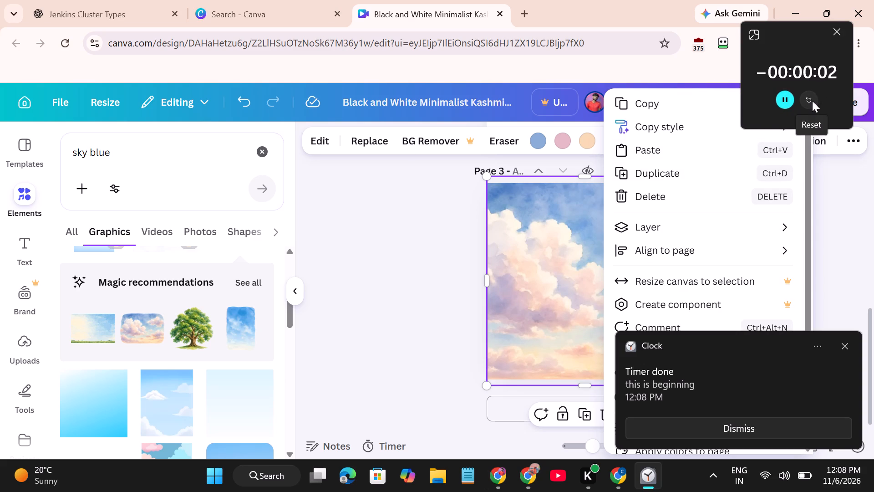
left_click(783, 102)
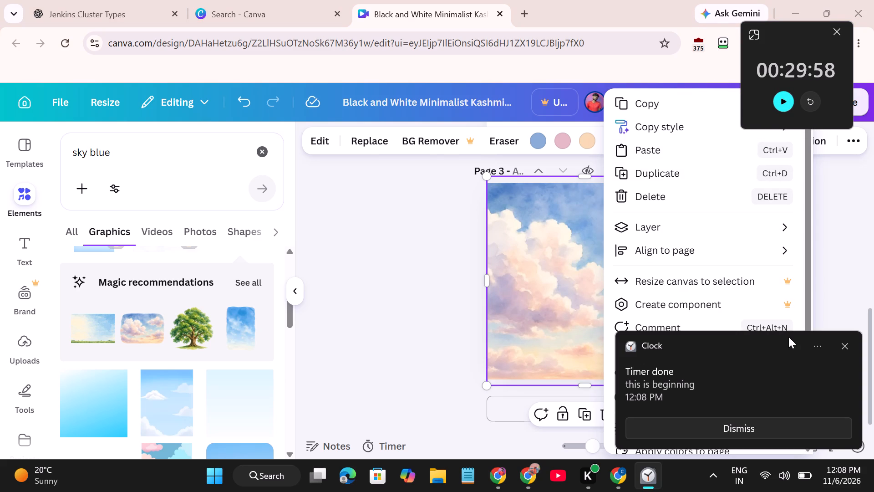
left_click(849, 345)
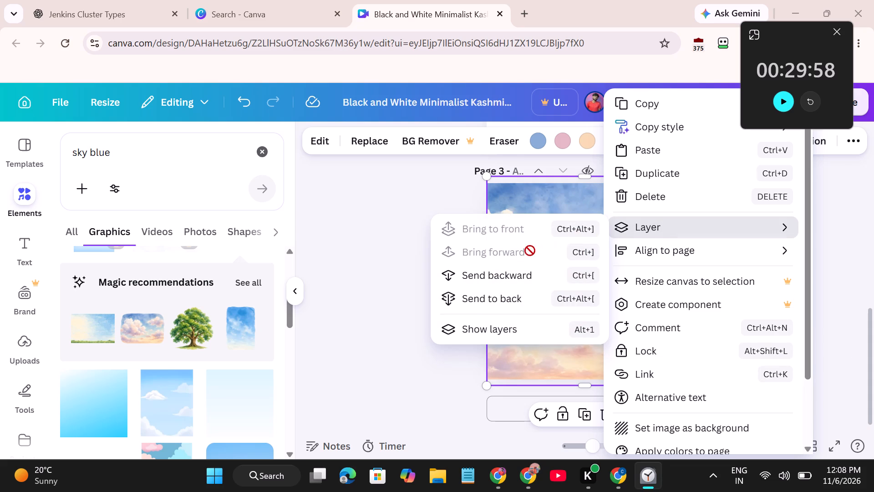
Send the cloud graphic on page 3 to the back, behind the building video.
left_click(490, 300)
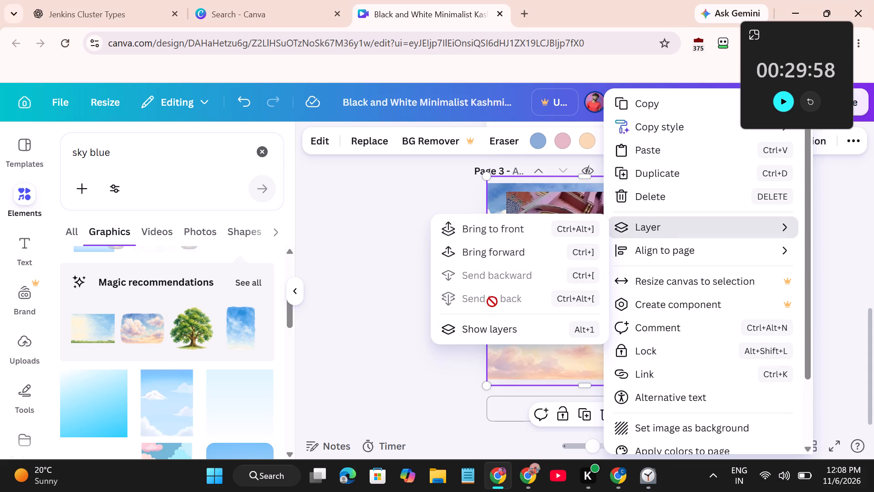
Move the building video on page 3 slightly lower, keeping it horizontally centred on the page.
left_click(542, 361)
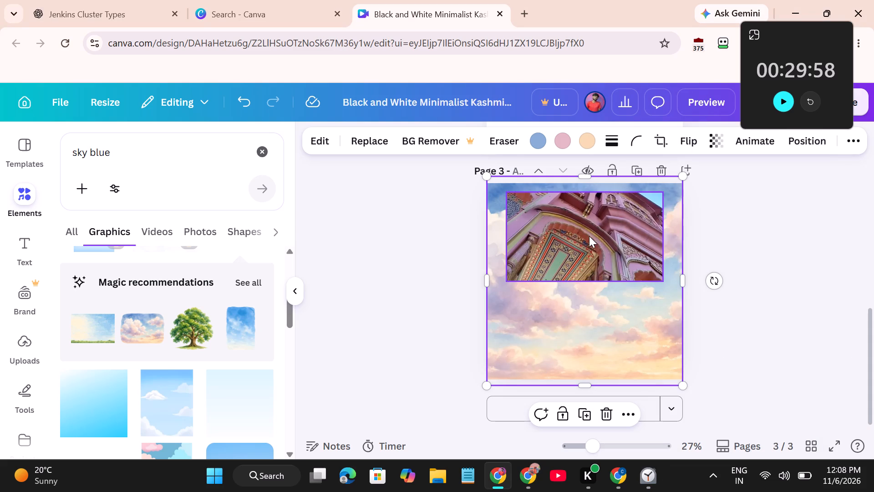
left_click(589, 236)
left_click(589, 236)
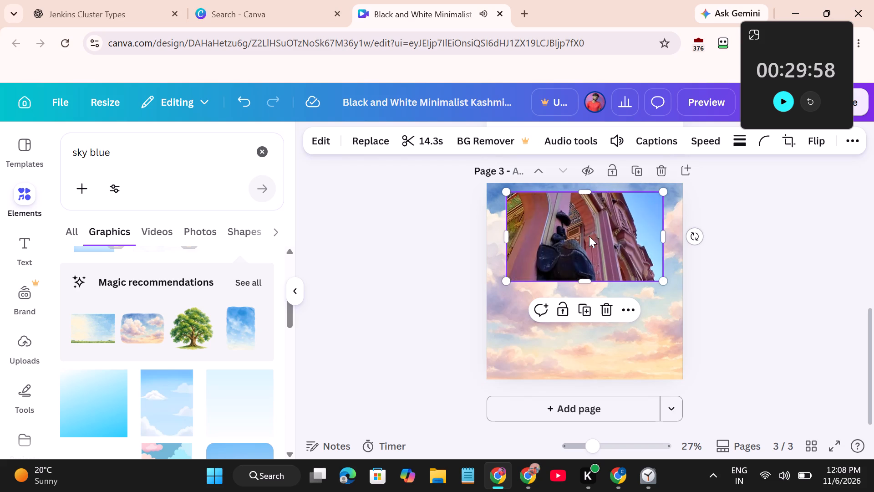
left_click_drag(589, 236, 588, 247)
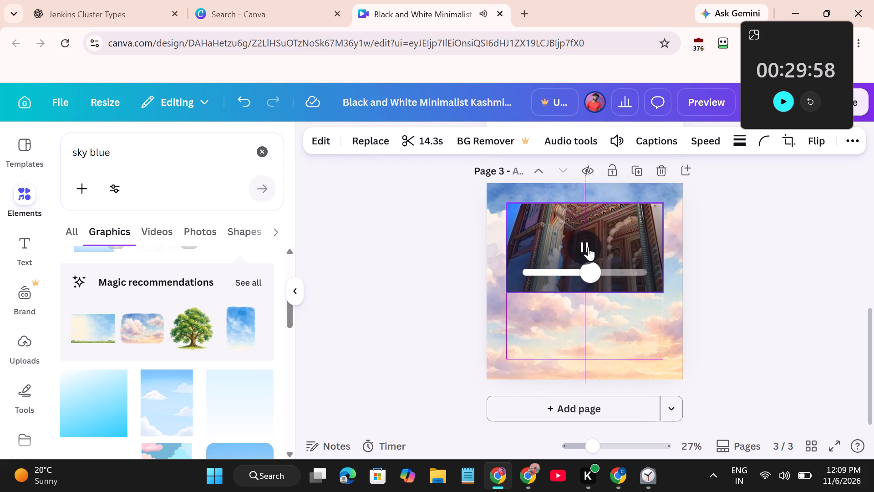
left_click_drag(588, 247, 587, 240)
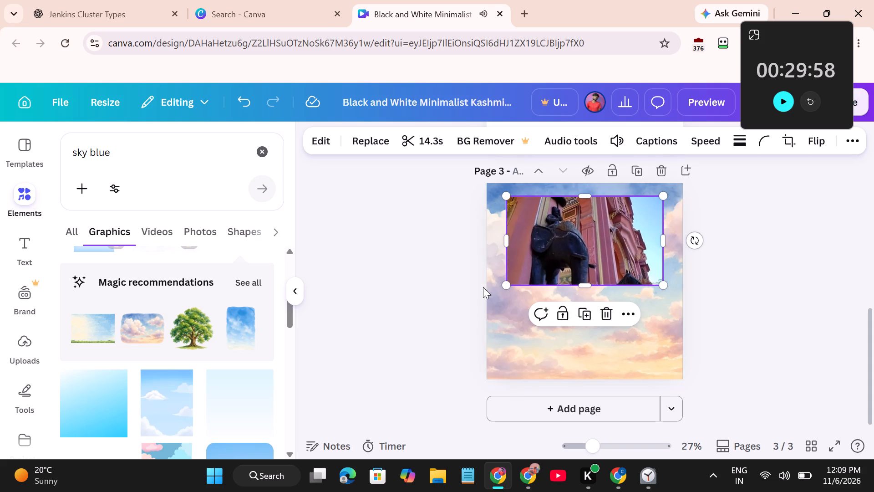
Find the pink-and-blue watercolour cloud among the sky blue graphics and place it below the video on page 3.
scroll(122, 337, "down", 2)
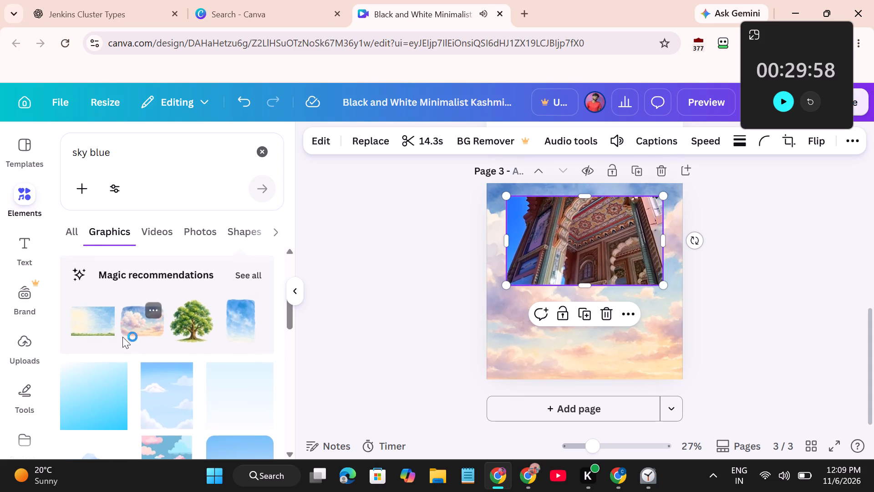
scroll(122, 337, "down", 1)
scroll(154, 371, "down", 2)
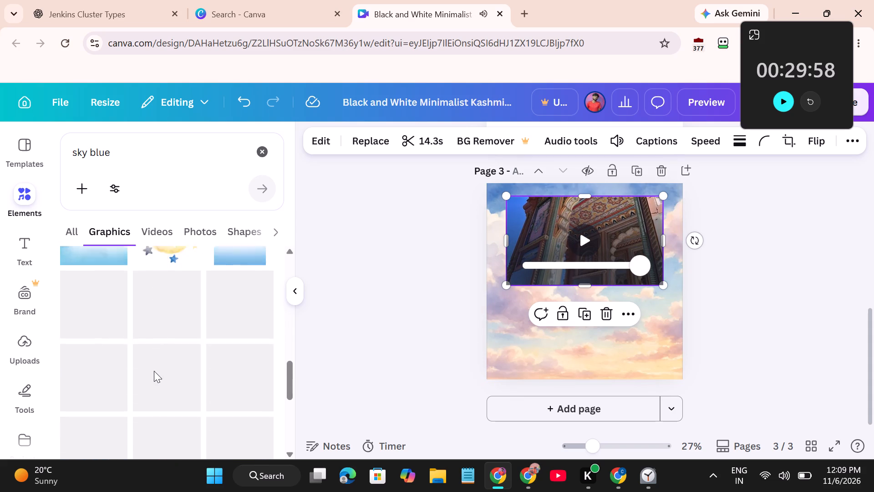
scroll(161, 313, "down", 4)
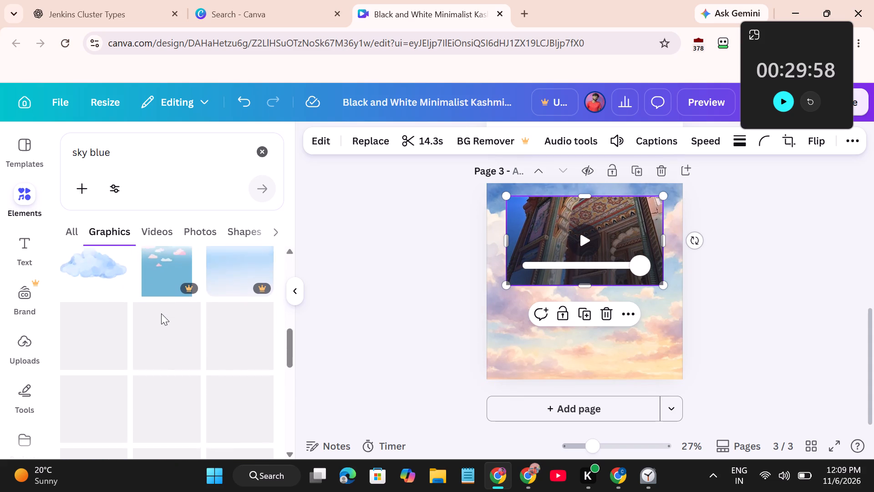
scroll(161, 313, "down", 5)
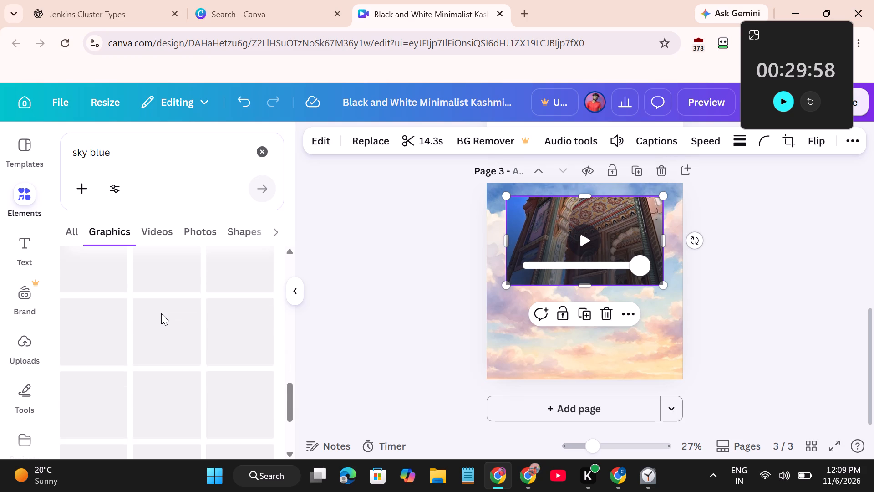
scroll(161, 313, "down", 2)
scroll(182, 351, "up", 2)
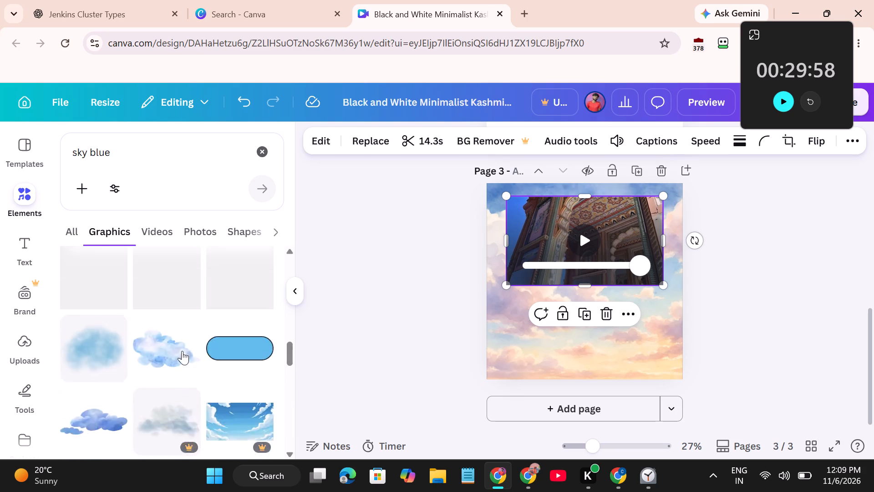
scroll(182, 351, "down", 1)
scroll(162, 386, "down", 3)
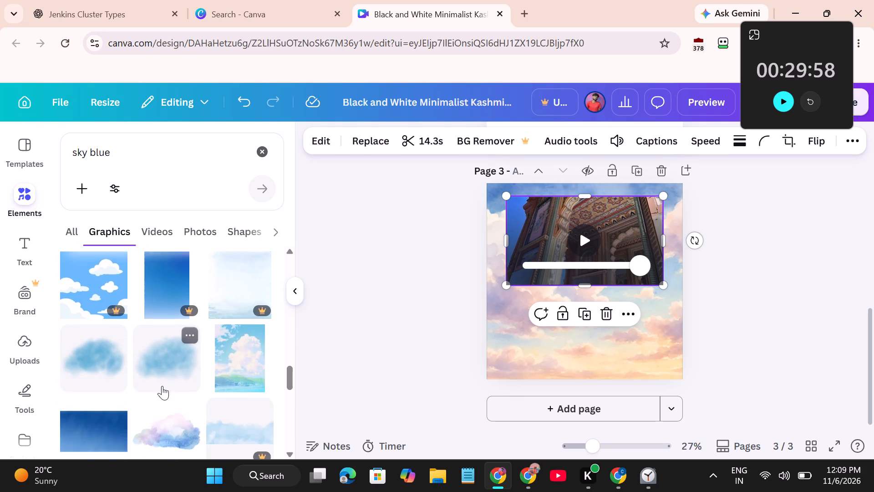
scroll(219, 358, "down", 2)
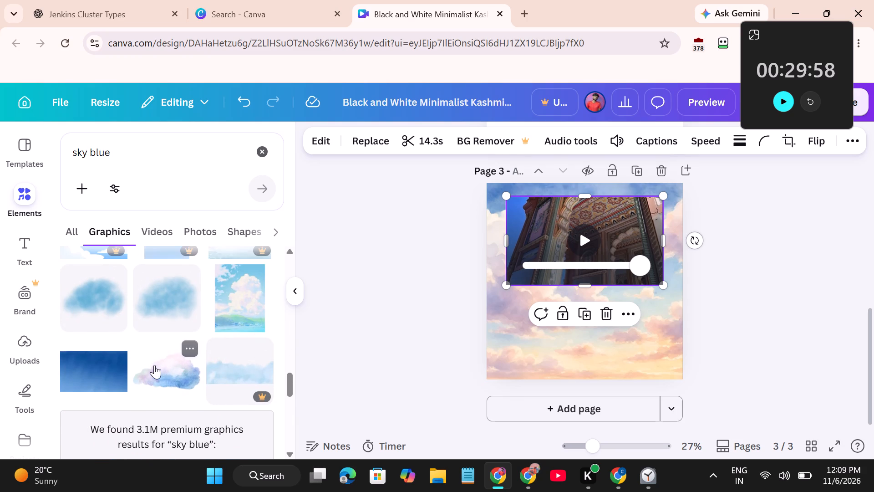
left_click_drag(154, 365, 539, 328)
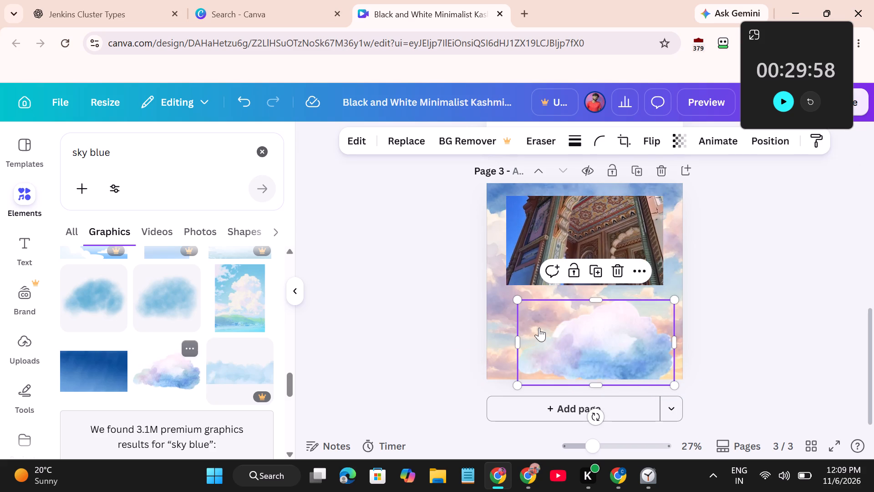
Shrink the pink-and-blue cloud and position it over the video's lower-right corner, against the page's right edge.
left_click_drag(521, 389, 591, 342)
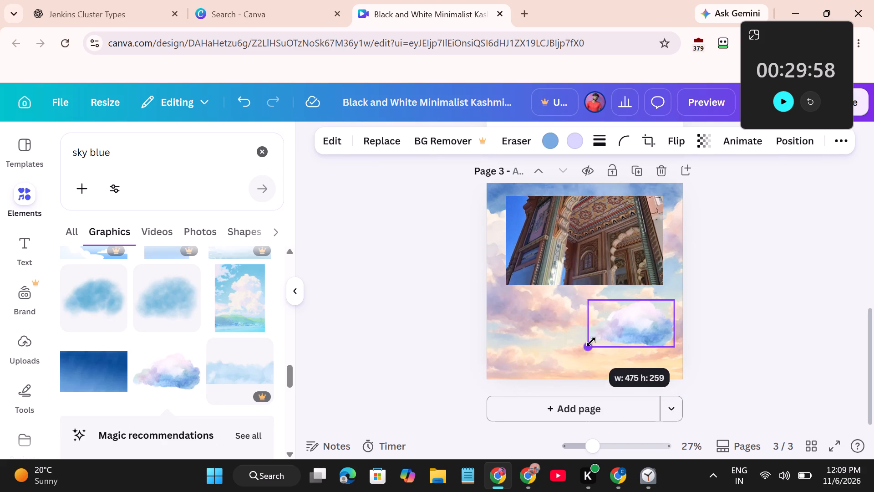
left_click_drag(591, 342, 610, 333)
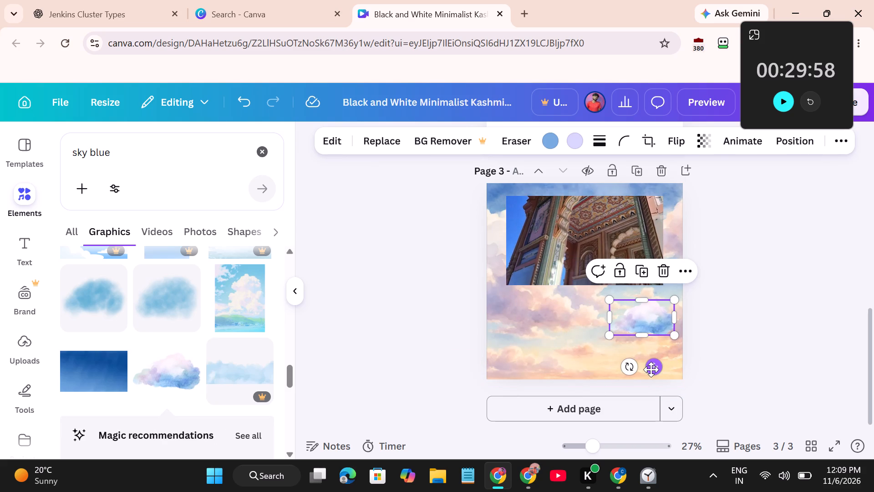
left_click_drag(651, 369, 658, 343)
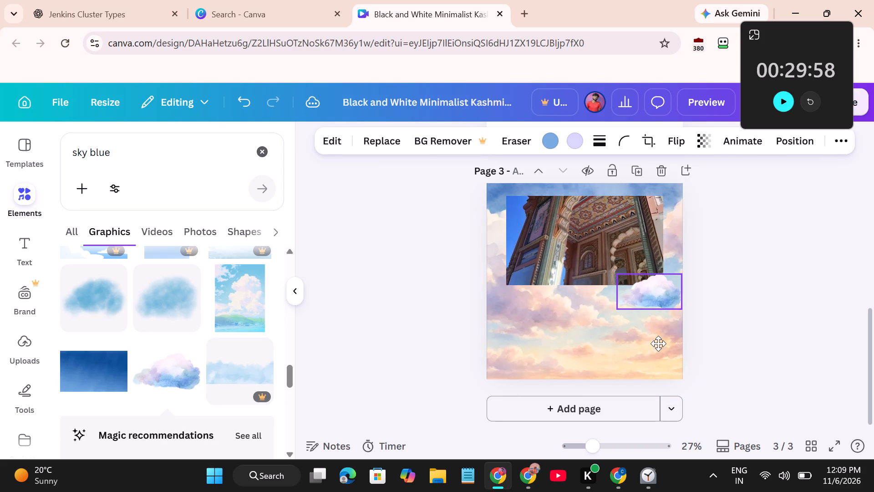
left_click_drag(658, 343, 655, 328)
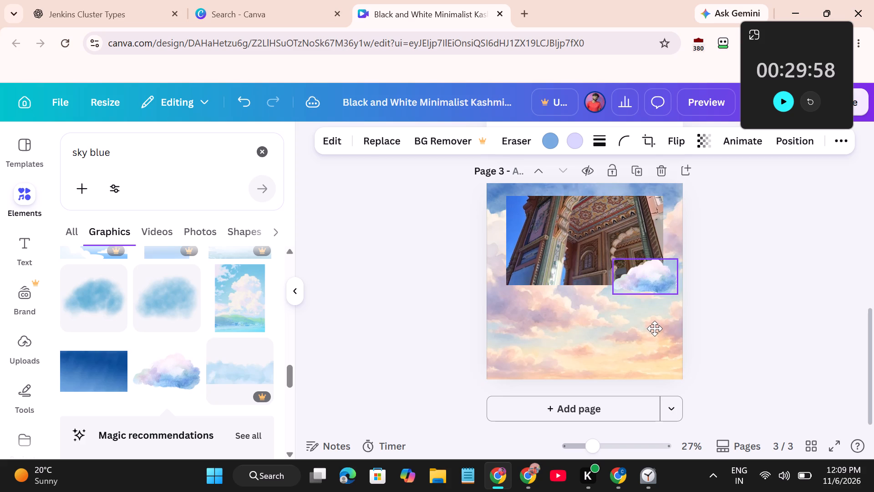
left_click_drag(655, 328, 656, 332)
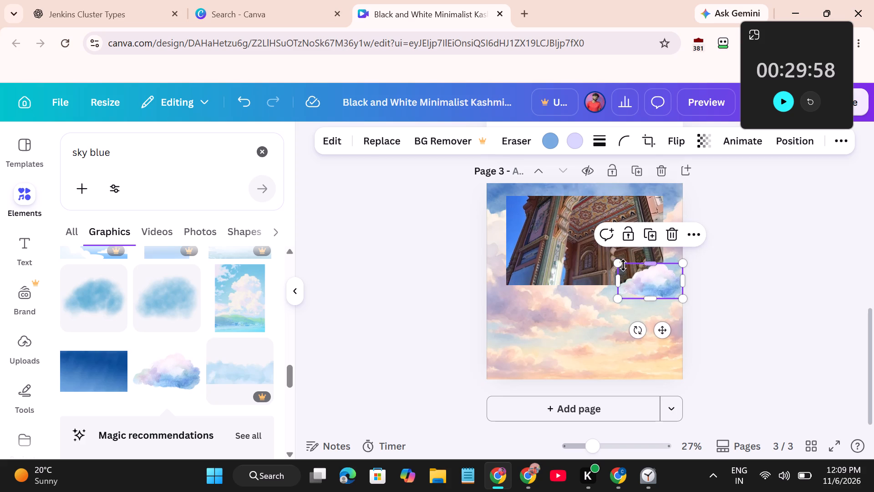
left_click(618, 261)
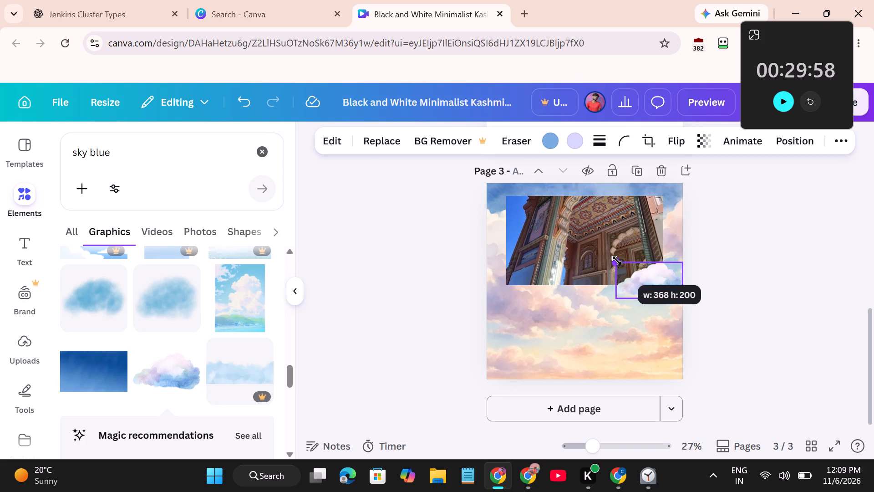
Apply the Pan animation to the small pink-and-blue cloud.
left_click(736, 144)
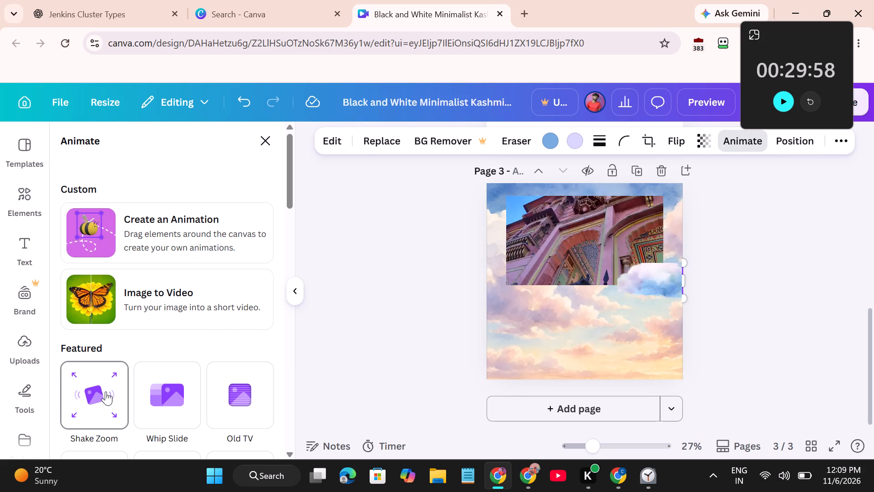
scroll(106, 391, "down", 3)
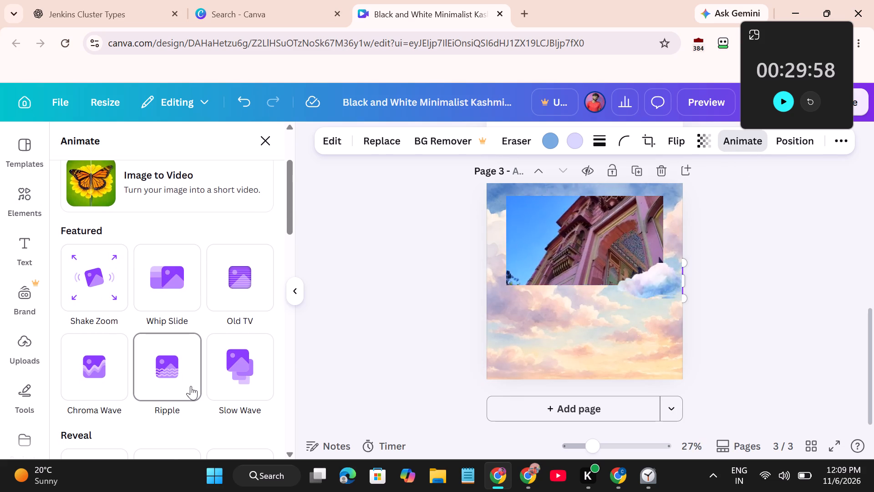
scroll(191, 386, "down", 3)
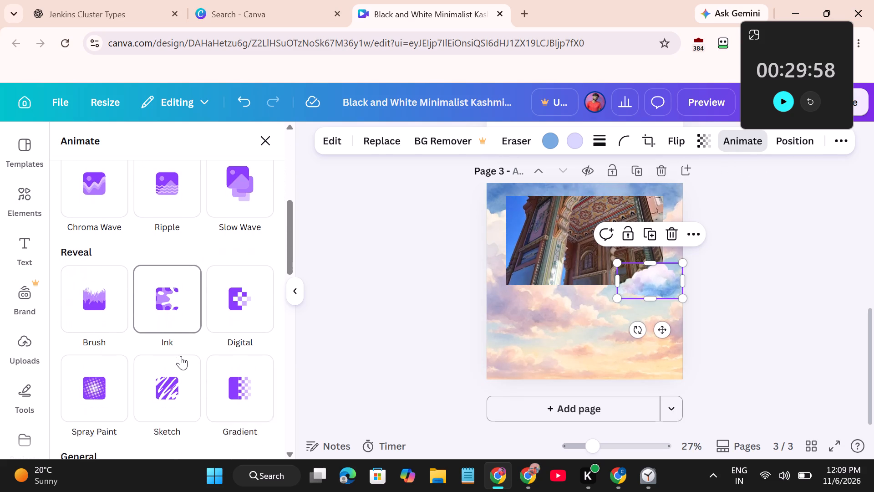
scroll(181, 356, "down", 1)
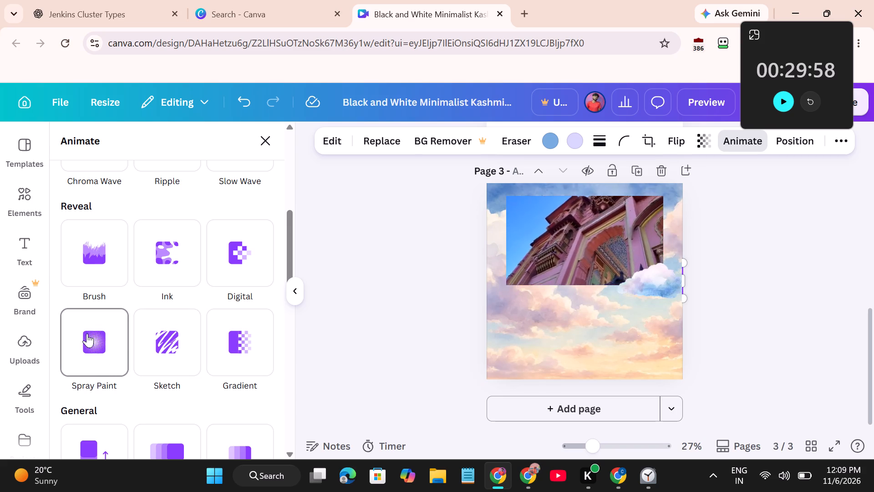
scroll(87, 333, "down", 3)
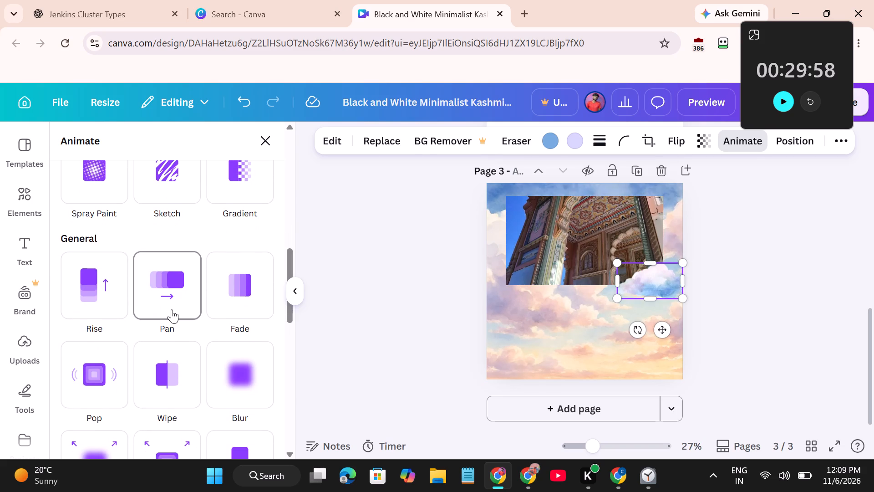
left_click(172, 309)
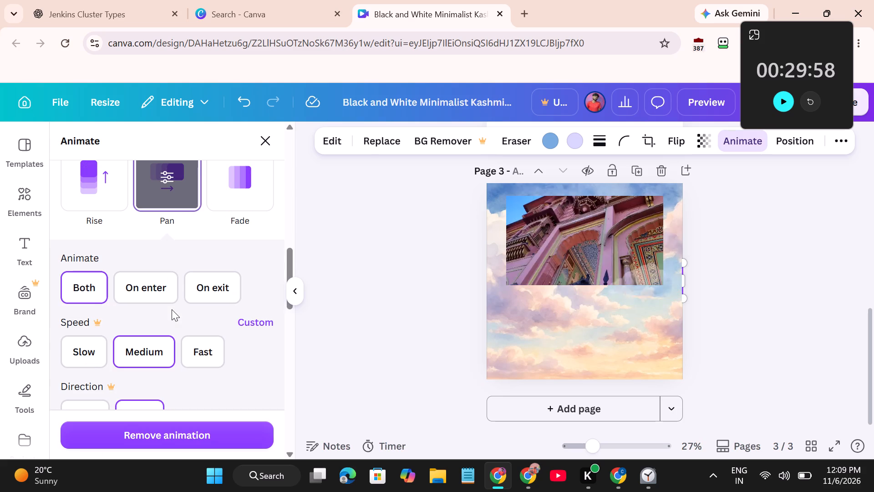
Add the first recommended light-blue cloud graphic to page 3 below the video, without replacing the backdrop.
left_click(23, 197)
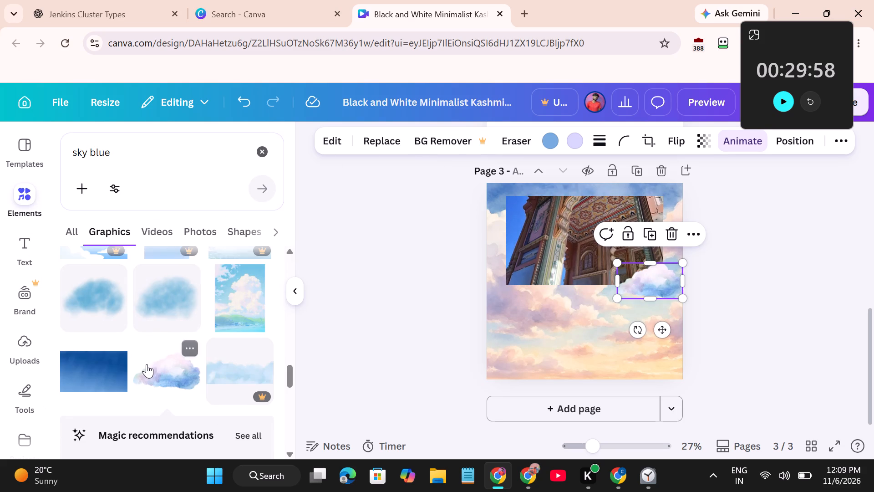
scroll(147, 364, "down", 4)
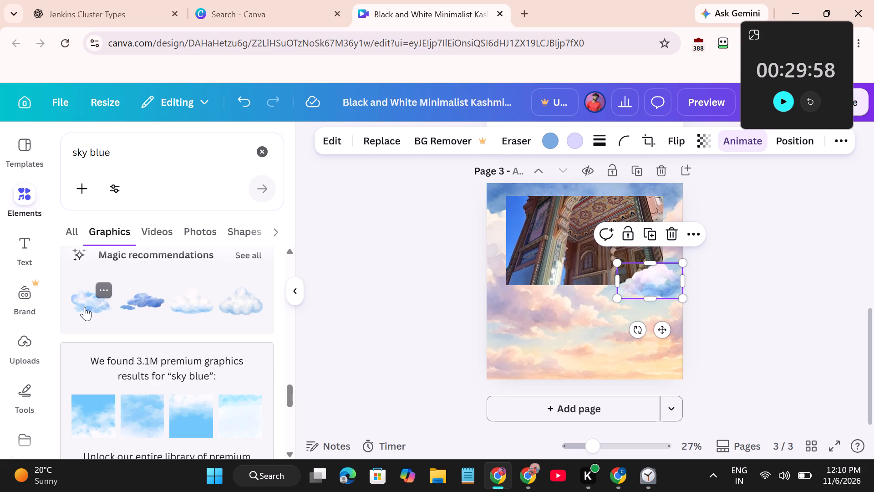
left_click_drag(85, 307, 494, 204)
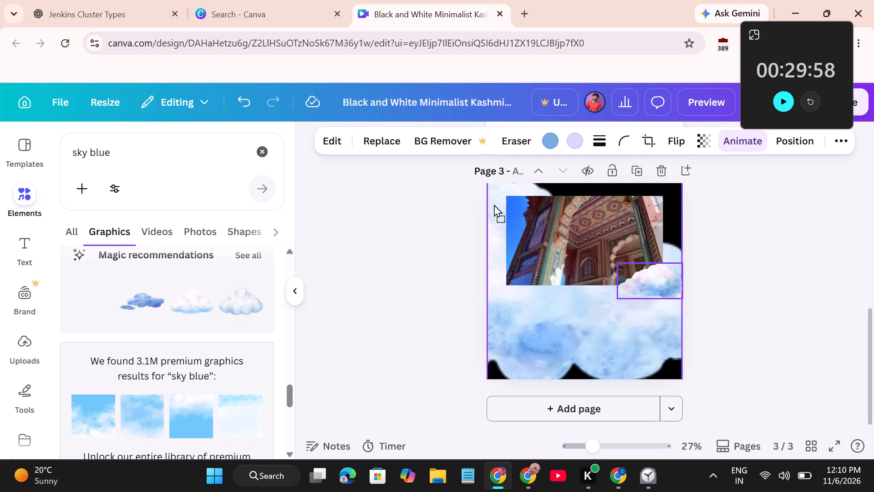
left_click_drag(494, 204, 523, 322)
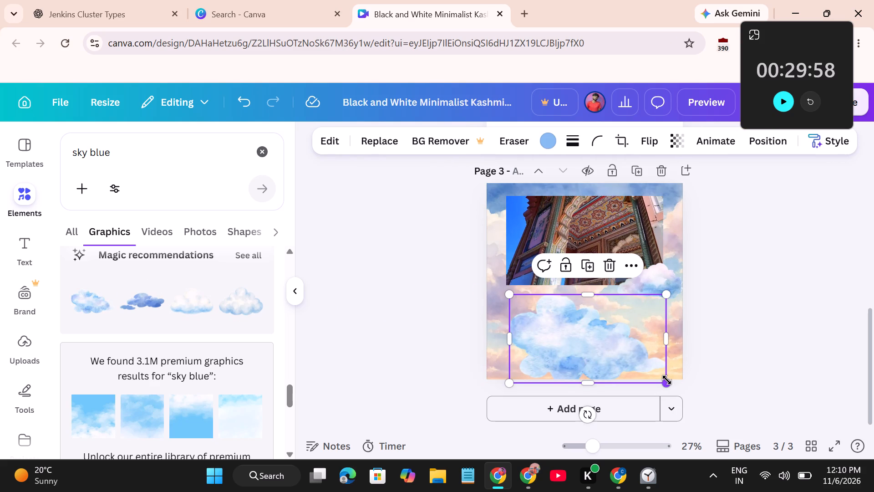
Shrink the light-blue cloud and position it overlapping the video's upper-left corner, close to the page's left edge.
left_click_drag(667, 380, 572, 312)
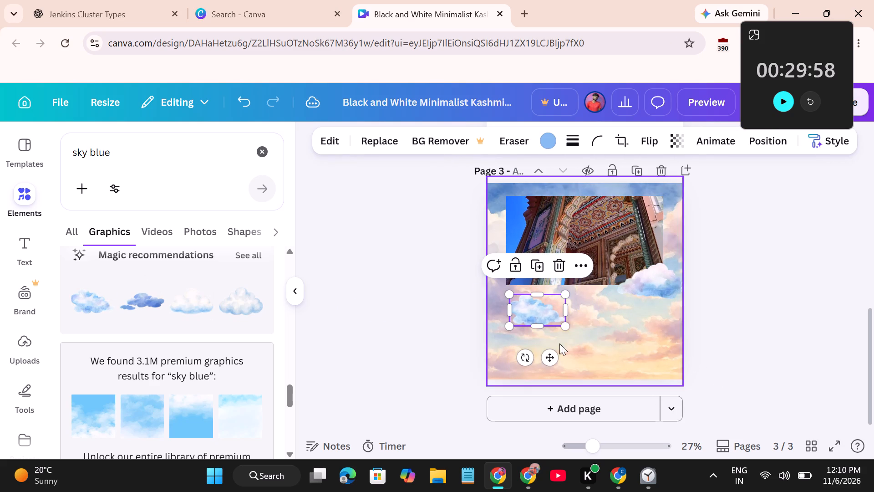
left_click_drag(549, 355, 529, 242)
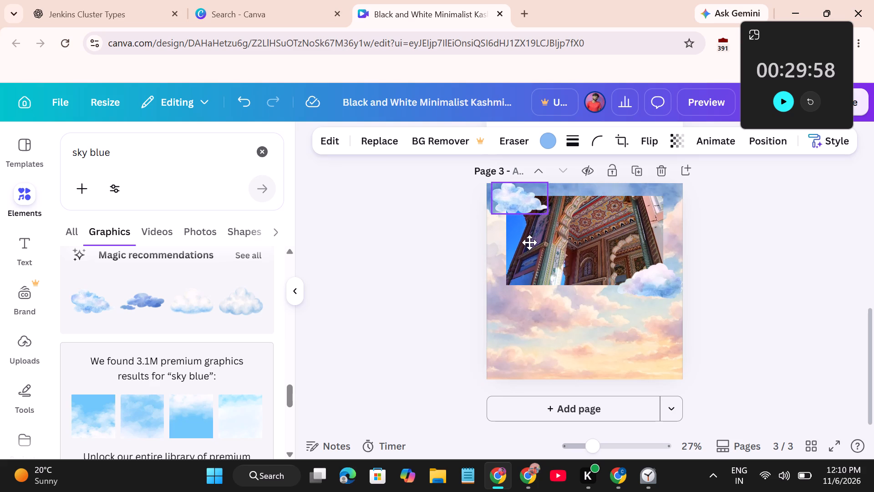
left_click_drag(529, 242, 530, 244)
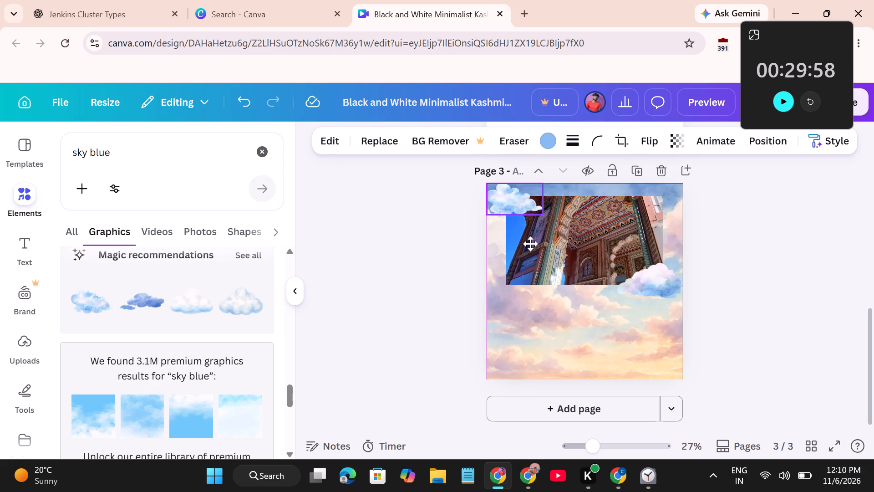
left_click_drag(530, 244, 531, 244)
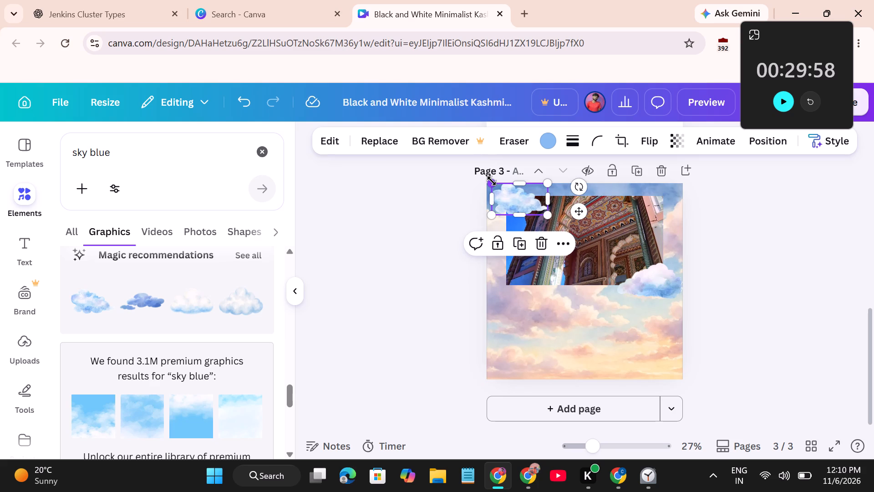
left_click_drag(492, 181, 502, 190)
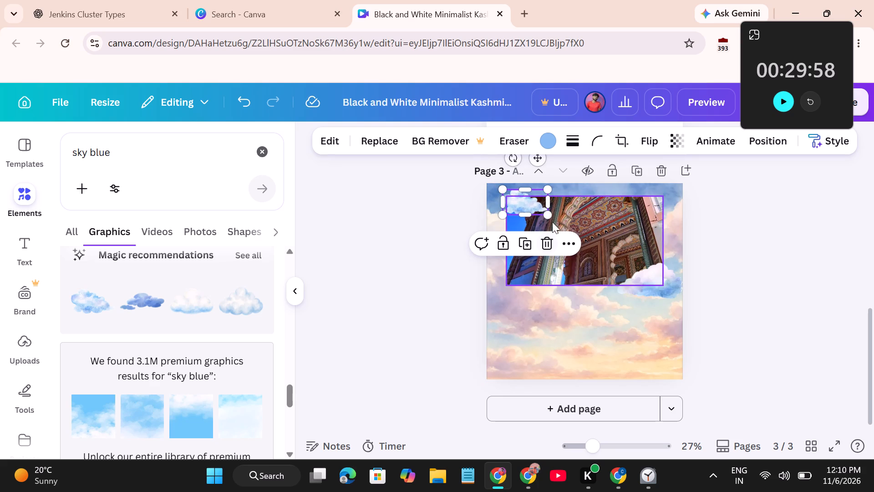
left_click(540, 211)
left_click(568, 331)
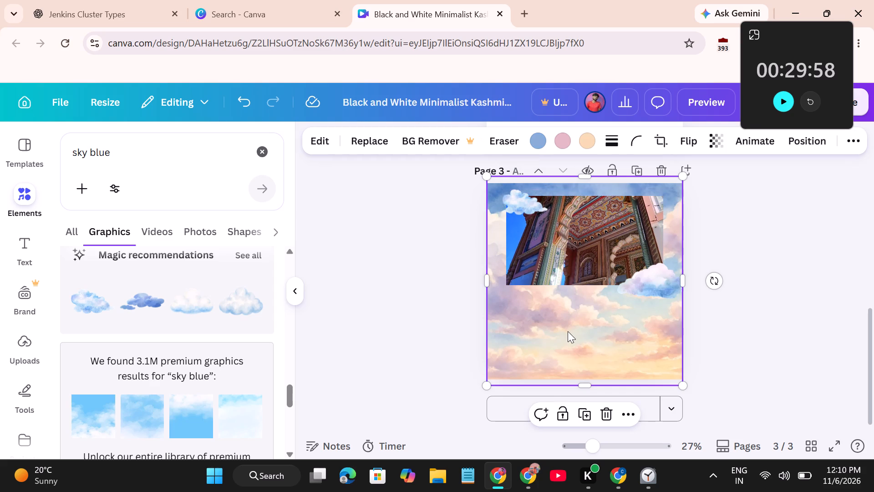
left_click_drag(535, 204, 526, 204)
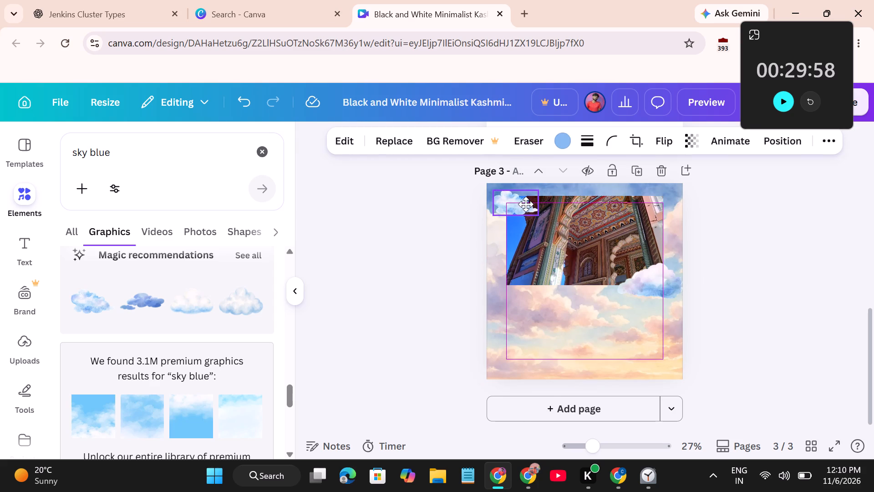
Apply the Pan animation to the small light-blue cloud at the video's upper-left corner, animating on both enter and exit.
left_click_drag(526, 204, 525, 204)
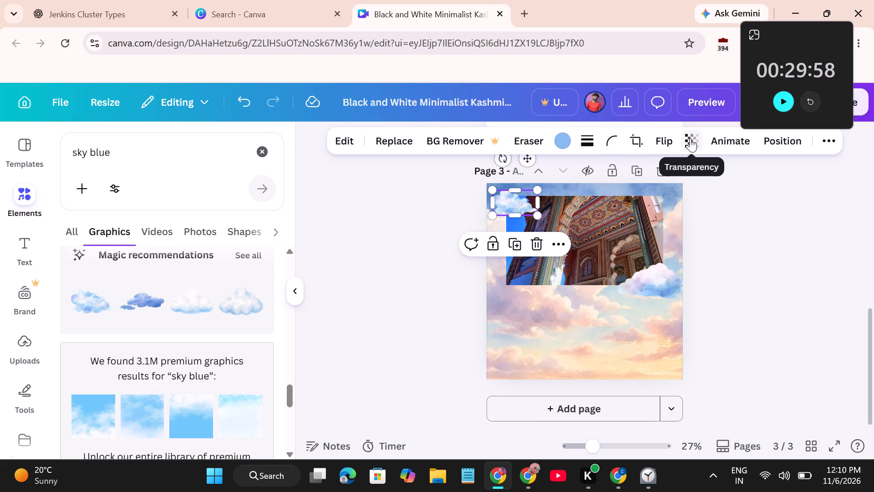
left_click(720, 138)
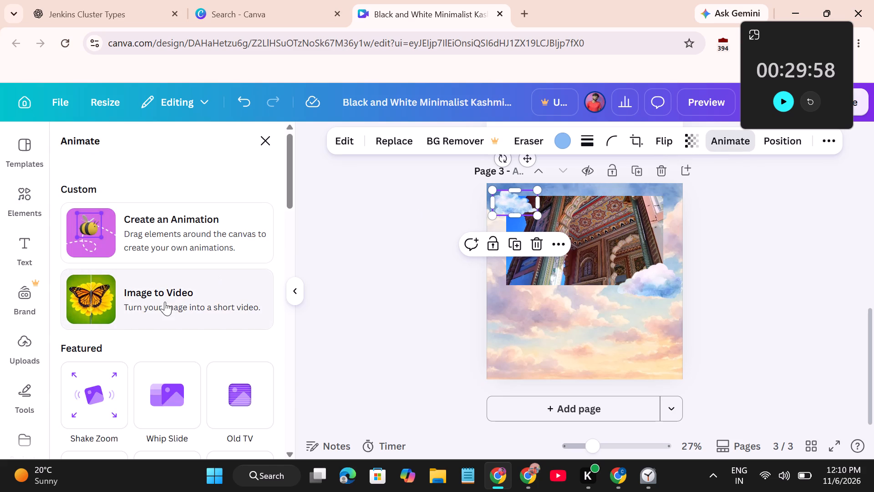
scroll(165, 302, "down", 4)
scroll(156, 358, "down", 3)
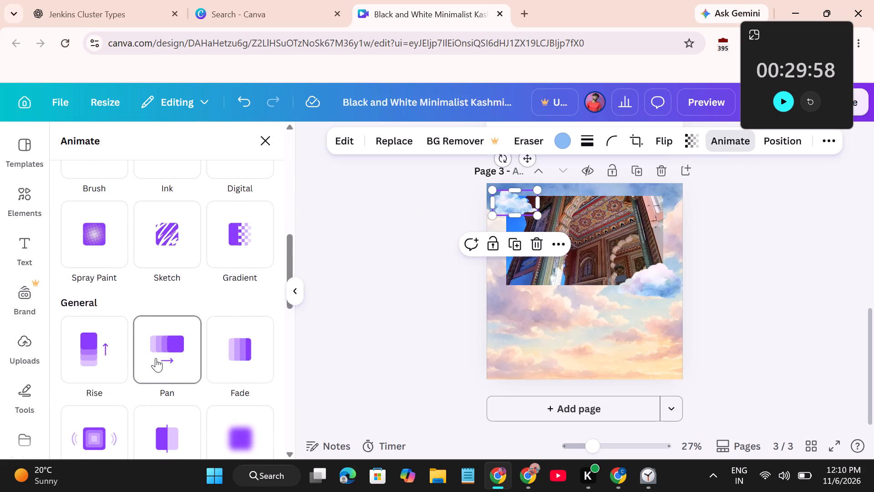
left_click(159, 354)
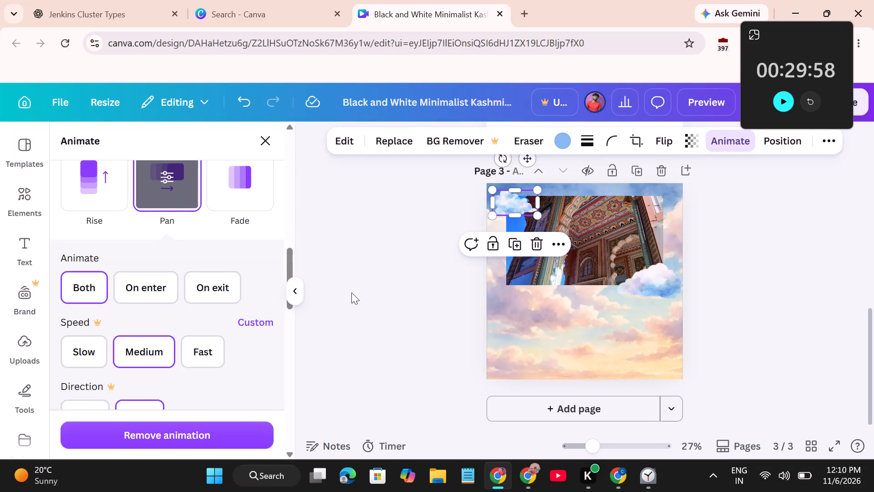
left_click(213, 288)
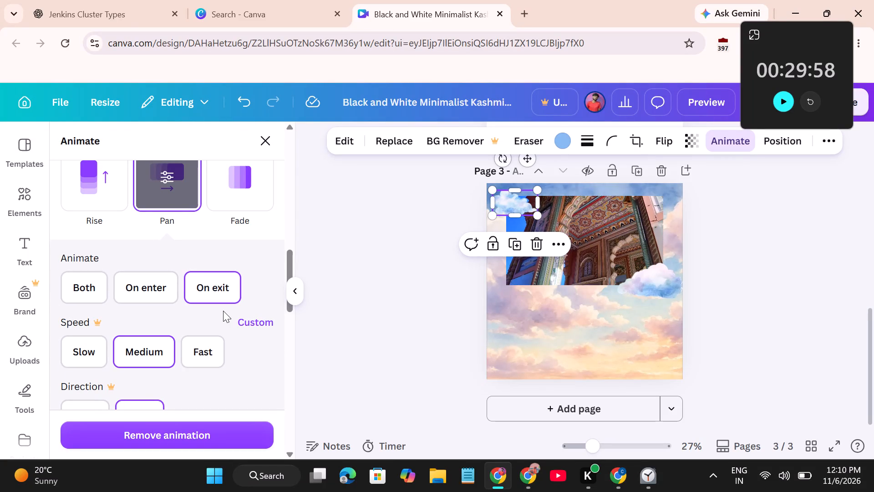
left_click(90, 291)
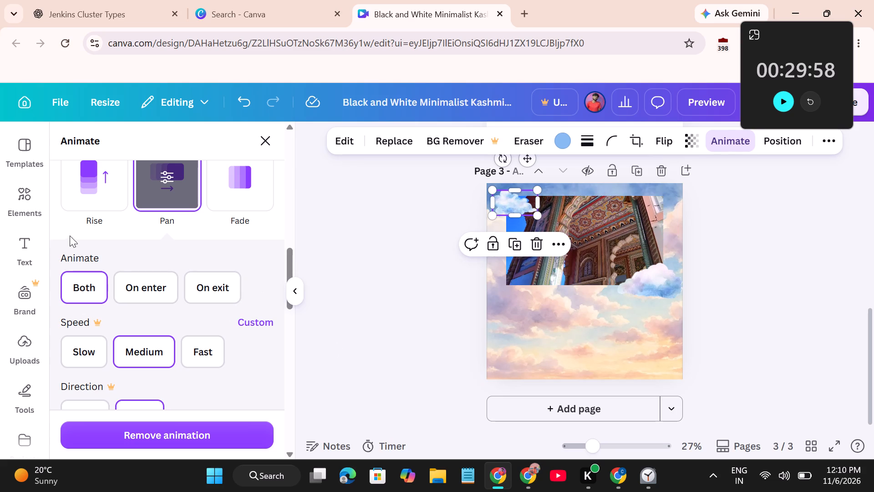
Browse the "sky blue" graphics results for another sky or cloud element for page 3.
left_click(22, 190)
scroll(154, 328, "down", 1)
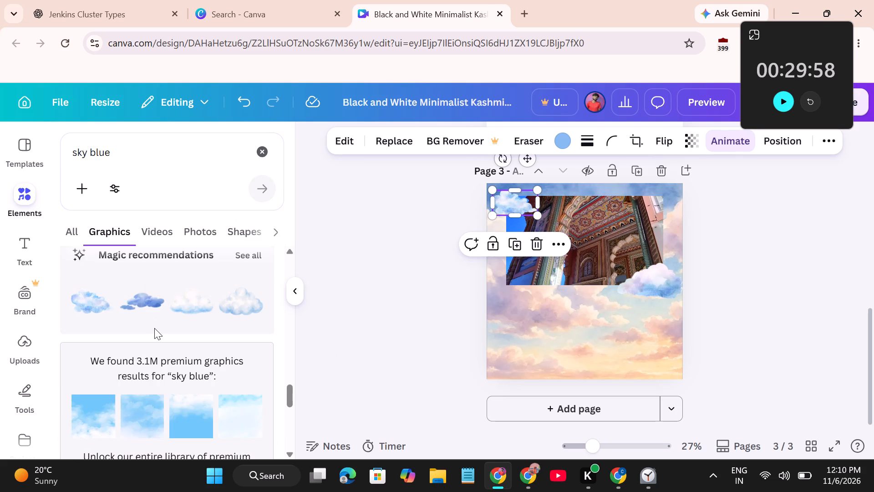
scroll(154, 328, "down", 6)
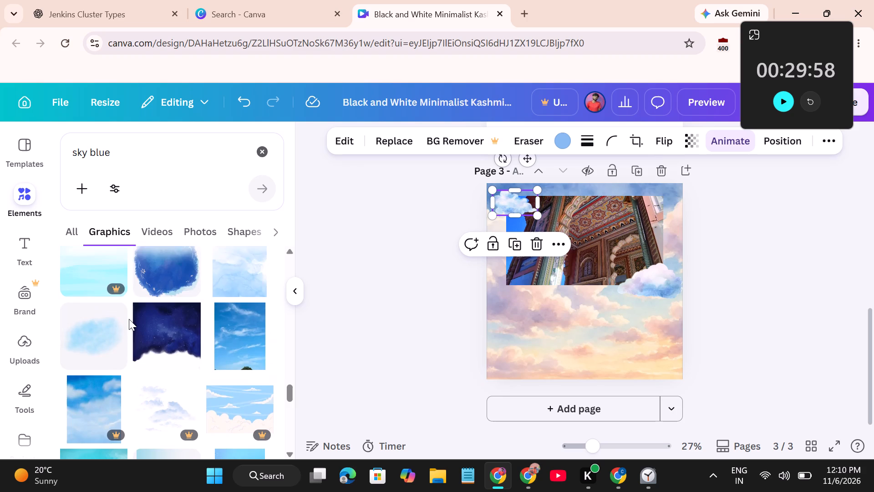
scroll(129, 319, "down", 4)
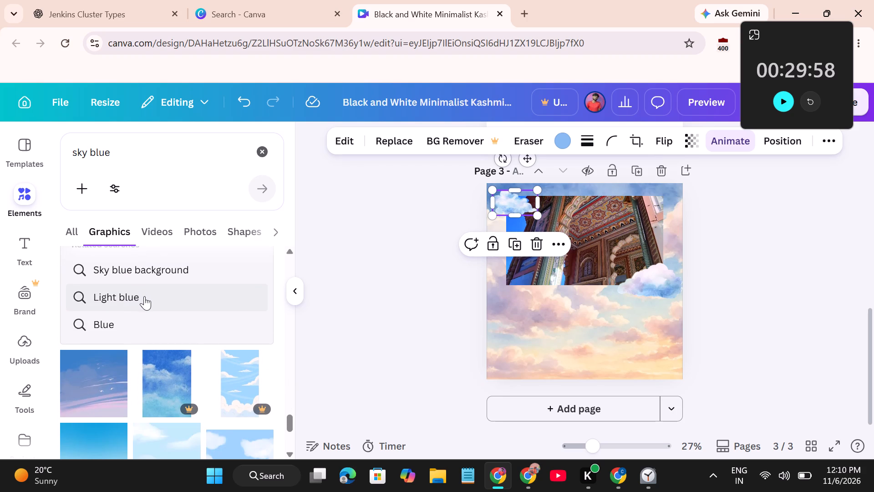
Search the elements for "Birds flying" and add the pale-blue dove graphic to page 3 over the video's lower-left area.
scroll(148, 381, "down", 5)
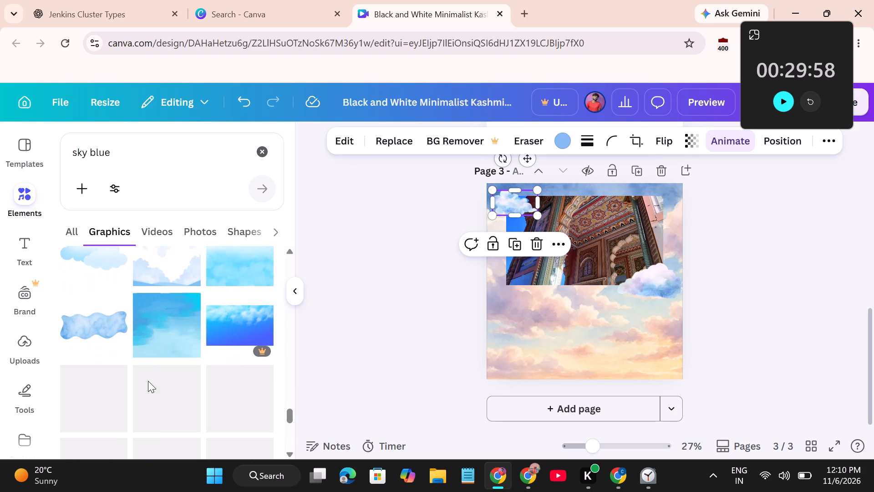
left_click(264, 154)
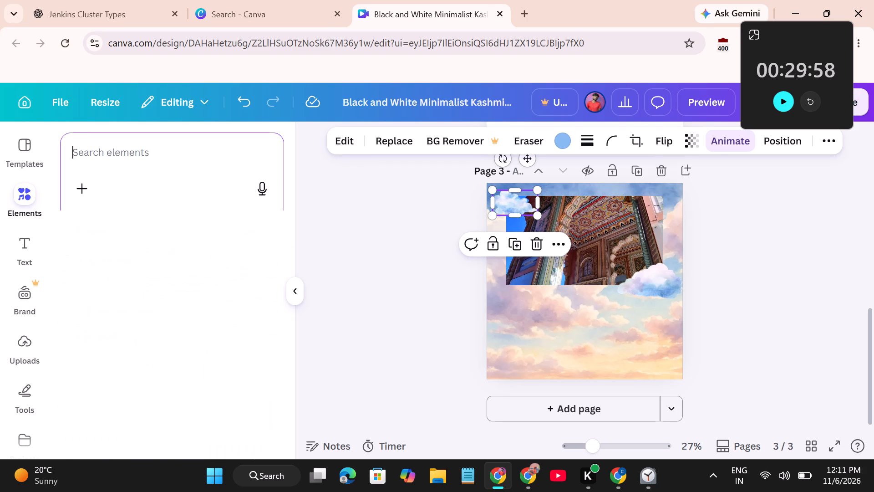
type("birds")
left_click(122, 261)
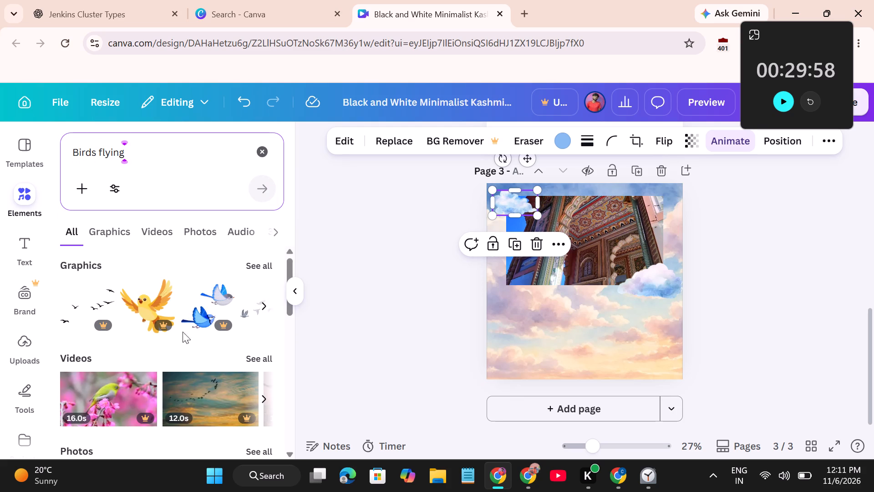
scroll(183, 316, "left", 3)
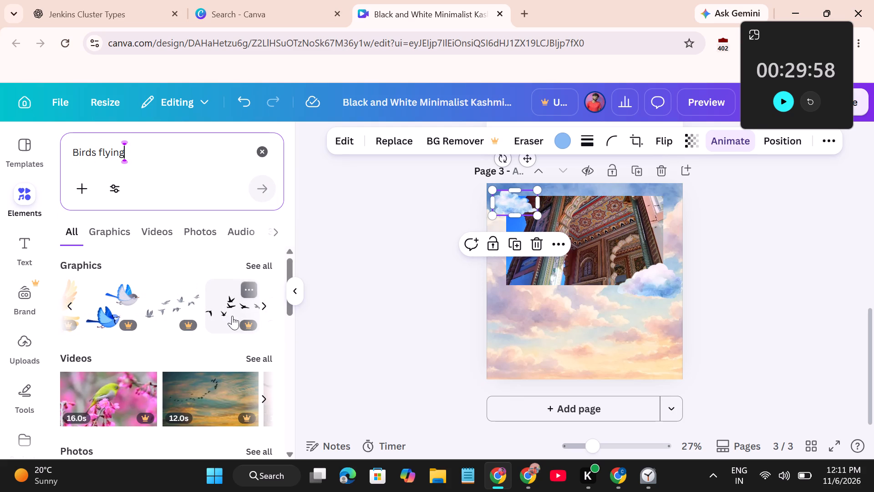
scroll(201, 312, "left", 3)
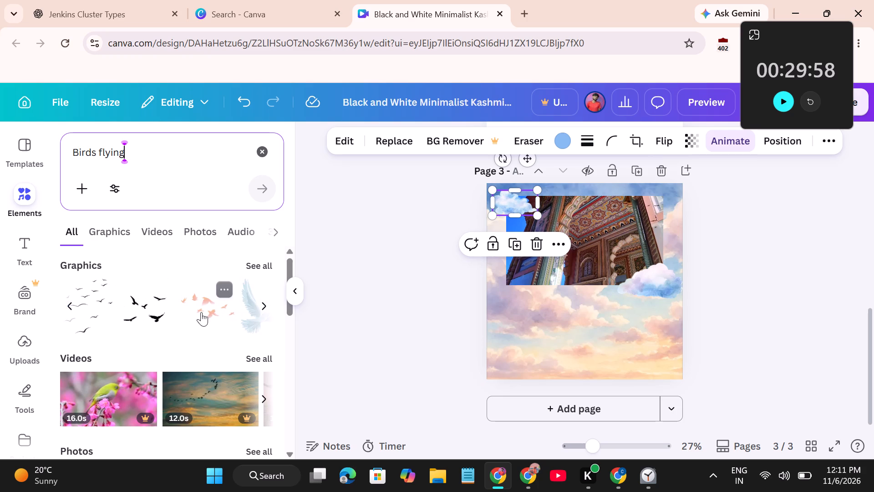
scroll(207, 318, "left", 2)
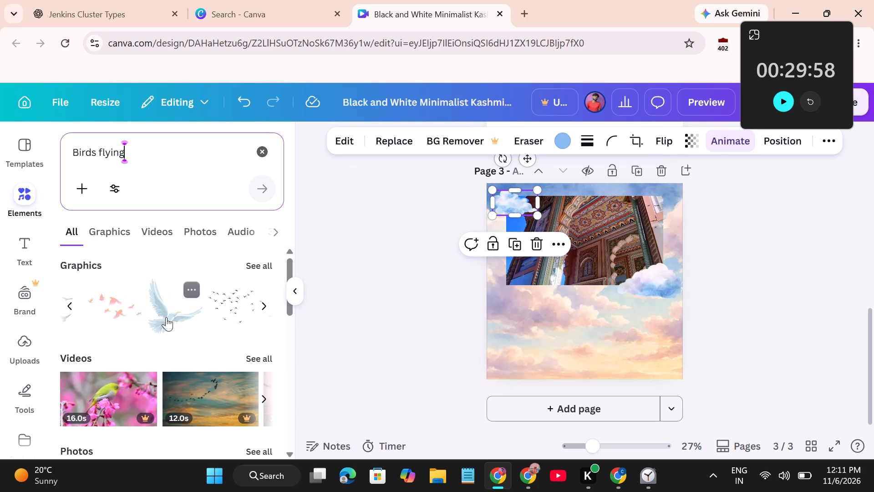
left_click_drag(165, 317, 519, 277)
scroll(453, 293, "right", 1)
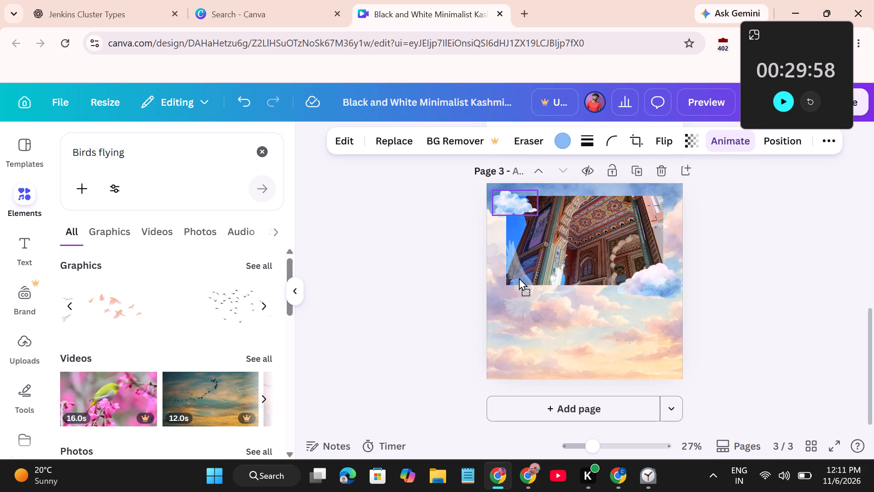
left_click_drag(519, 277, 512, 276)
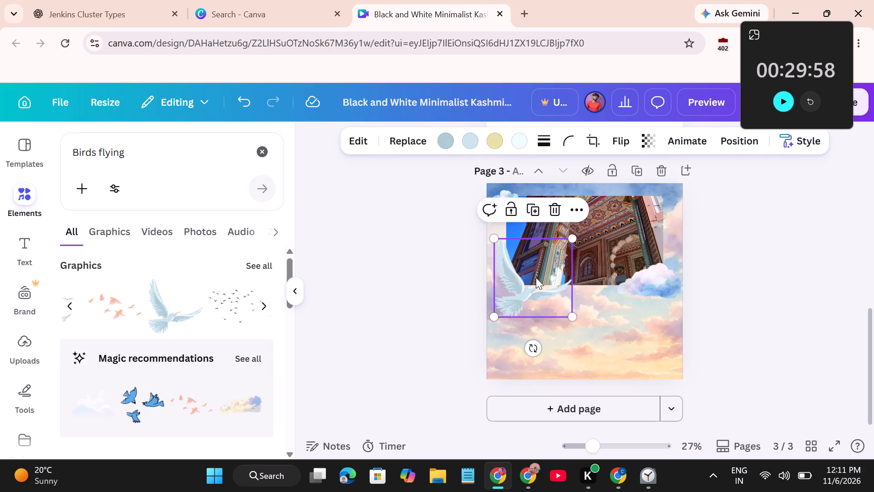
Shrink the dove slightly and position it overlapping the video's lower-left corner, aligned with the video's left edge.
left_click_drag(526, 292, 538, 295)
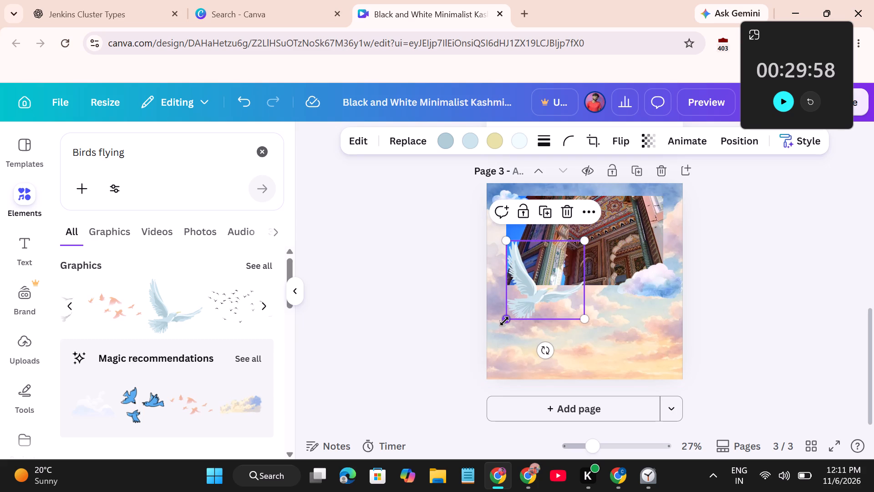
left_click_drag(589, 318, 569, 308)
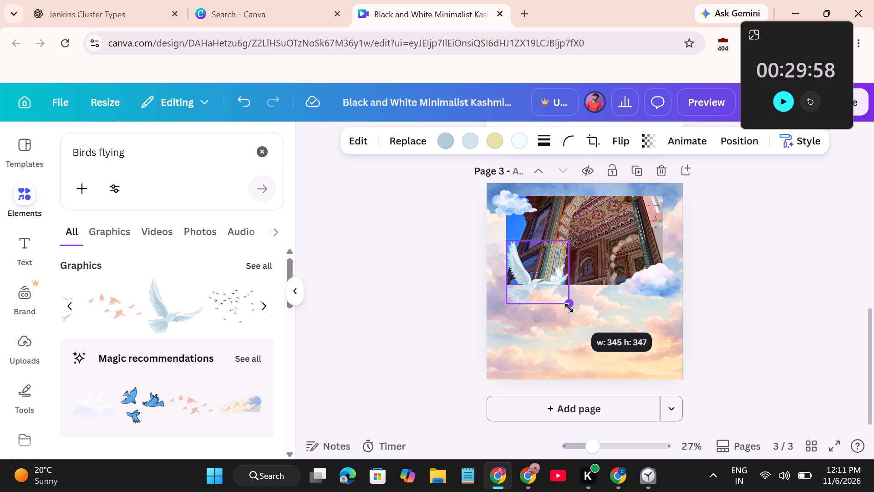
left_click_drag(569, 308, 574, 315)
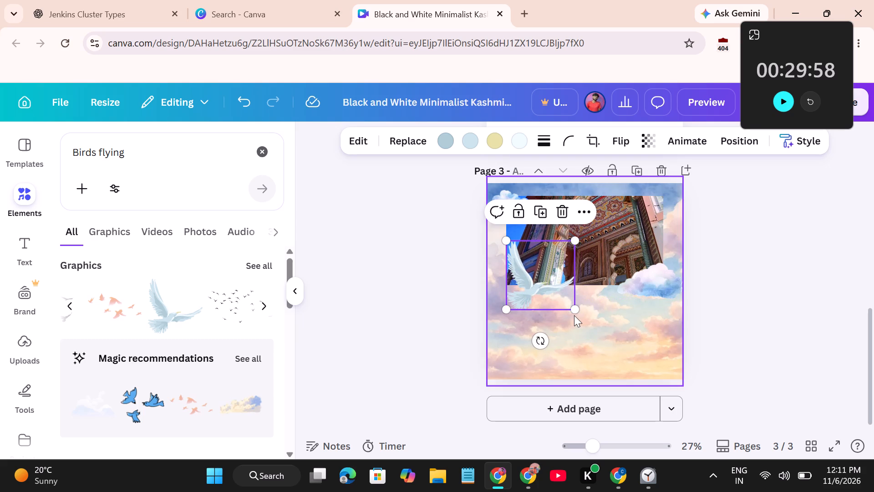
Apply the Rise animation to the dove.
left_click(694, 148)
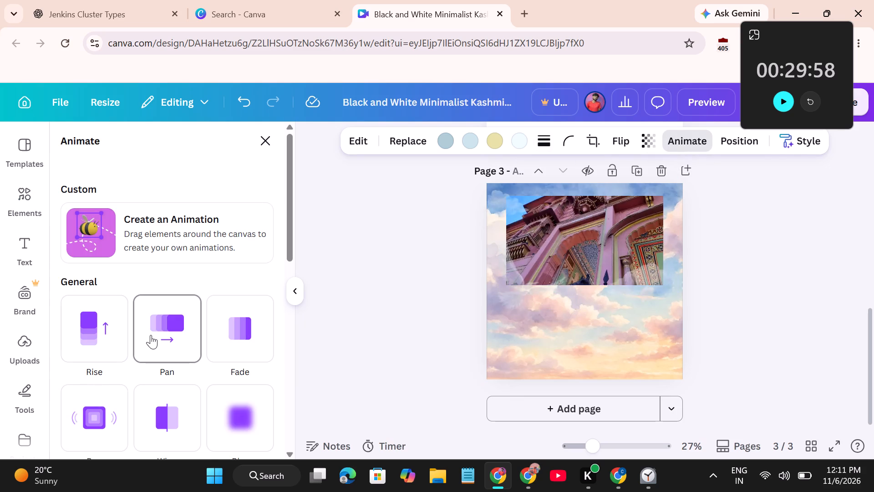
left_click(89, 328)
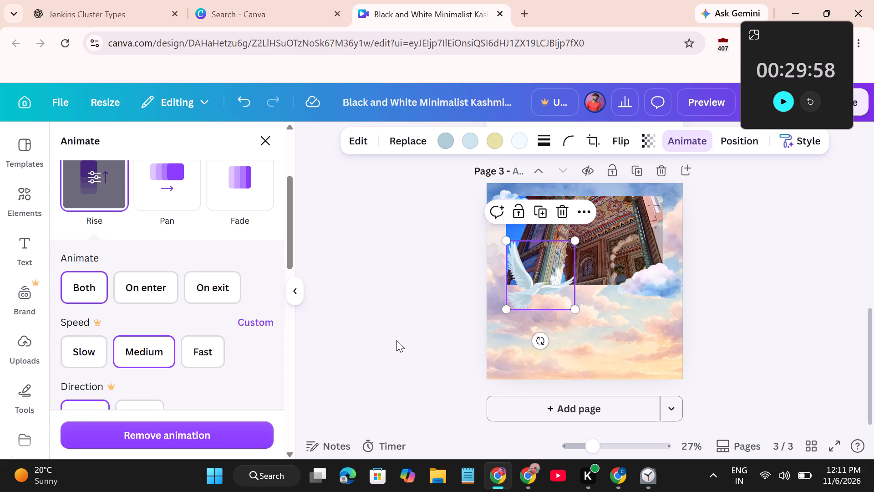
scroll(174, 260, "up", 3)
Look through the "Birds flying" graphics for another bird that suits page 3.
left_click(20, 189)
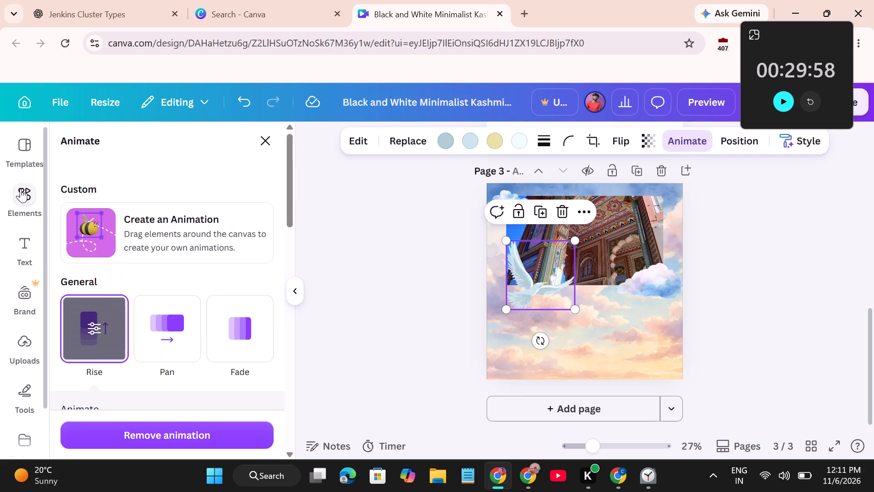
scroll(189, 313, "down", 1)
scroll(213, 300, "left", 2)
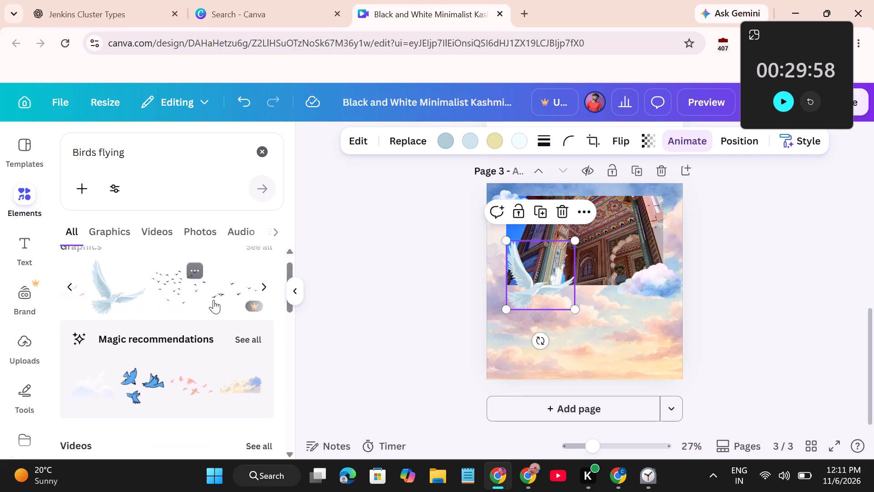
scroll(213, 300, "left", 4)
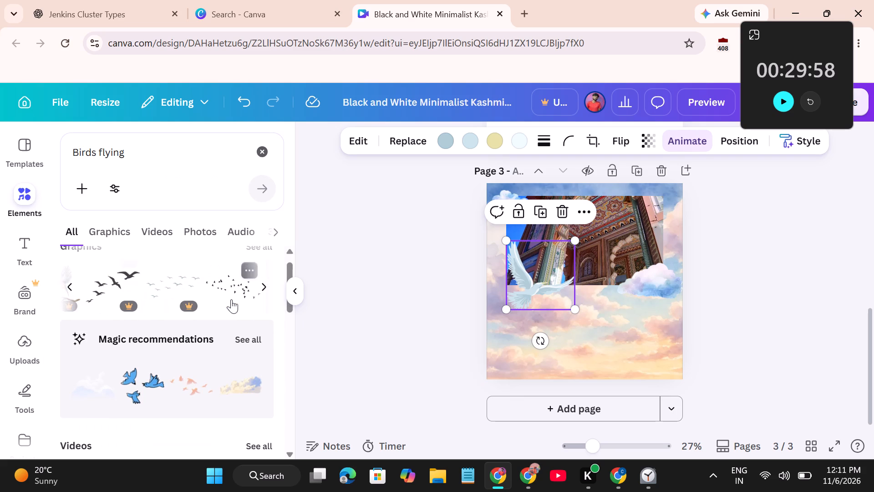
scroll(231, 299, "left", 2)
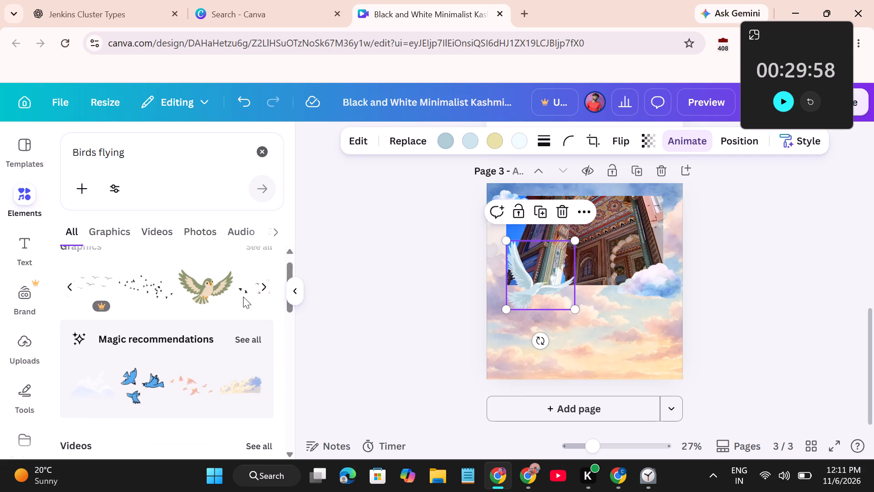
scroll(243, 297, "left", 2)
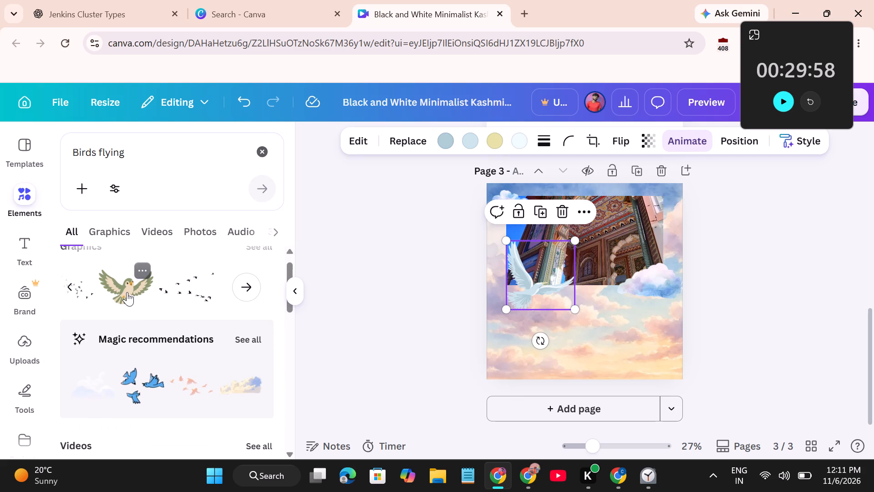
scroll(178, 352, "down", 1)
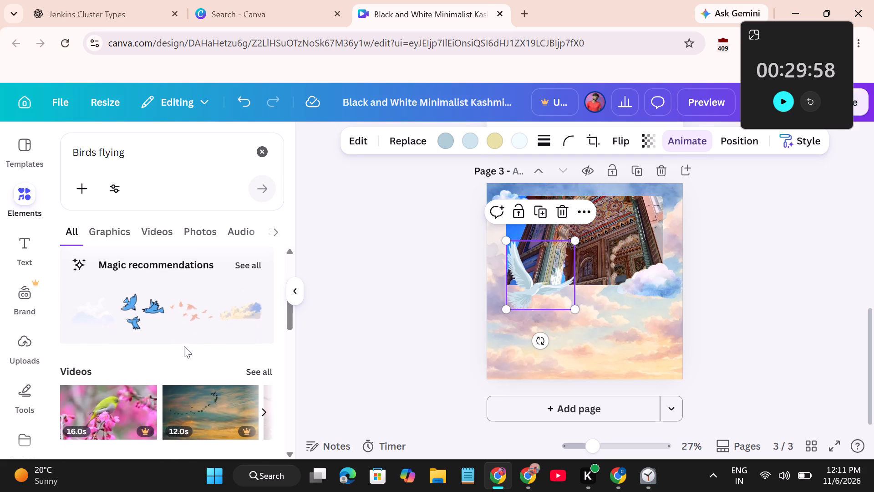
scroll(211, 328, "left", 2)
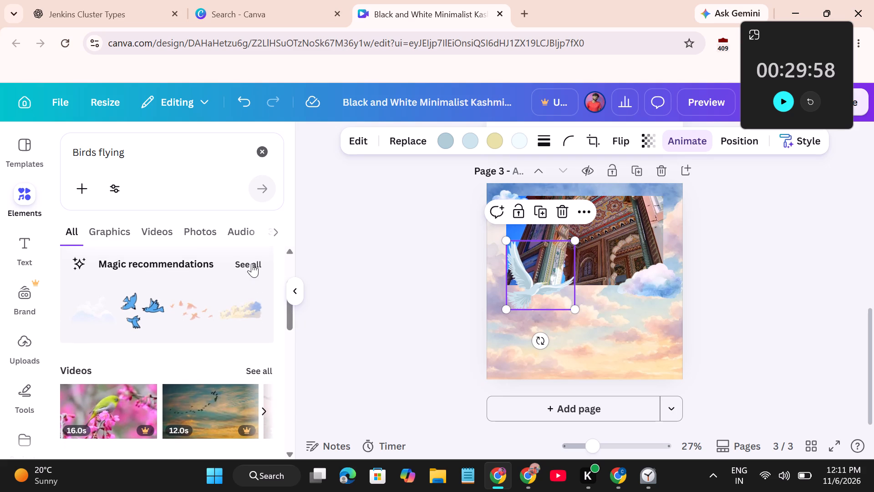
Examine the full set of Magic recommendations for birds or scenery matching the page 3 design.
left_click(252, 263)
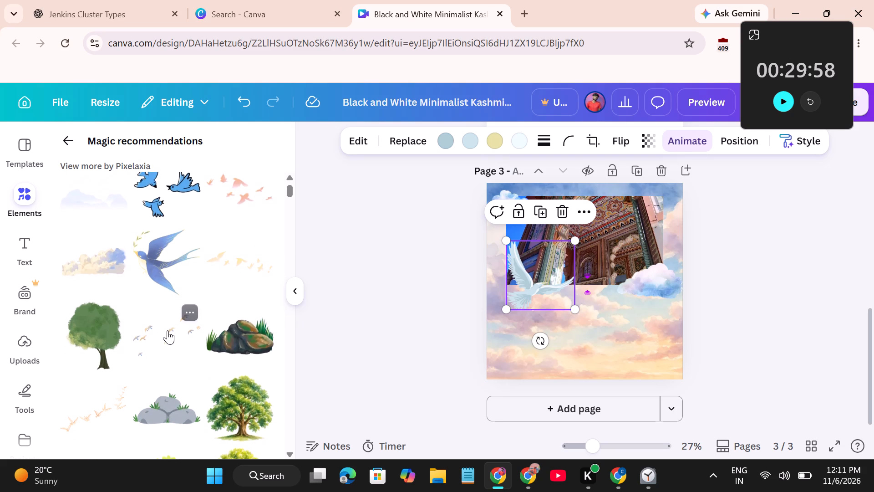
scroll(174, 338, "down", 3)
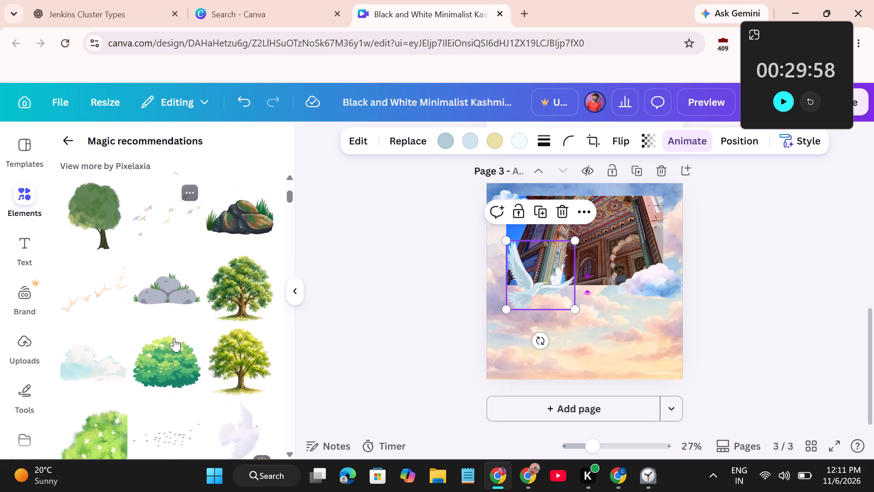
scroll(174, 338, "down", 4)
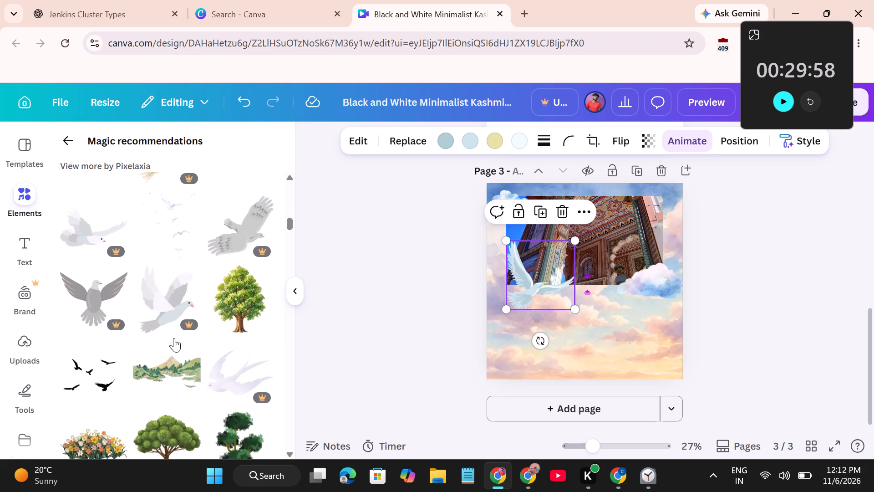
scroll(174, 338, "down", 2)
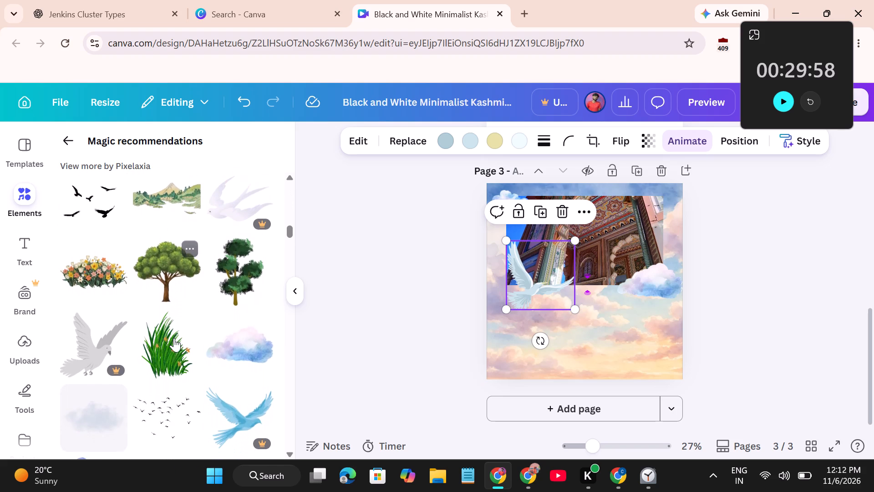
scroll(174, 338, "down", 4)
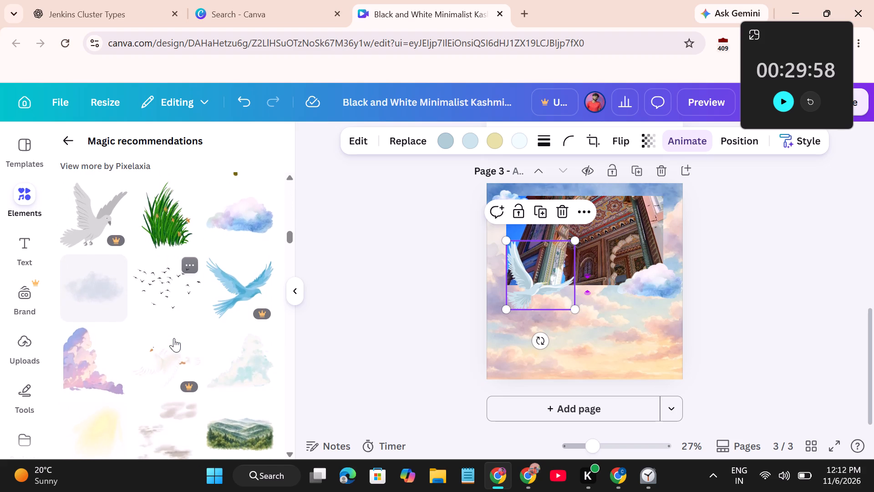
scroll(174, 338, "down", 1)
scroll(169, 402, "down", 2)
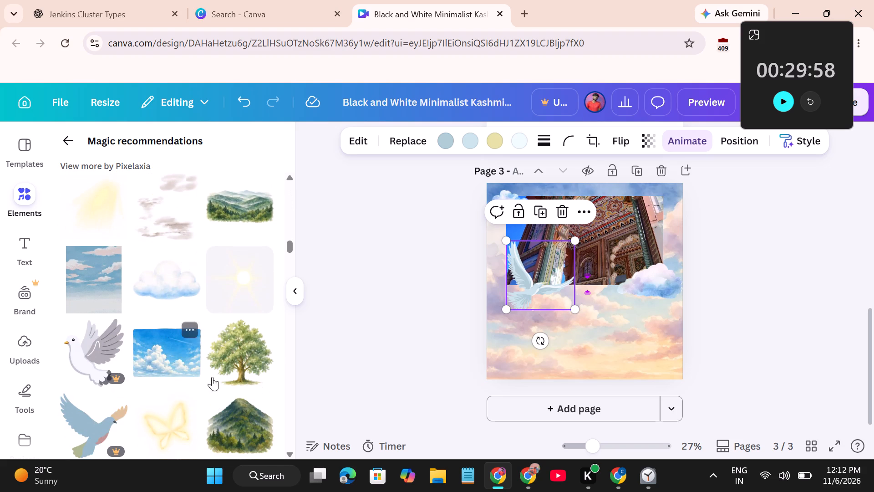
scroll(188, 392, "down", 2)
scroll(188, 392, "up", 1)
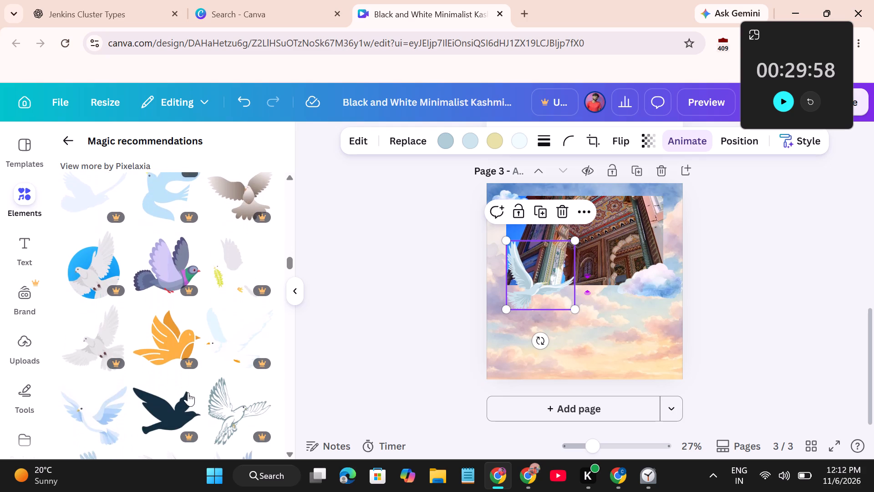
scroll(188, 392, "up", 4)
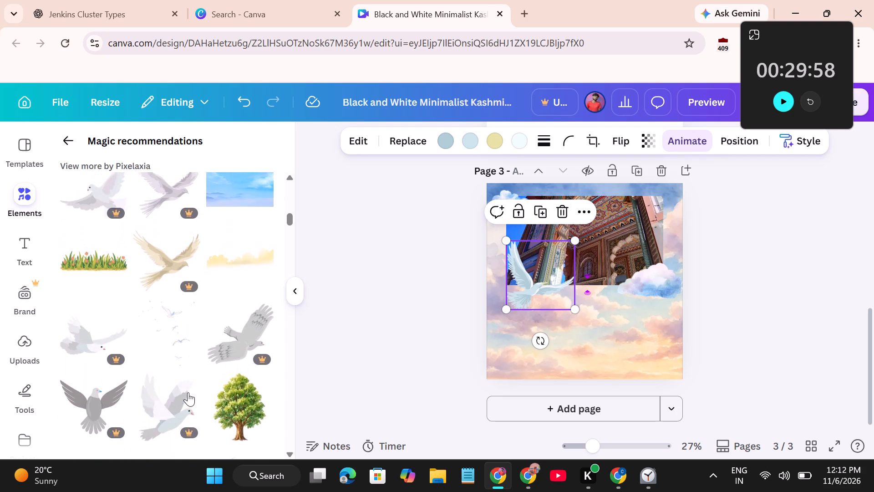
scroll(188, 392, "up", 3)
scroll(187, 305, "up", 3)
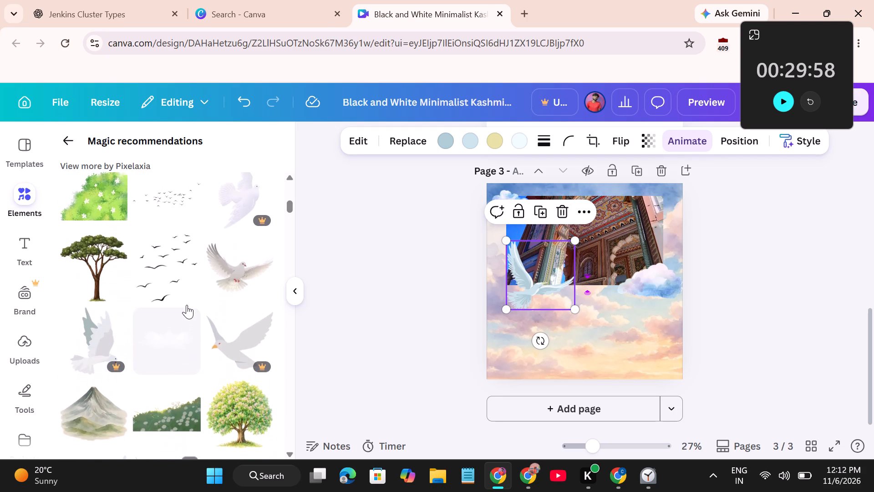
scroll(187, 305, "up", 4)
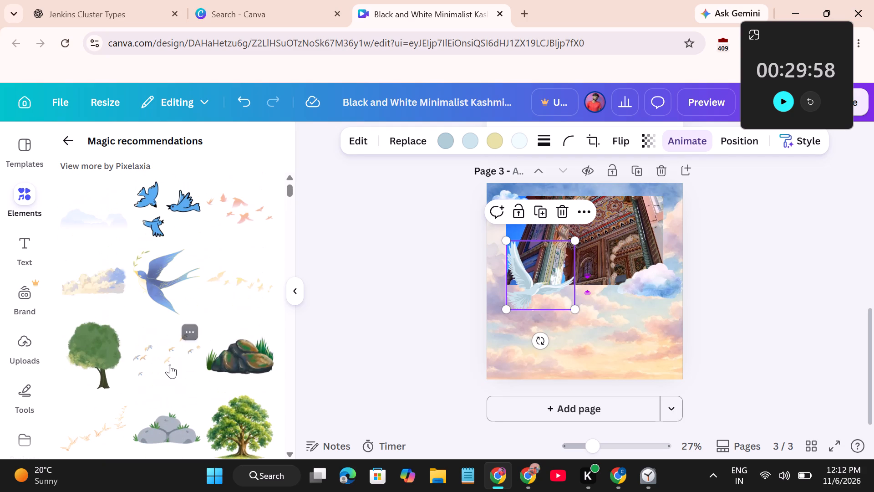
scroll(170, 364, "down", 2)
scroll(176, 327, "up", 1)
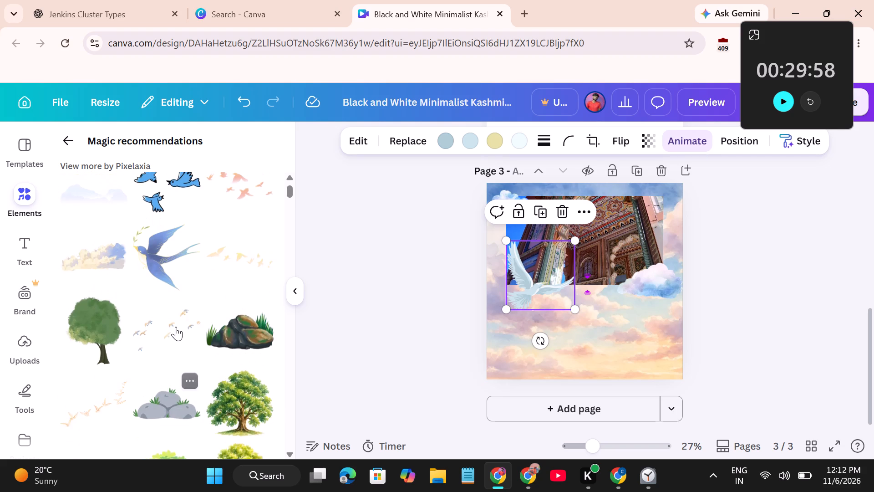
scroll(176, 327, "up", 2)
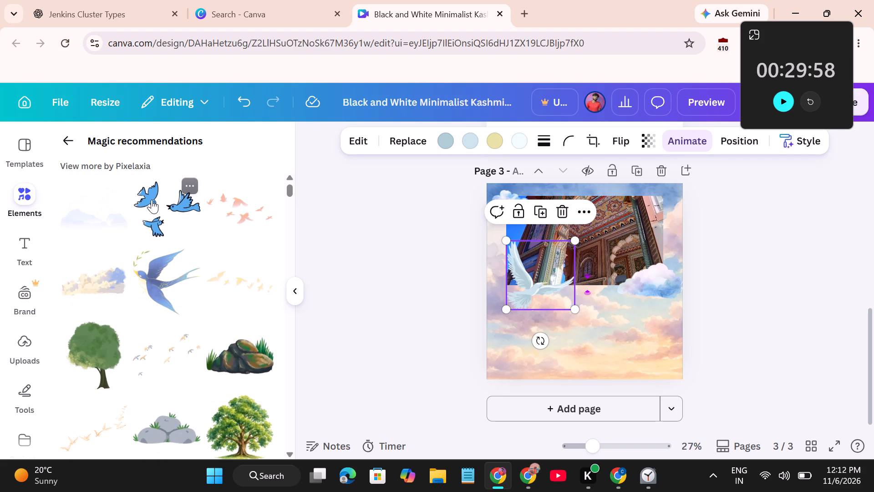
scroll(152, 200, "up", 2)
left_click(64, 144)
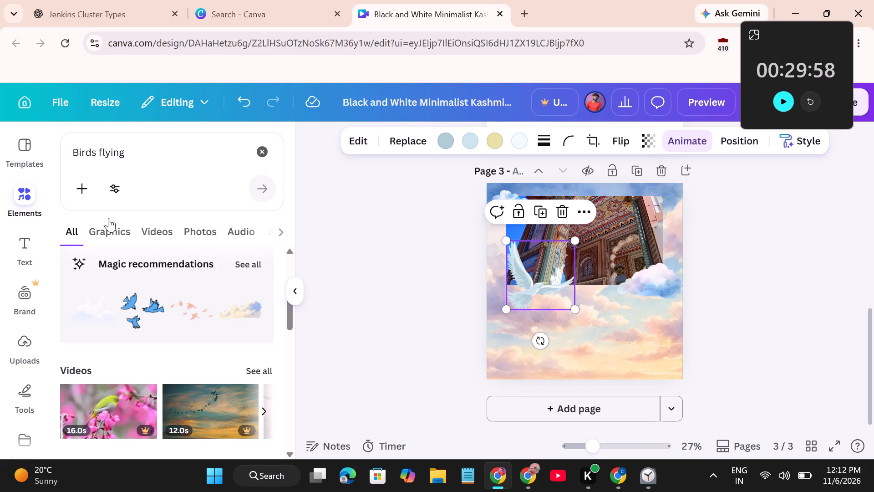
Add the blue swallow carrying a leafy sprig from the "Birds flying" graphics to page 3, shrunk to about 285 × 280.
left_click(102, 234)
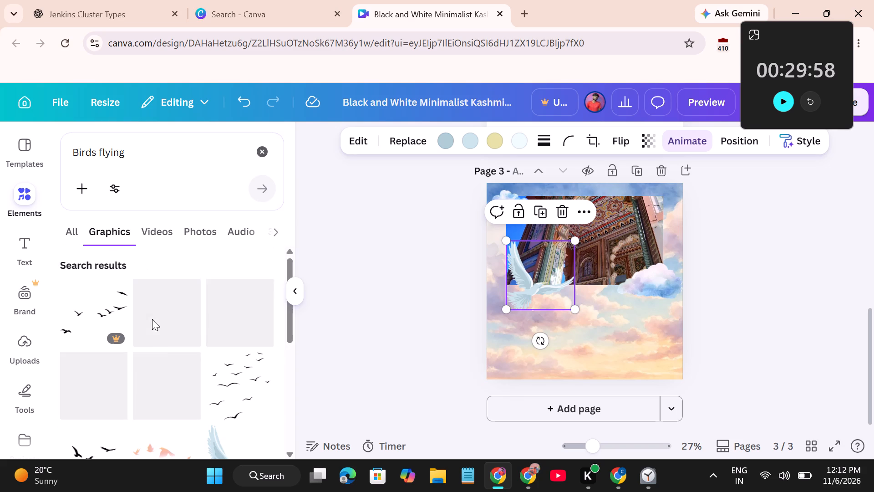
scroll(195, 377, "down", 4)
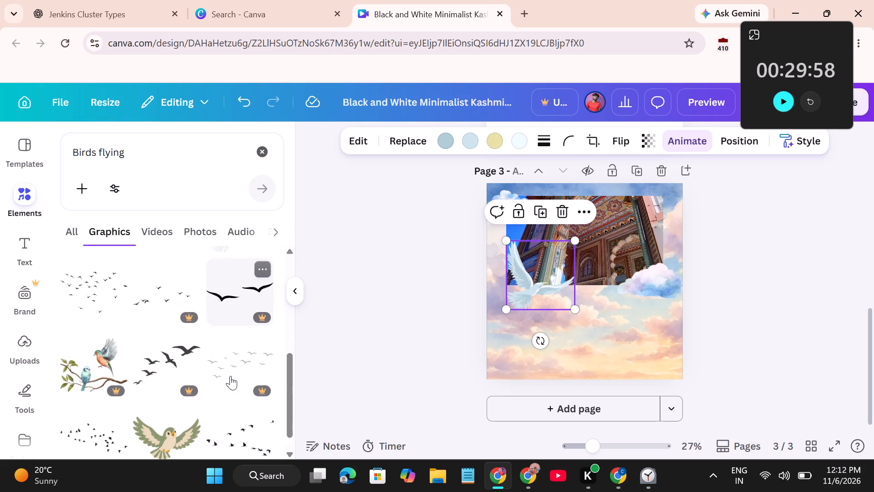
scroll(173, 360, "down", 4)
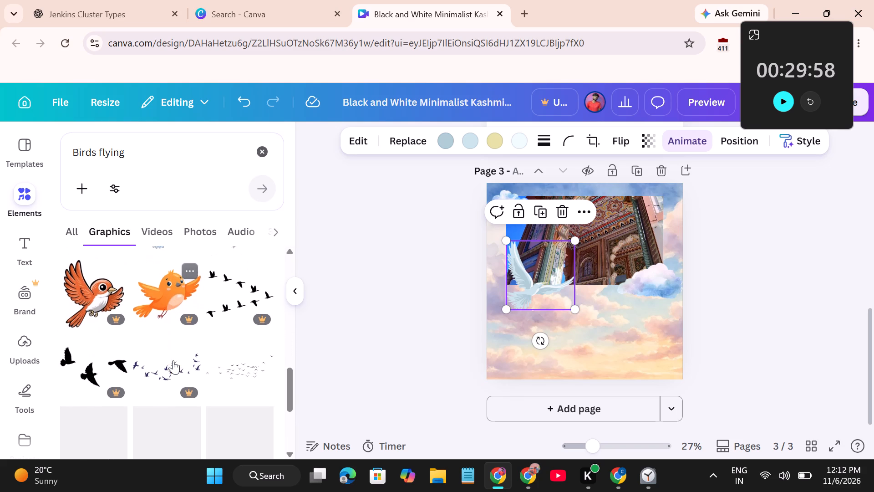
scroll(155, 354, "down", 2)
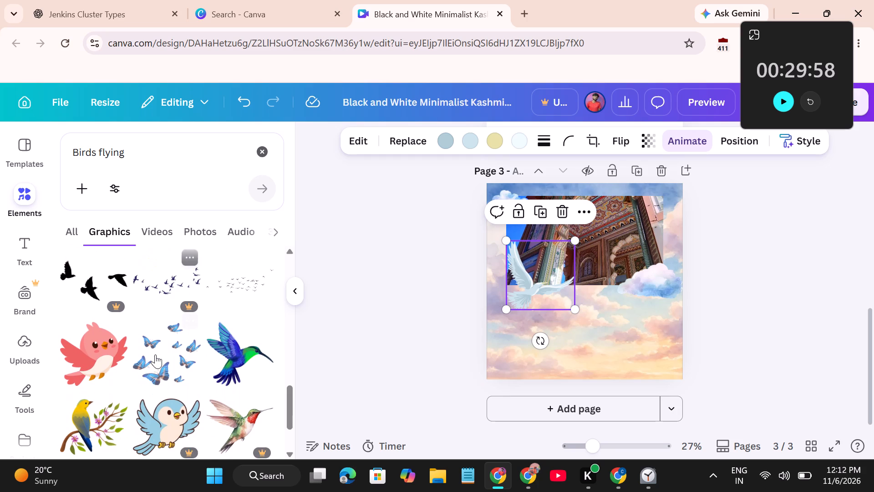
scroll(181, 375, "down", 2)
scroll(181, 375, "up", 1)
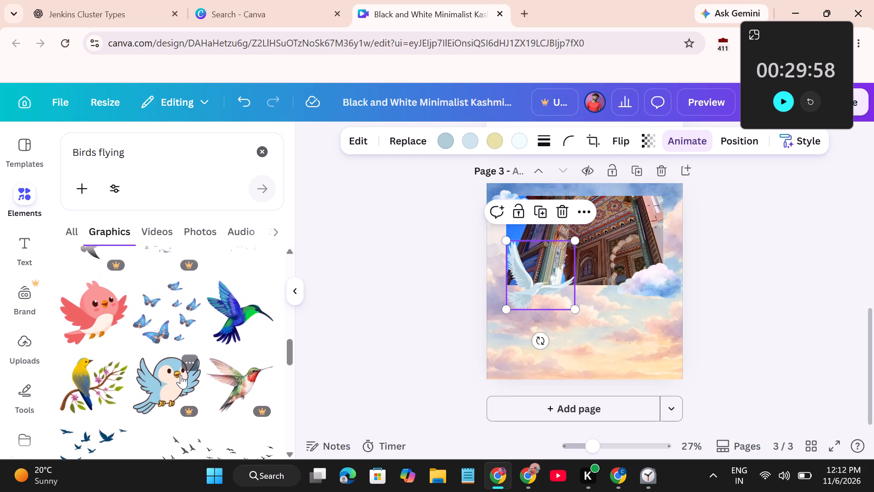
scroll(181, 375, "up", 1)
scroll(181, 375, "down", 2)
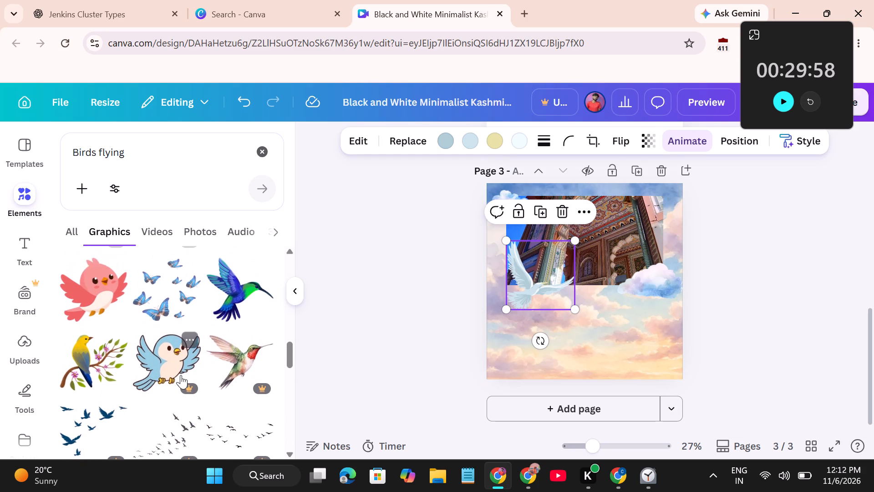
scroll(181, 375, "down", 2)
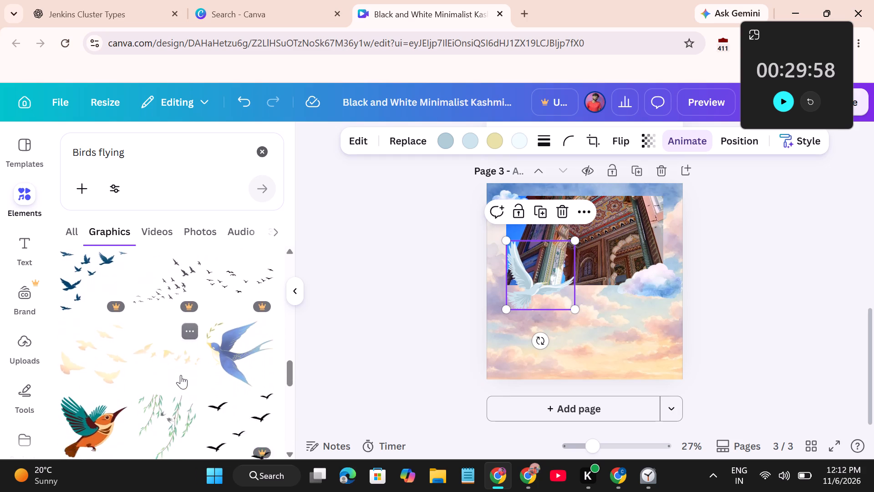
scroll(181, 375, "down", 1)
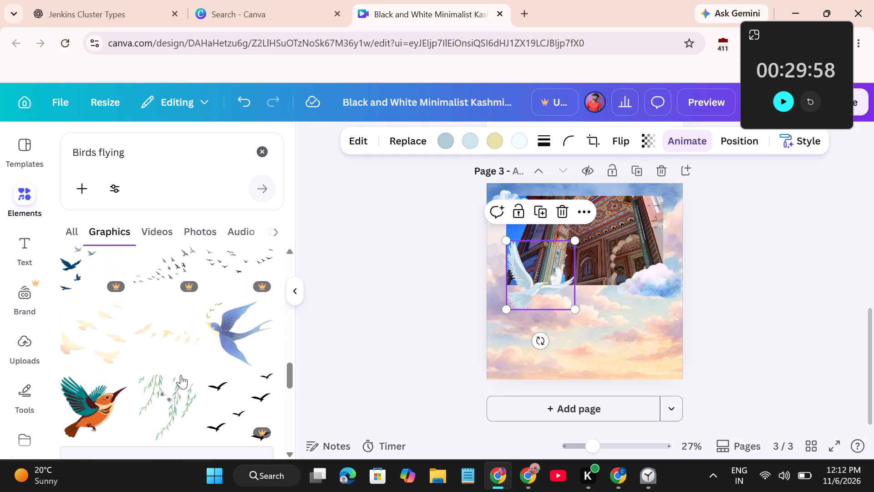
scroll(150, 375, "up", 1)
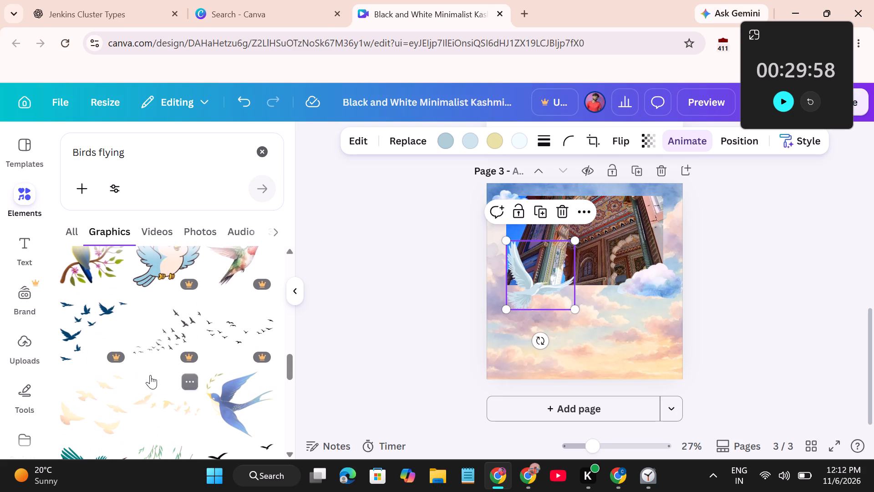
left_click_drag(228, 398, 584, 335)
scroll(530, 368, "right", 1)
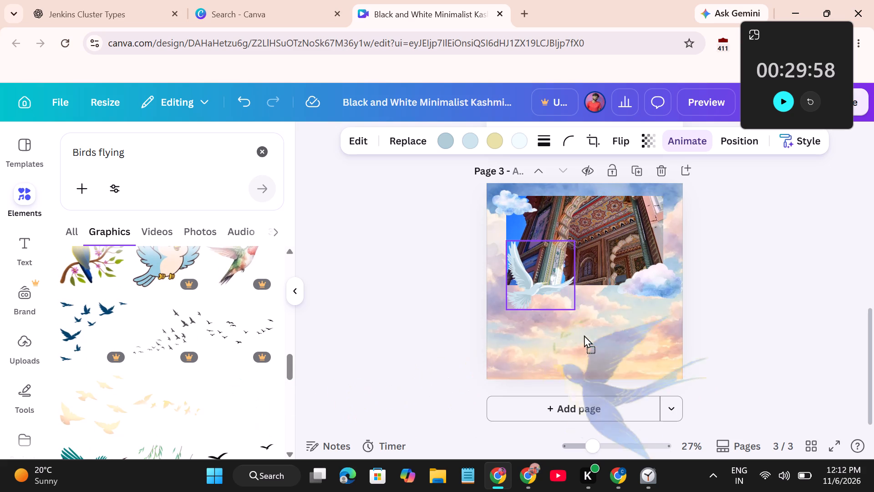
left_click_drag(584, 335, 602, 306)
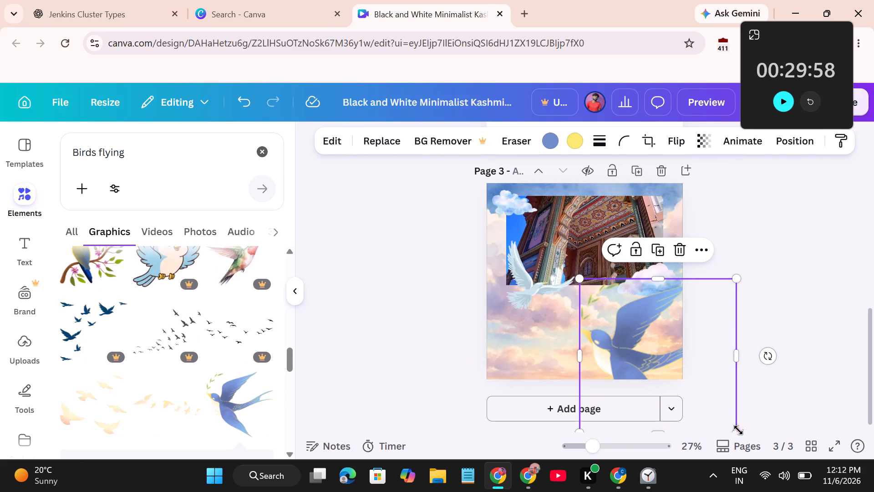
left_click(736, 432)
left_click_drag(737, 430, 646, 311)
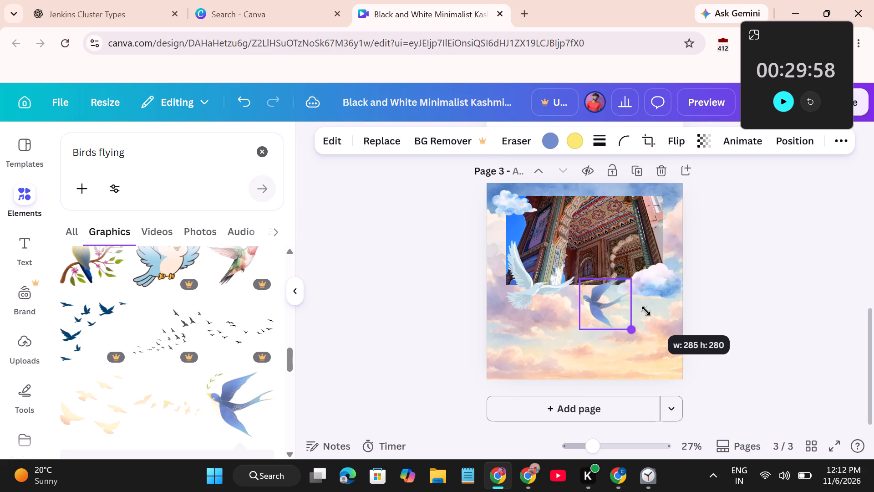
left_click_drag(646, 311, 646, 310)
Position the blue swallow beside the cloud below the video's lower-right corner, partly overhanging page 3's right edge.
left_click_drag(587, 311, 622, 319)
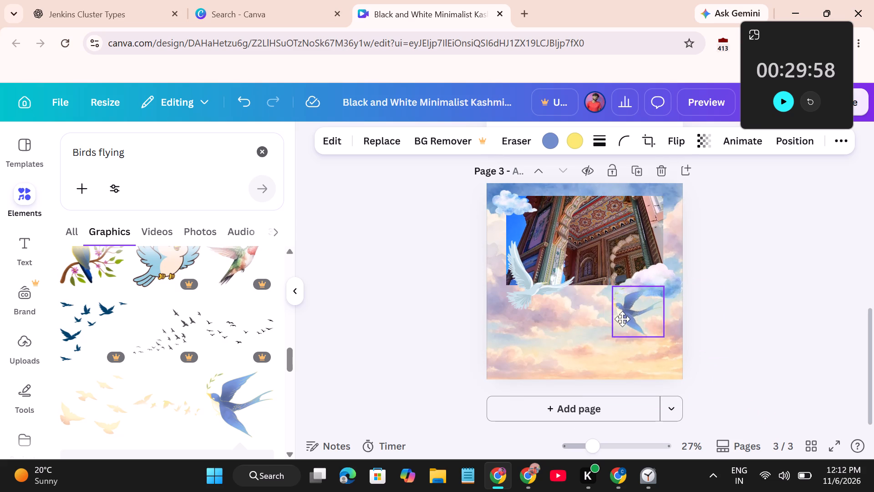
left_click_drag(622, 319, 615, 304)
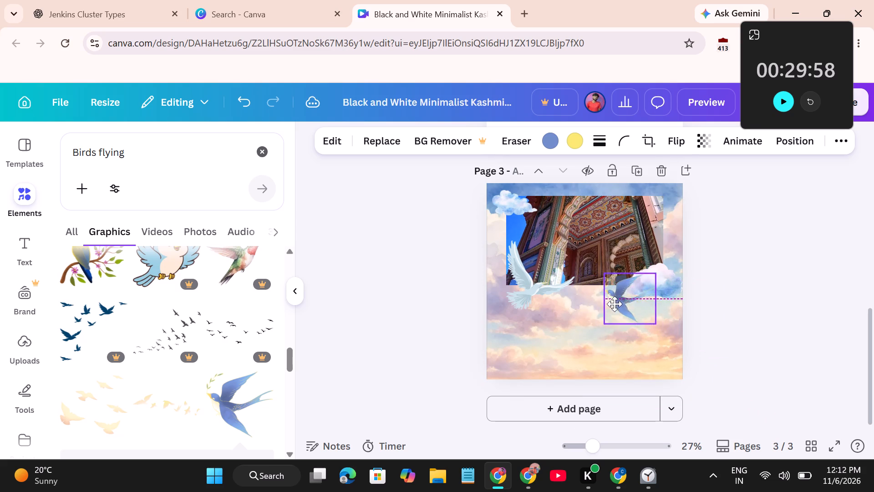
left_click_drag(615, 304, 645, 233)
scroll(645, 268, "down", 1)
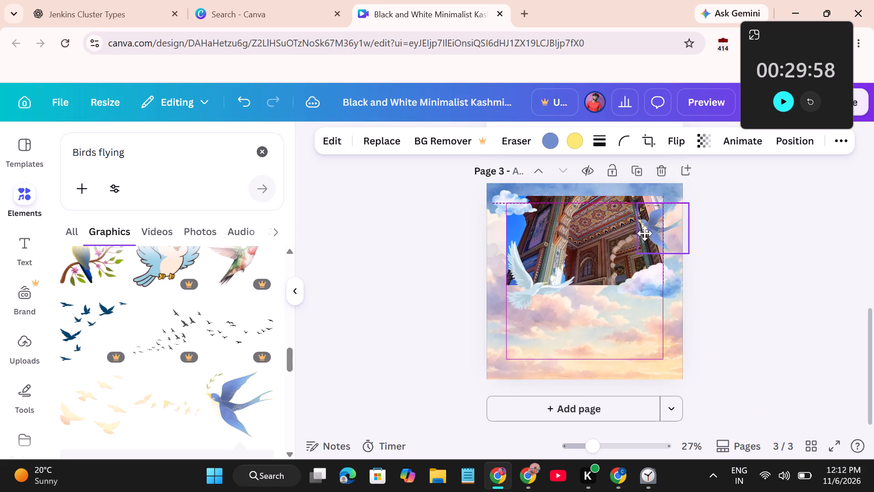
left_click_drag(645, 233, 636, 260)
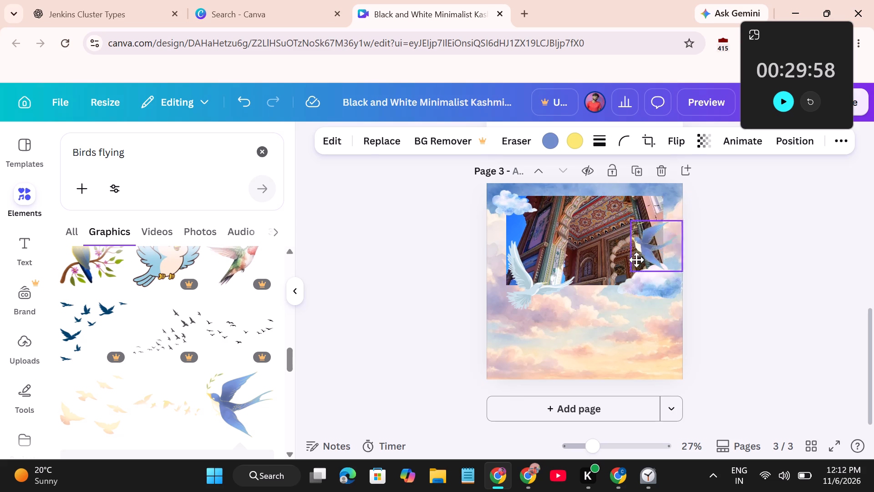
left_click_drag(636, 260, 664, 309)
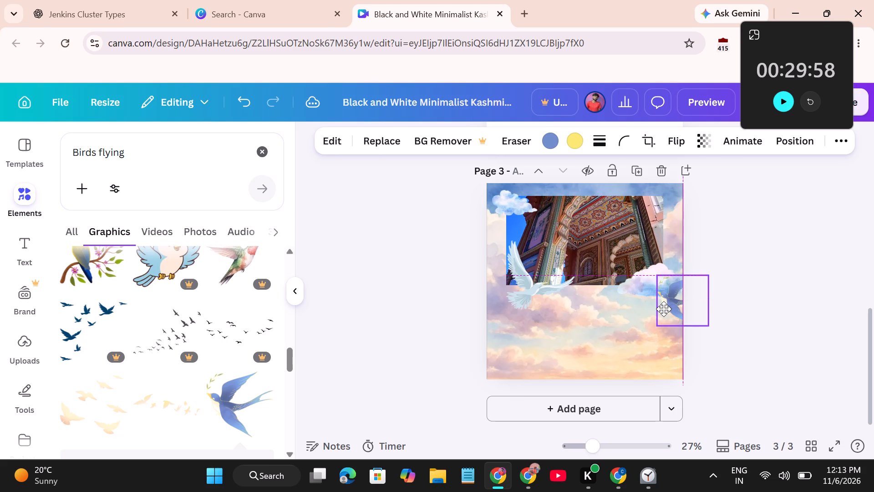
left_click_drag(664, 309, 660, 307)
left_click_drag(660, 307, 659, 307)
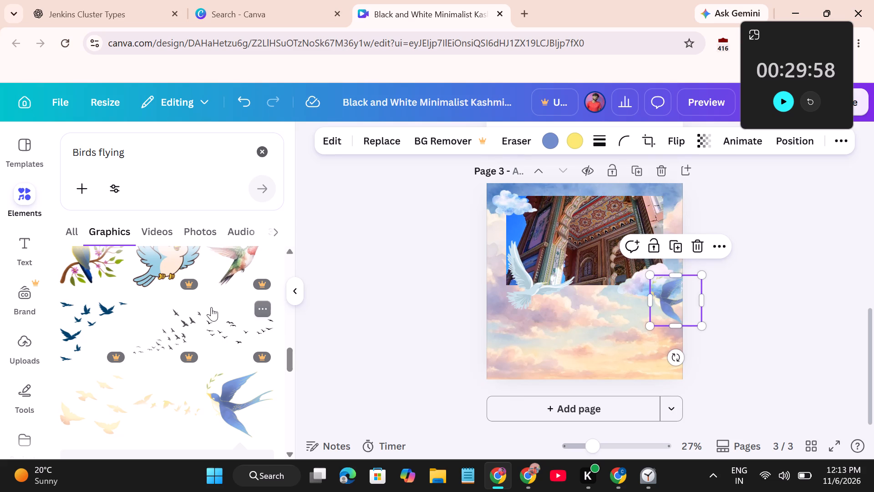
Add the yellow, blue and coral bird trio from the "Birds flying" graphics to page 3 and shrink it to a small group.
scroll(211, 307, "down", 4)
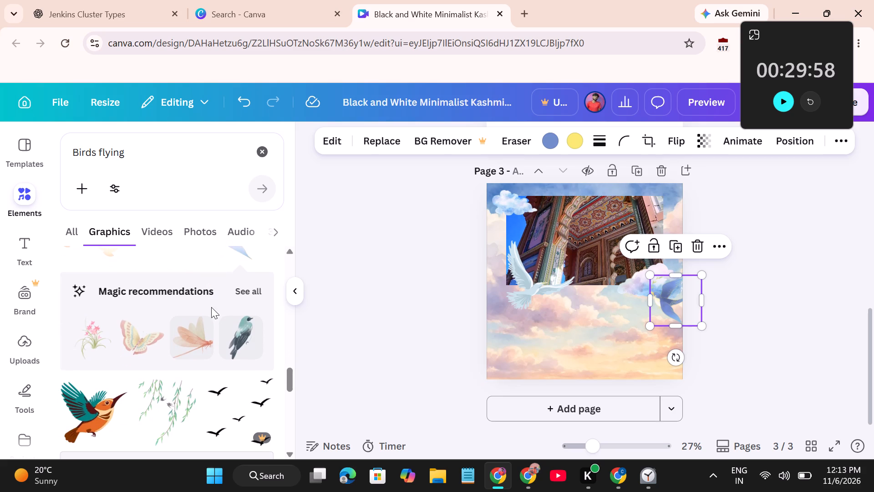
scroll(167, 372, "down", 5)
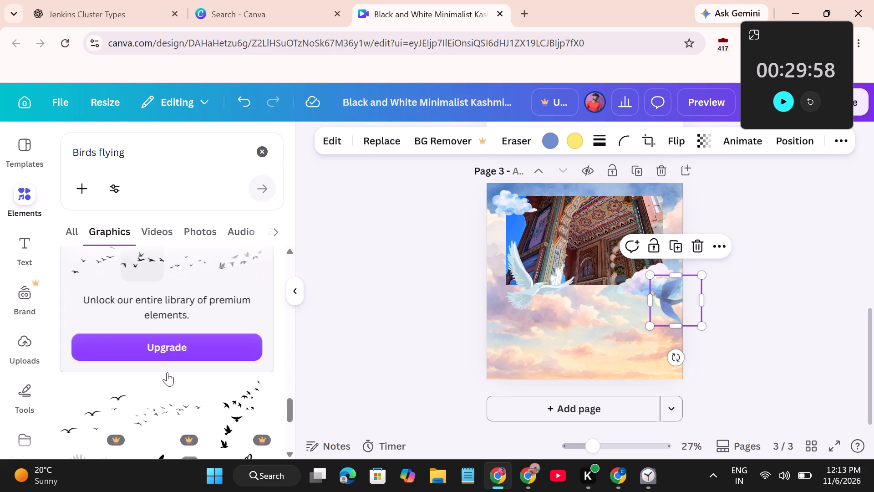
scroll(167, 372, "down", 1)
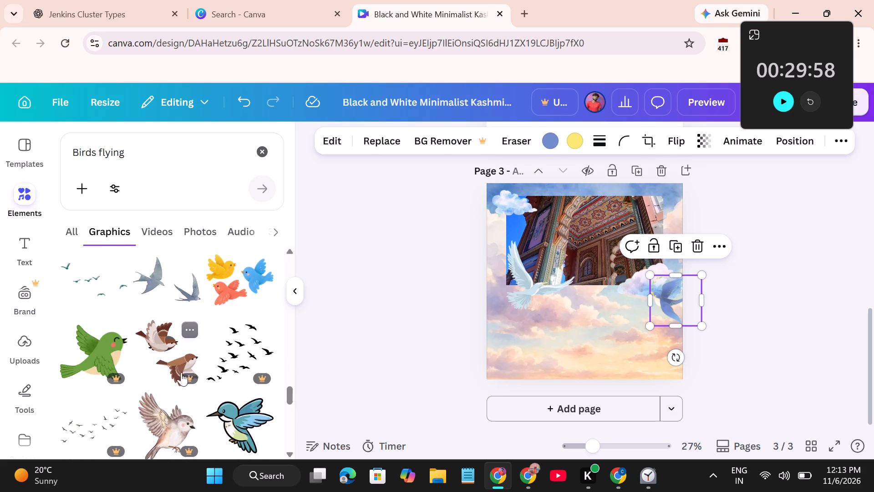
scroll(178, 384, "down", 2)
scroll(212, 400, "down", 1)
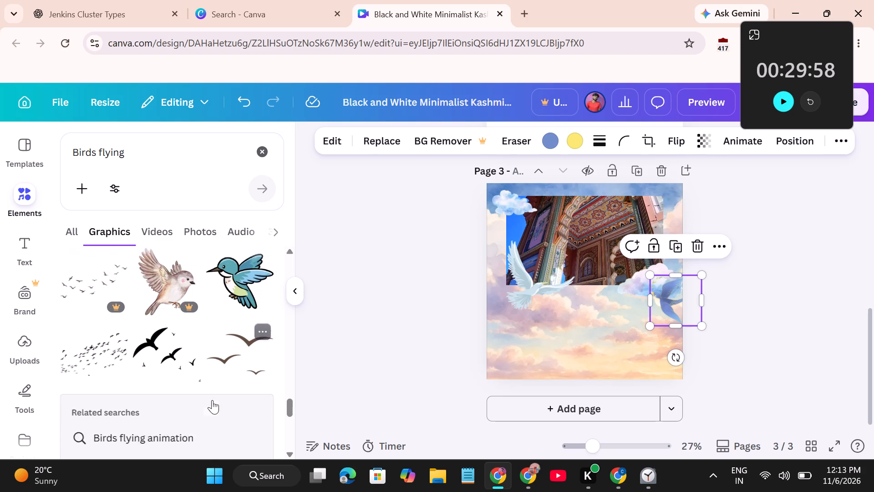
scroll(212, 400, "down", 2)
scroll(177, 334, "down", 1)
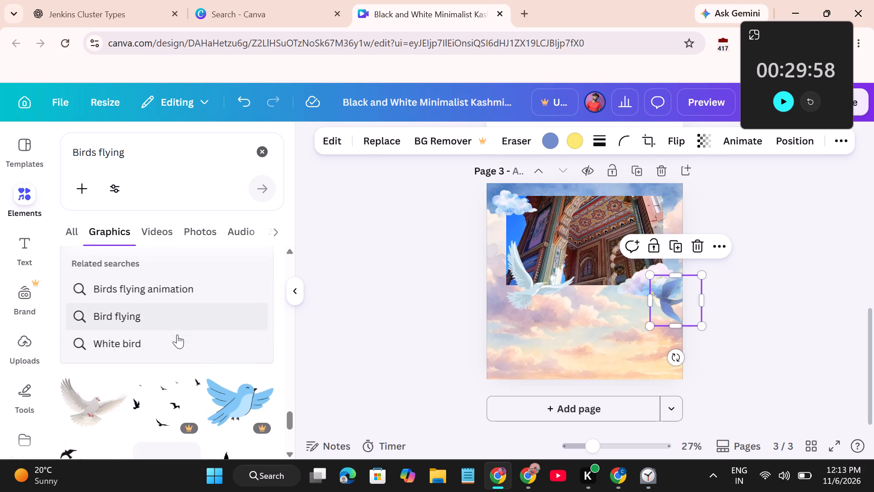
scroll(177, 334, "down", 4)
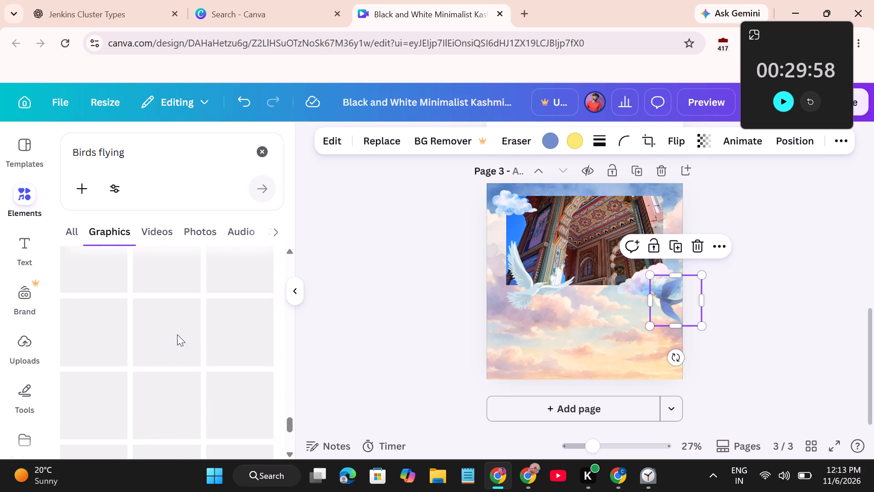
scroll(177, 334, "down", 2)
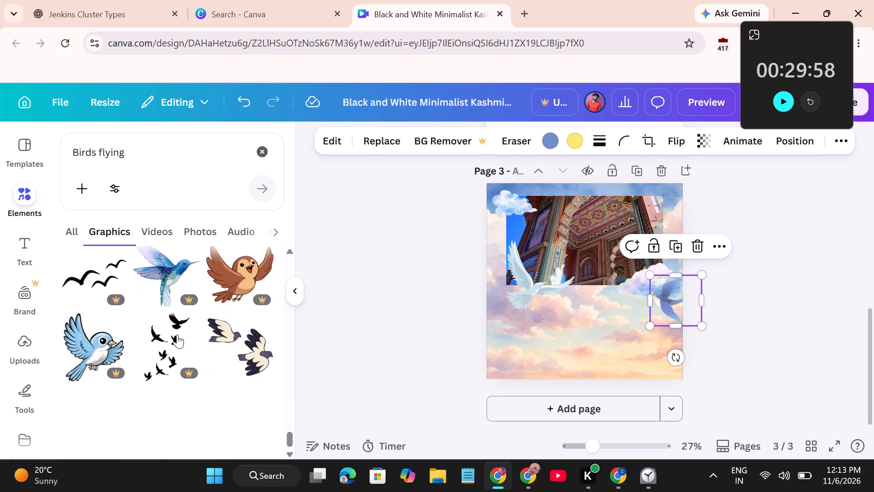
scroll(177, 334, "down", 1)
scroll(177, 334, "up", 3)
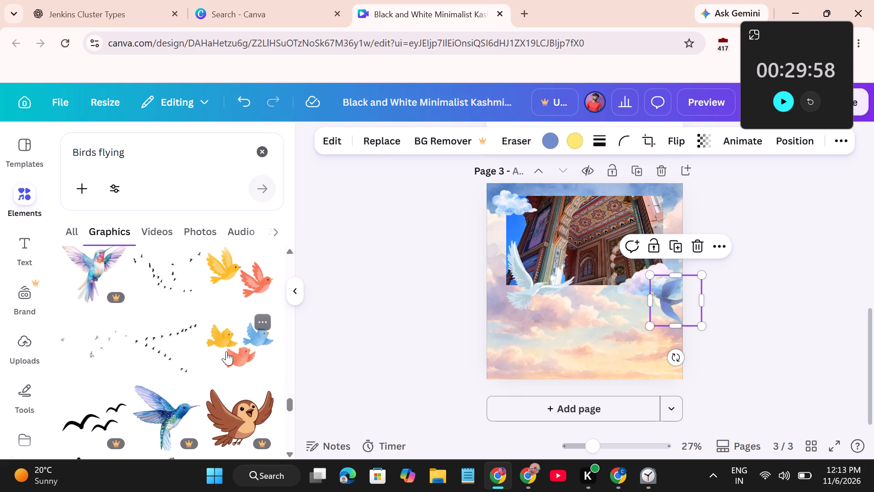
left_click_drag(226, 351, 526, 323)
left_click_drag(504, 391, 544, 354)
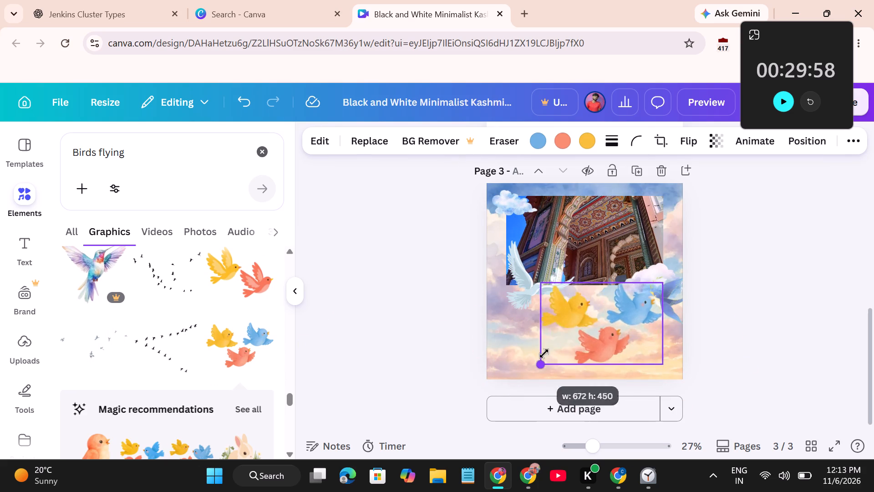
left_click_drag(544, 354, 588, 330)
Position the bird trio just below the video, between the white dove and the blue swallow.
left_click_drag(636, 308, 601, 316)
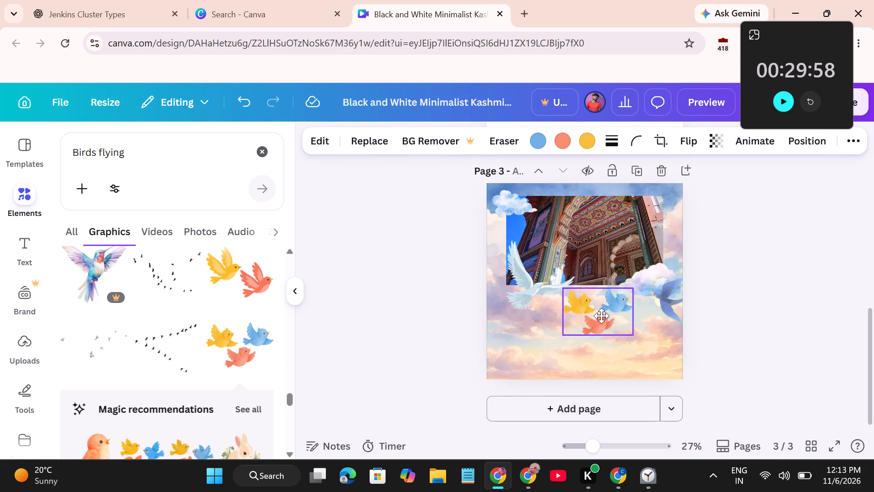
left_click_drag(601, 316, 572, 327)
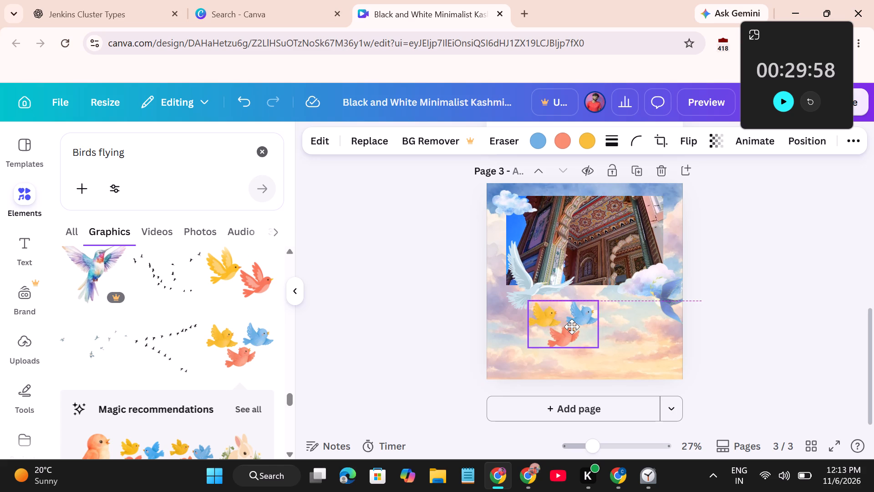
left_click_drag(572, 327, 580, 317)
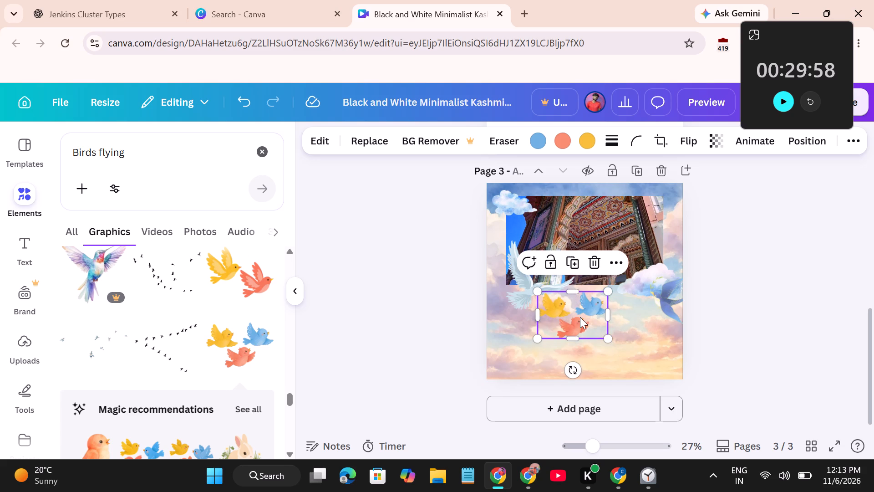
Search the element graphics for "cloud flying".
scroll(192, 299, "down", 4)
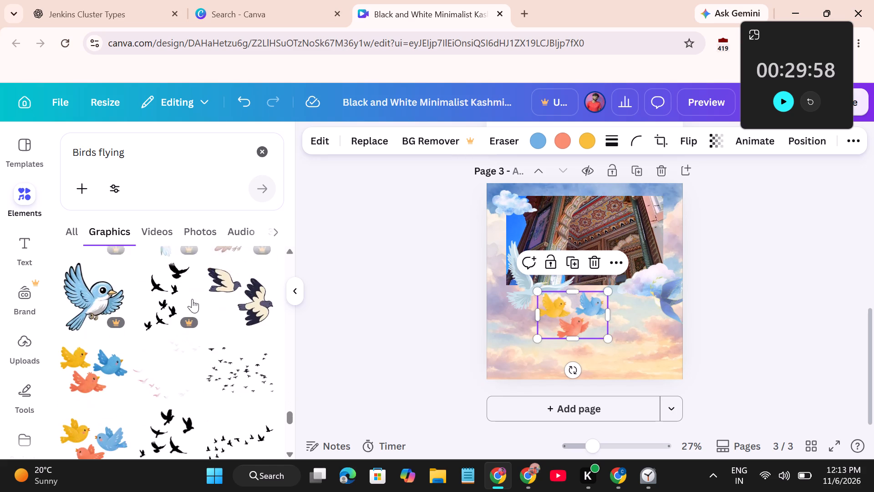
scroll(192, 299, "down", 1)
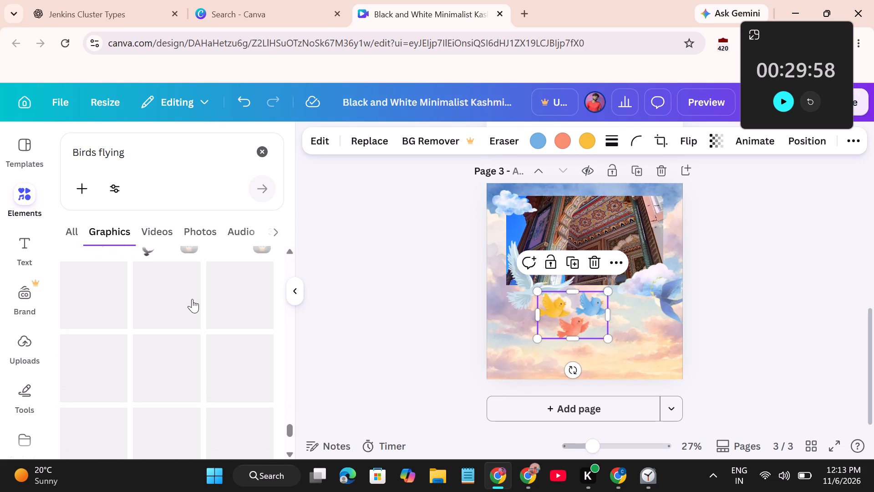
left_click_drag(97, 152, 69, 151)
type("cloud")
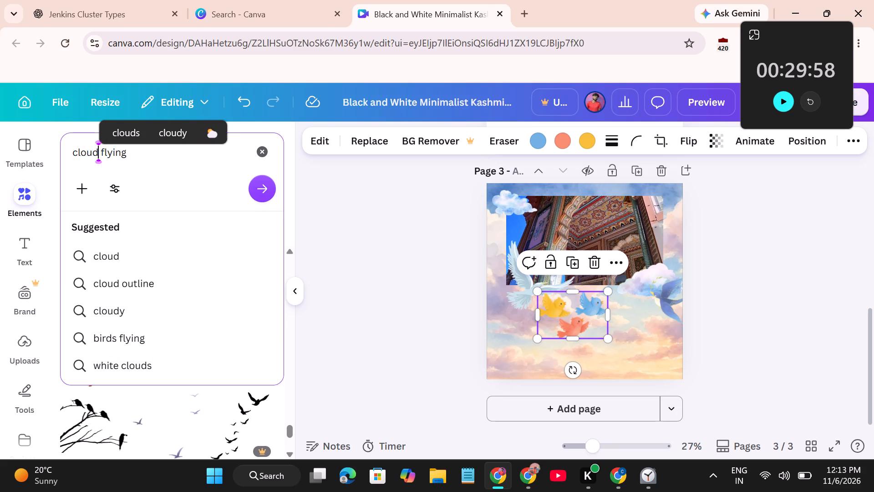
key("Return")
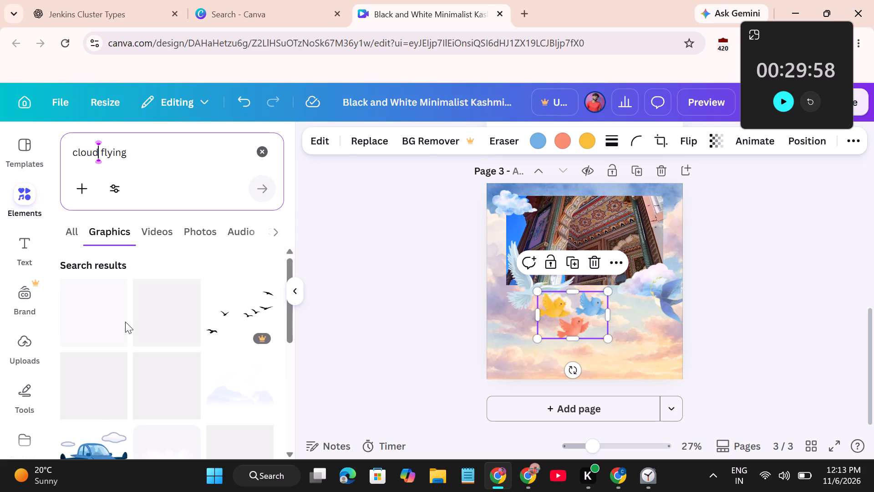
Look through the "cloud flying" graphics for a cloud that suits page 3.
scroll(161, 322, "down", 2)
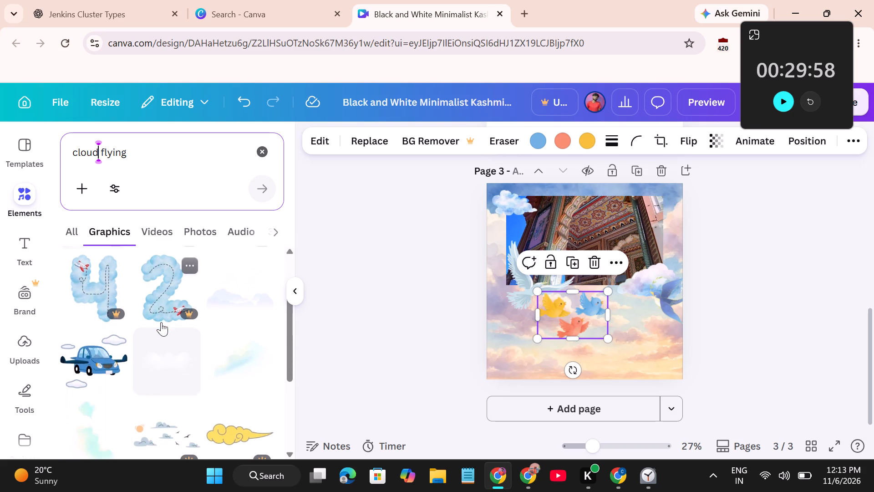
scroll(147, 351, "down", 2)
scroll(182, 377, "down", 2)
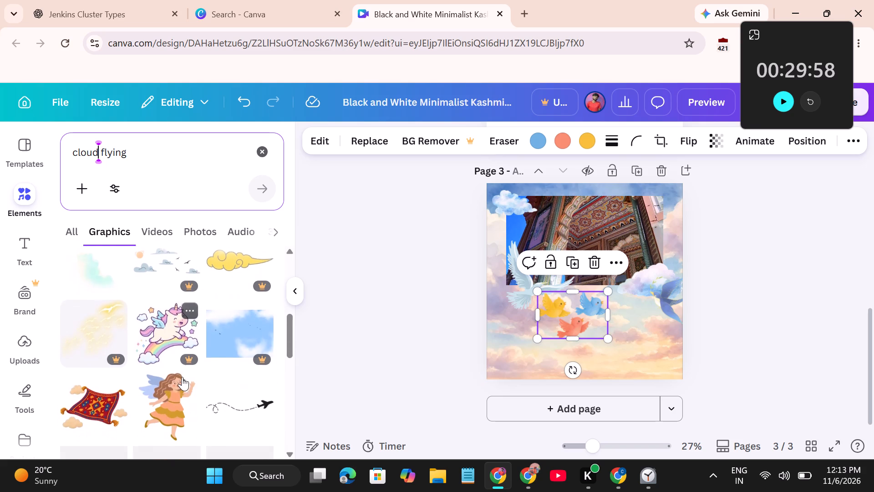
scroll(203, 385, "down", 3)
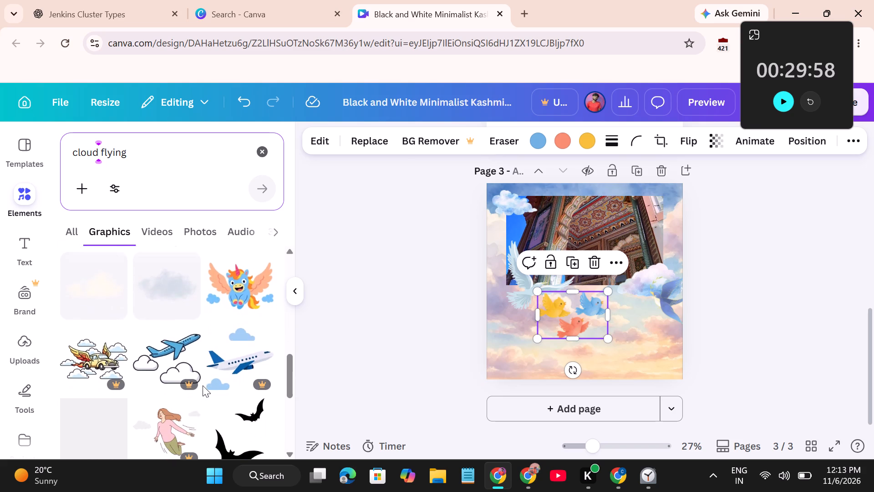
scroll(203, 385, "down", 1)
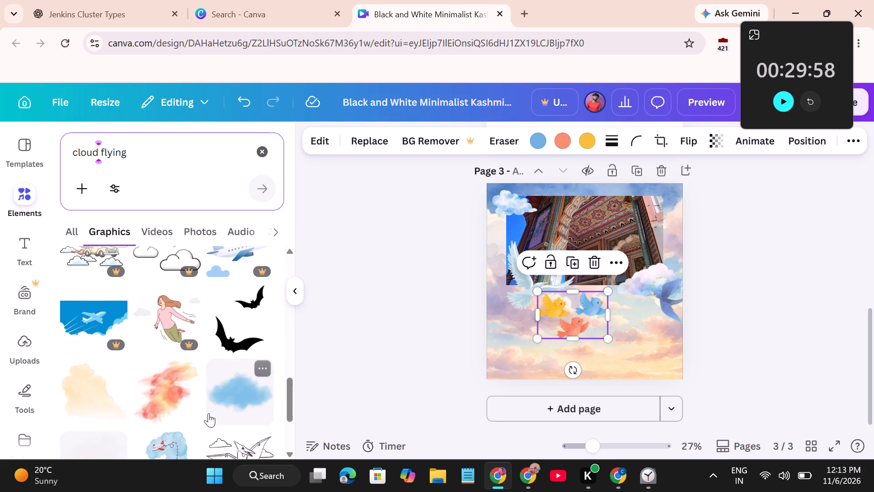
scroll(208, 413, "down", 4)
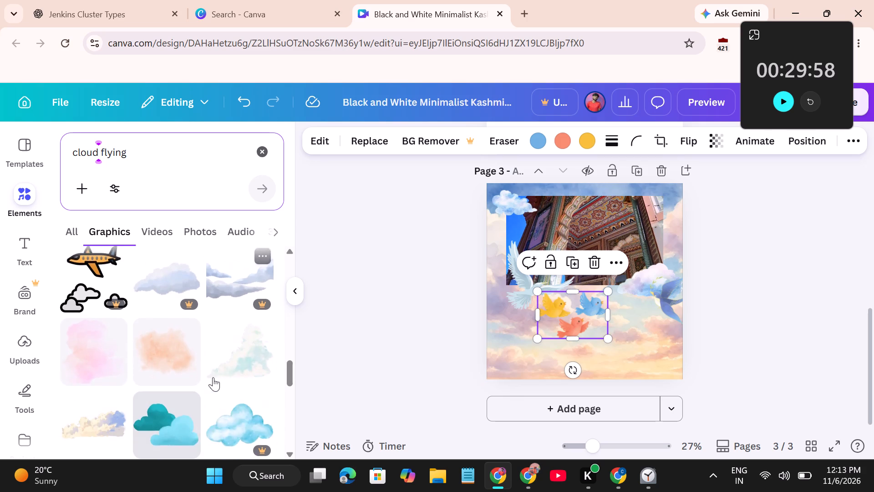
scroll(213, 377, "down", 1)
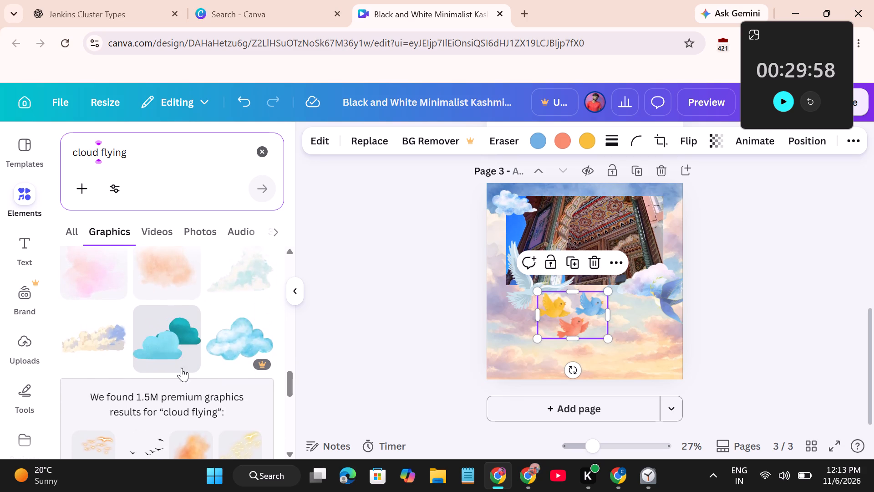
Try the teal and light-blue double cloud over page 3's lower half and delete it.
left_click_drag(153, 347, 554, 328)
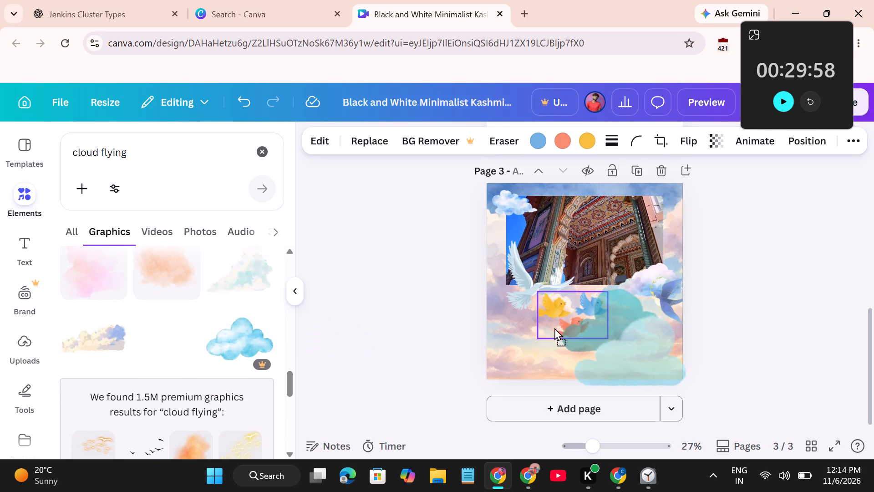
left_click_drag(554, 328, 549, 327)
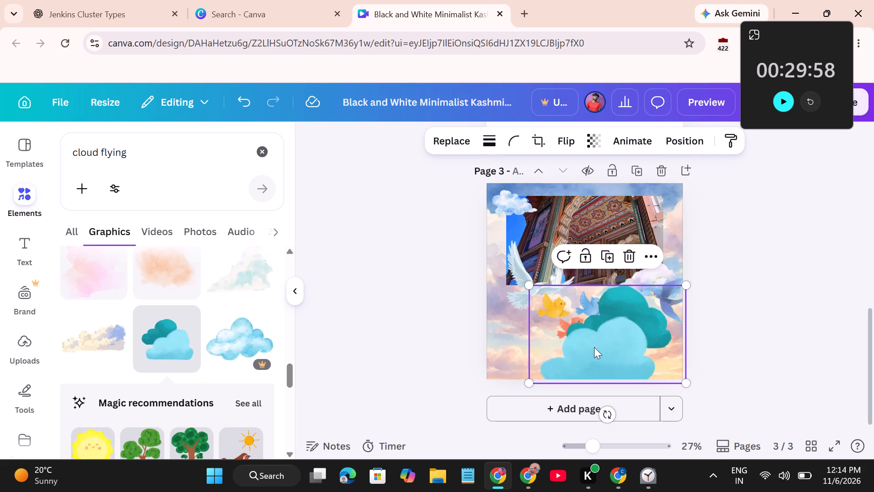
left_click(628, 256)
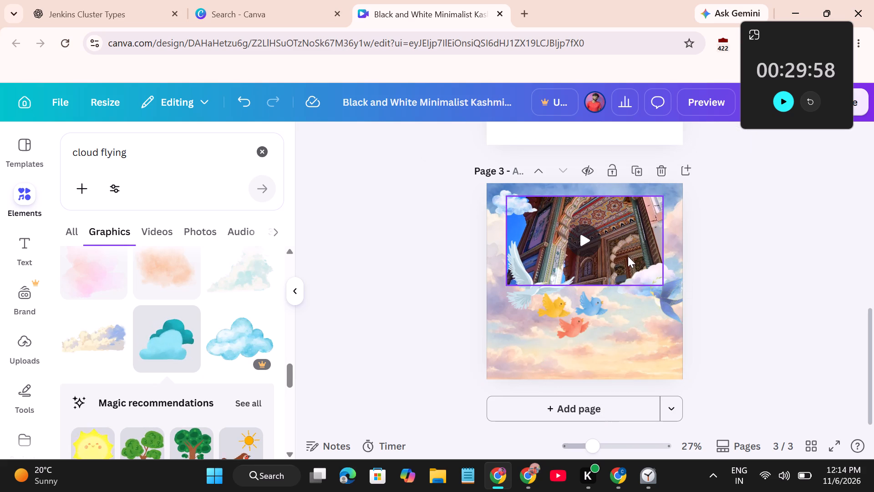
Add the recommended brown bird-and-sun graphic to page 3, shrink it, and place it in the page's top-right corner.
scroll(179, 335, "down", 2)
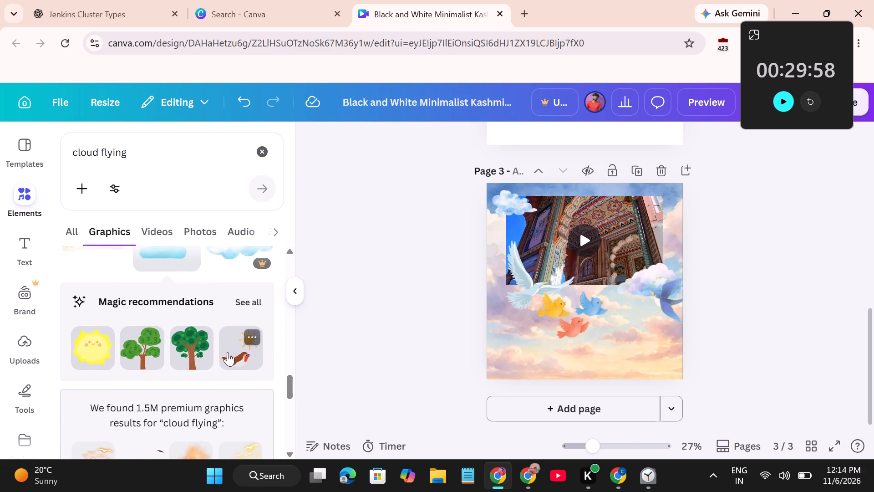
left_click_drag(228, 352, 569, 338)
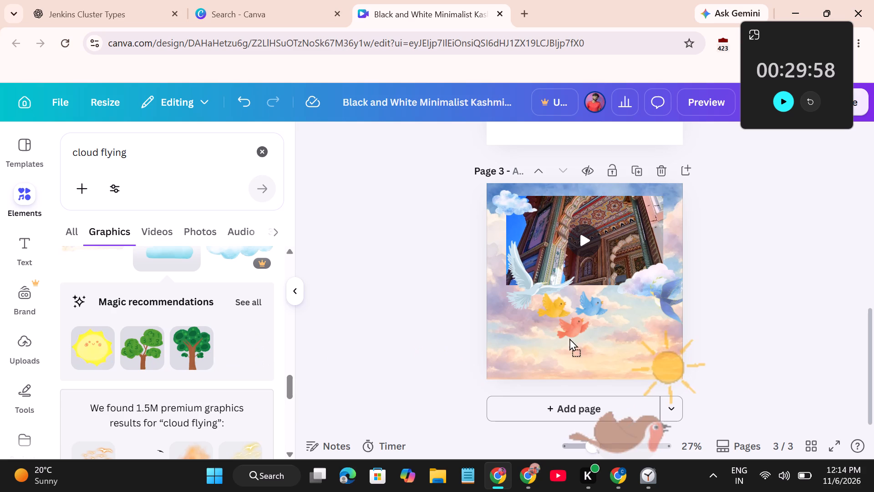
left_click_drag(569, 338, 529, 273)
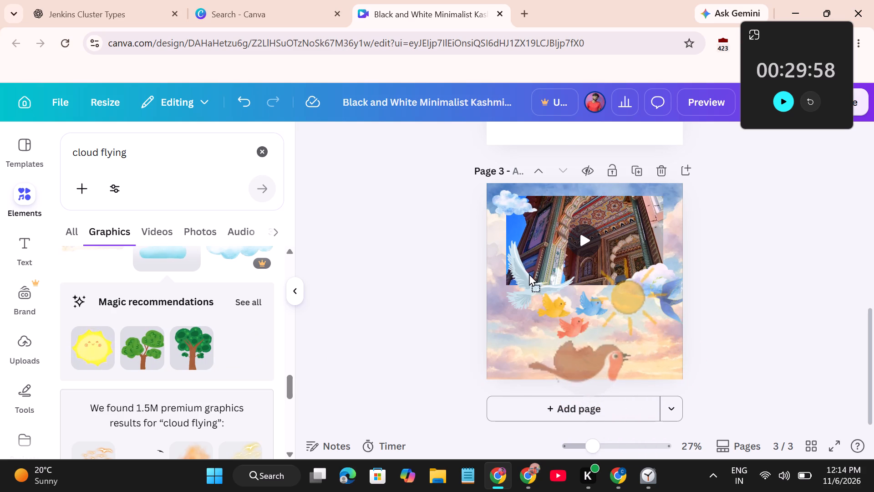
left_click_drag(529, 273, 529, 273)
left_click_drag(523, 404, 632, 294)
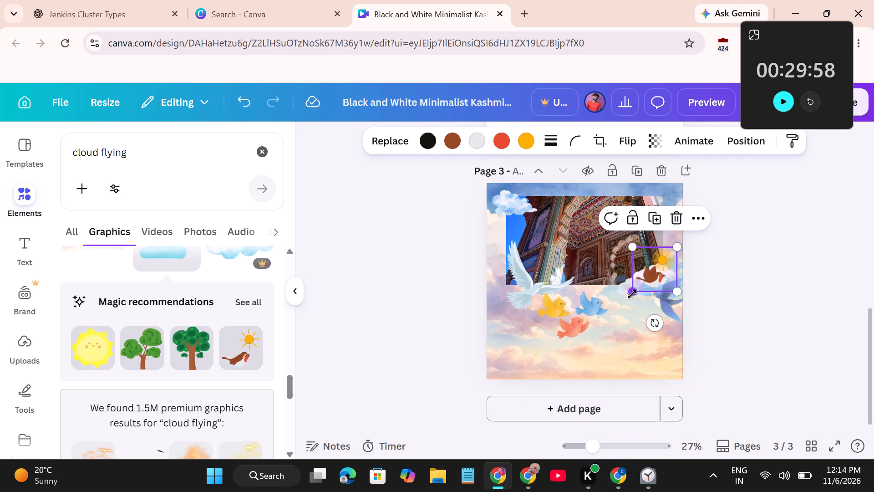
left_click_drag(657, 266, 634, 203)
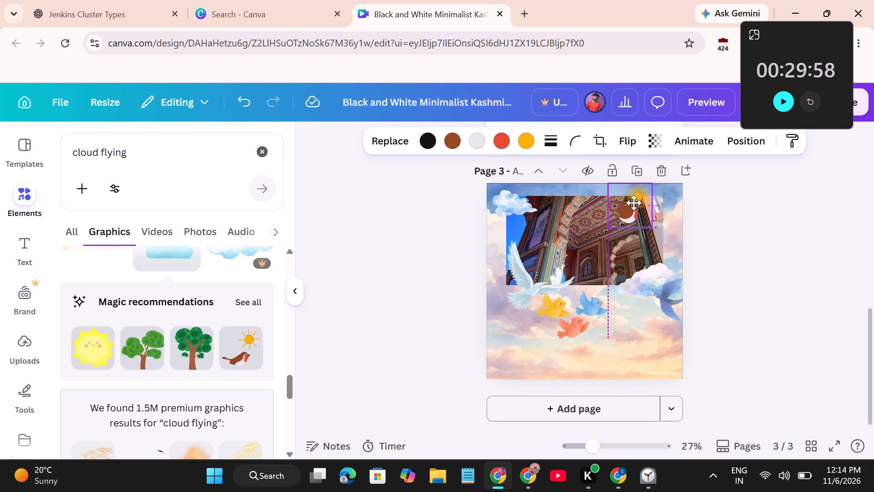
left_click_drag(634, 203, 662, 202)
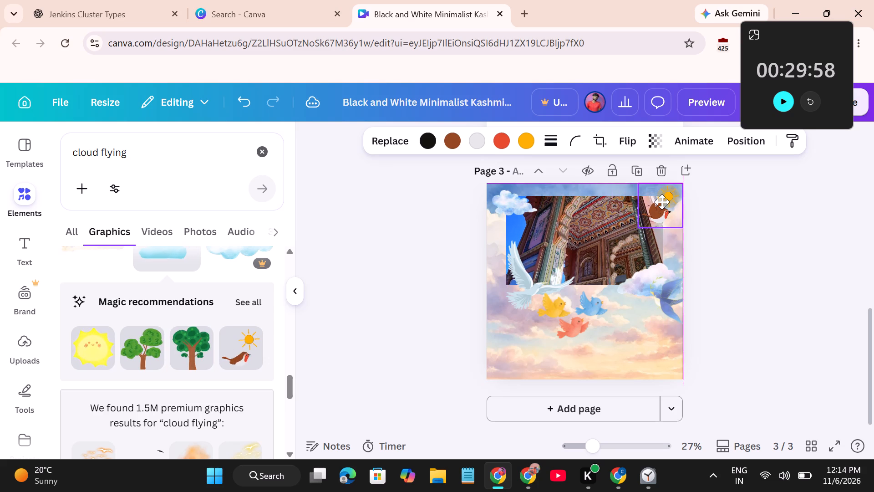
left_click_drag(662, 202, 662, 200)
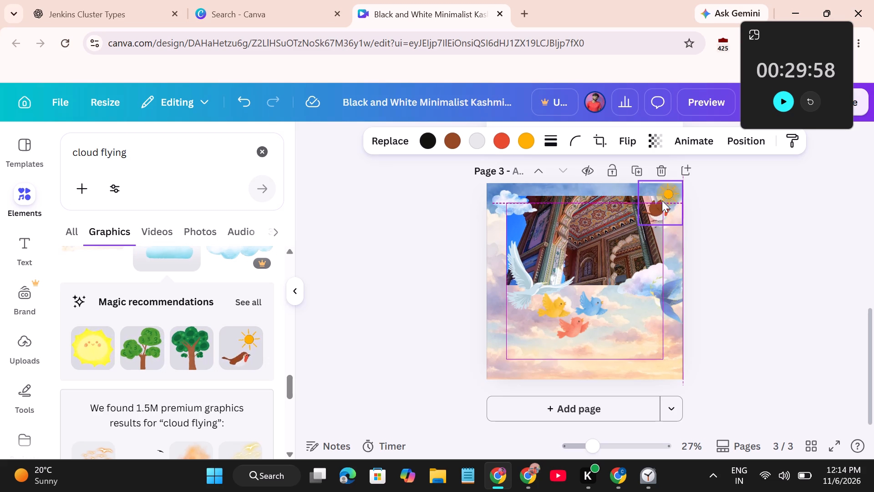
Look through the remaining "cloud flying" graphics for further decorations for page 3.
scroll(165, 365, "down", 3)
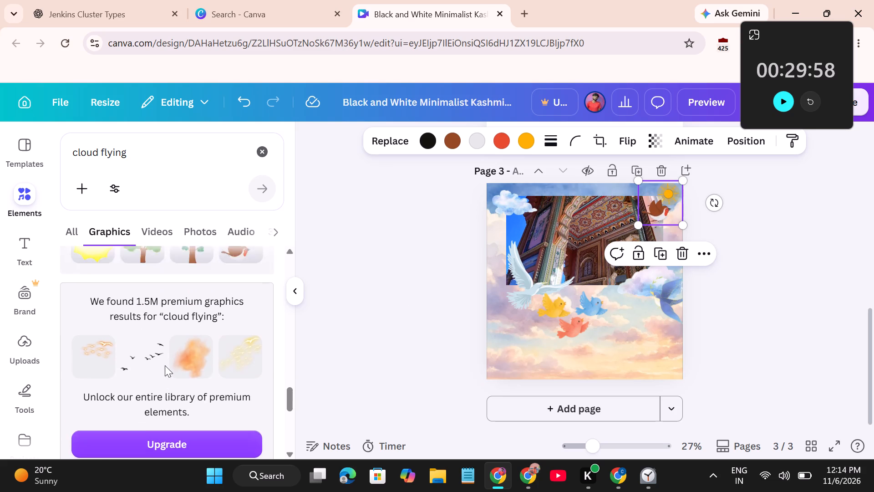
scroll(165, 365, "down", 3)
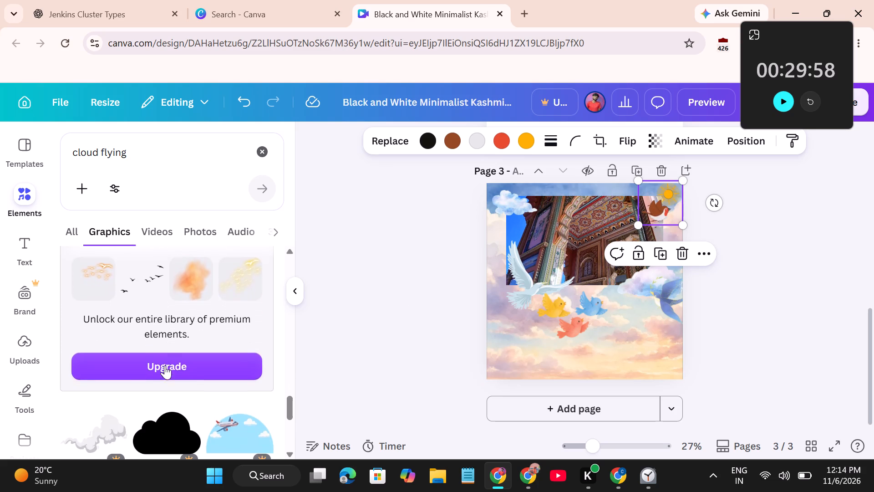
scroll(165, 365, "down", 2)
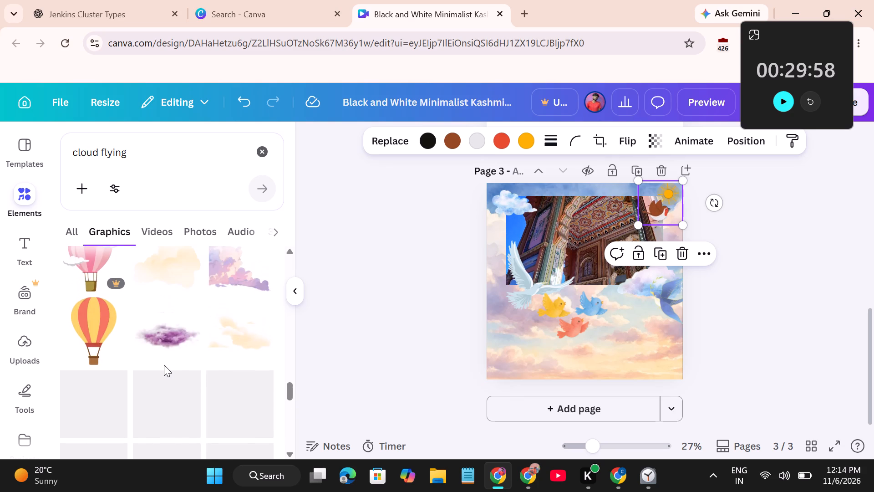
scroll(206, 355, "down", 2)
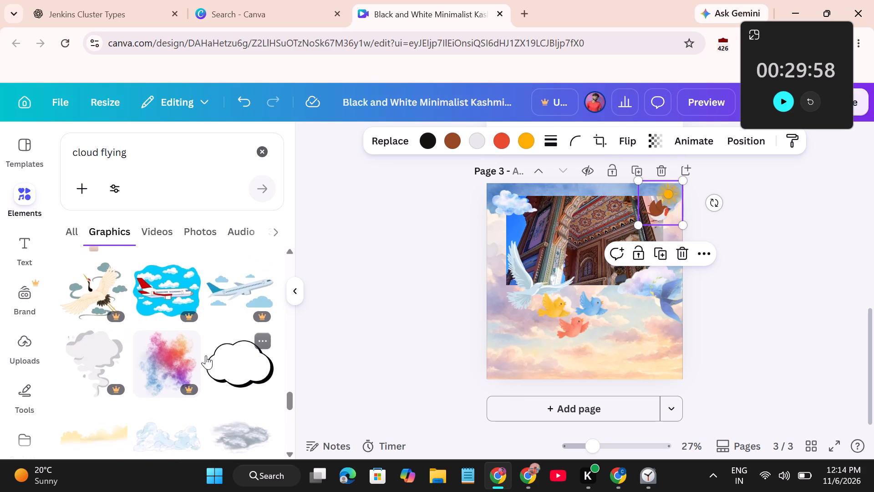
scroll(204, 389, "down", 3)
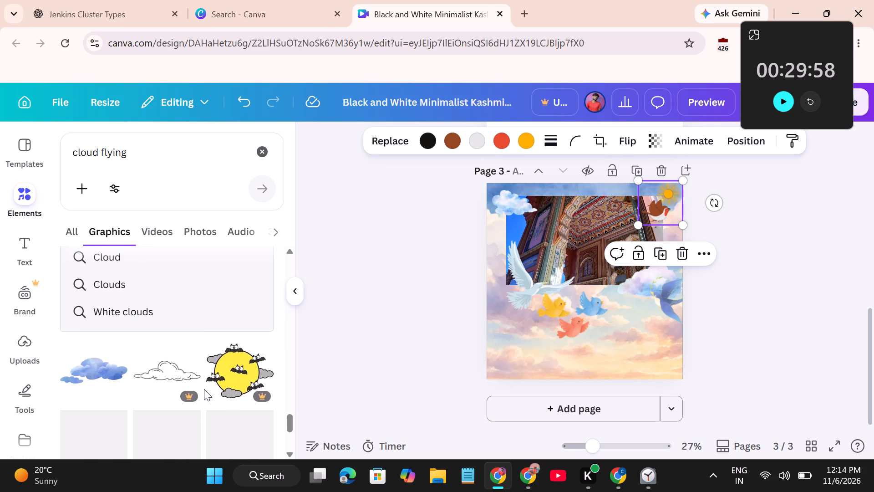
scroll(204, 389, "down", 1)
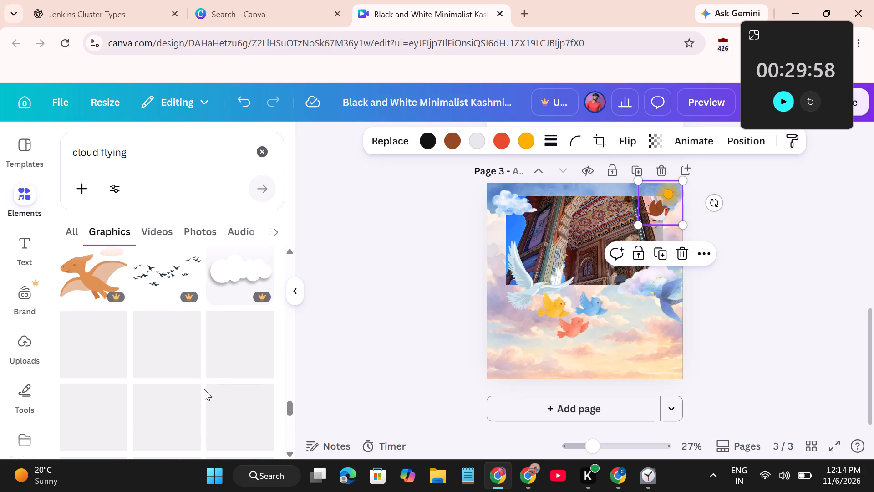
scroll(204, 389, "down", 1)
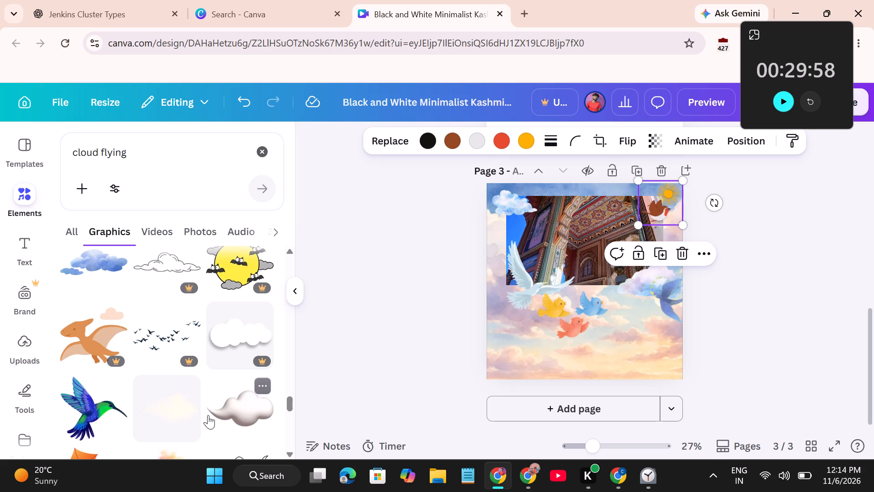
scroll(208, 415, "down", 4)
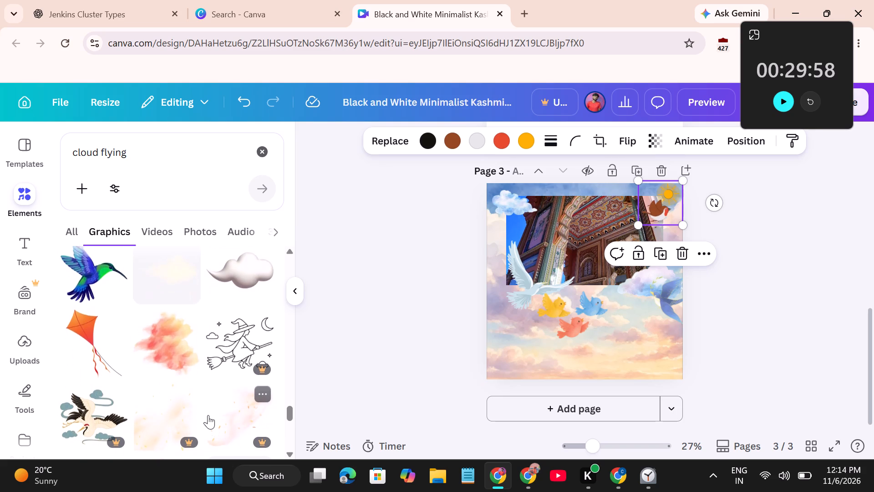
scroll(208, 415, "down", 2)
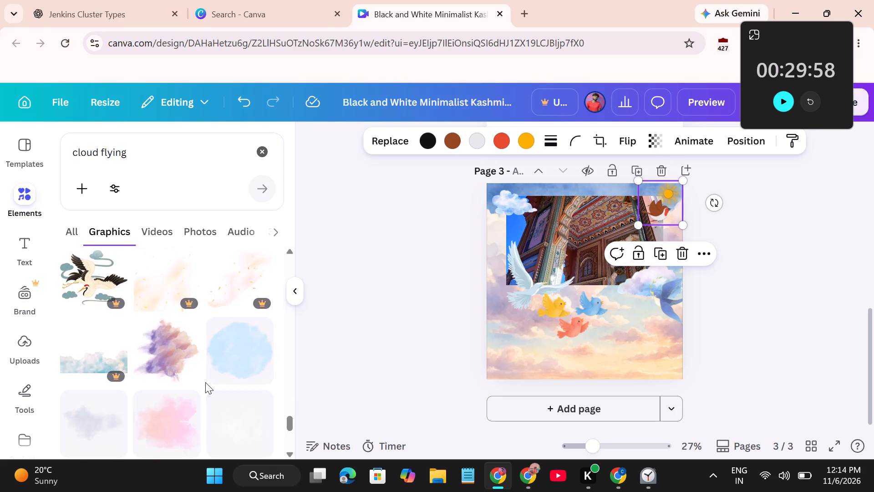
scroll(205, 382, "down", 2)
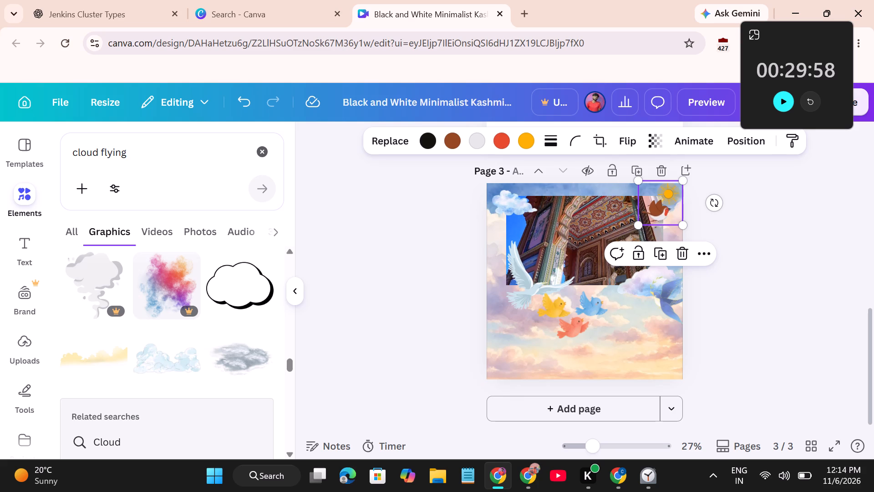
Search the element graphics for "birds flying animation".
left_click_drag(100, 152, 67, 151)
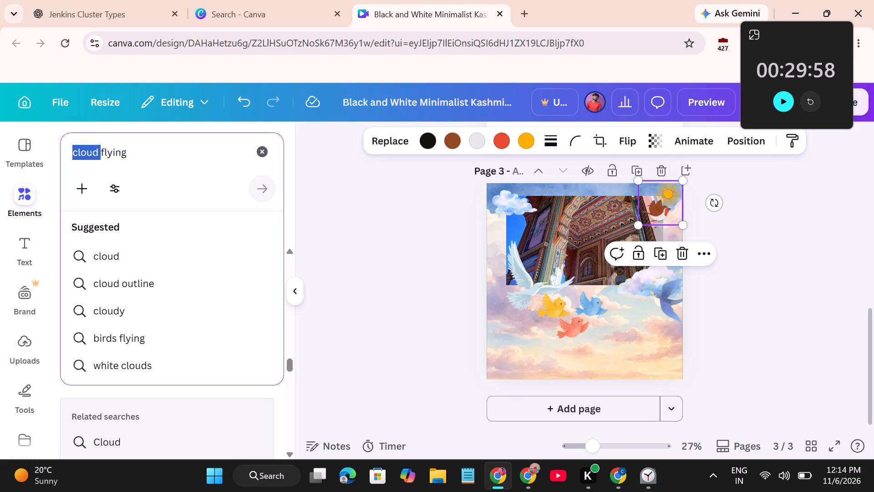
type("birds")
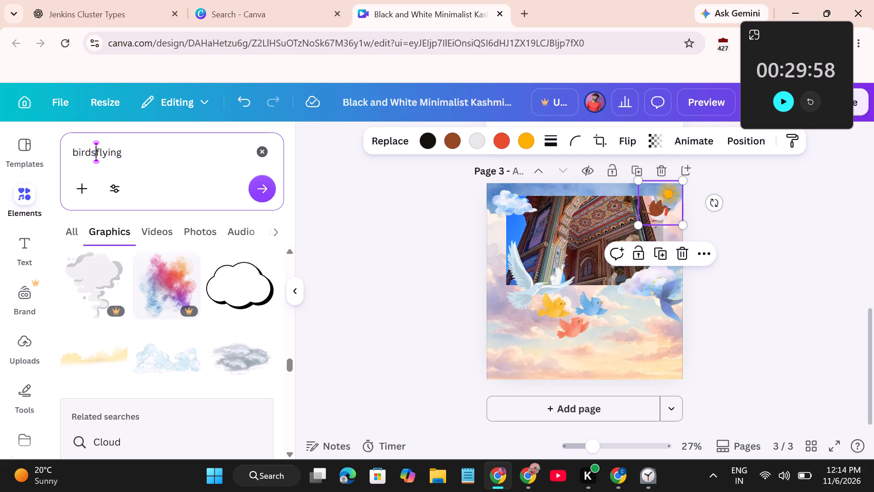
key("Right")
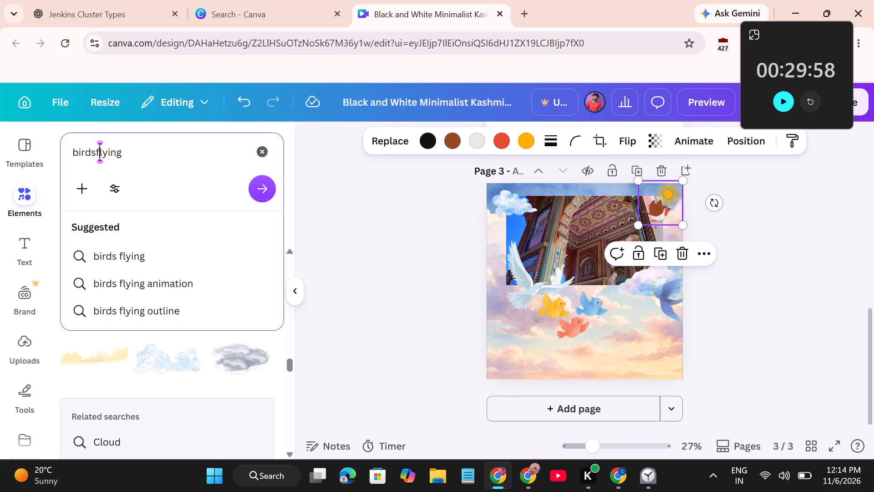
key("space")
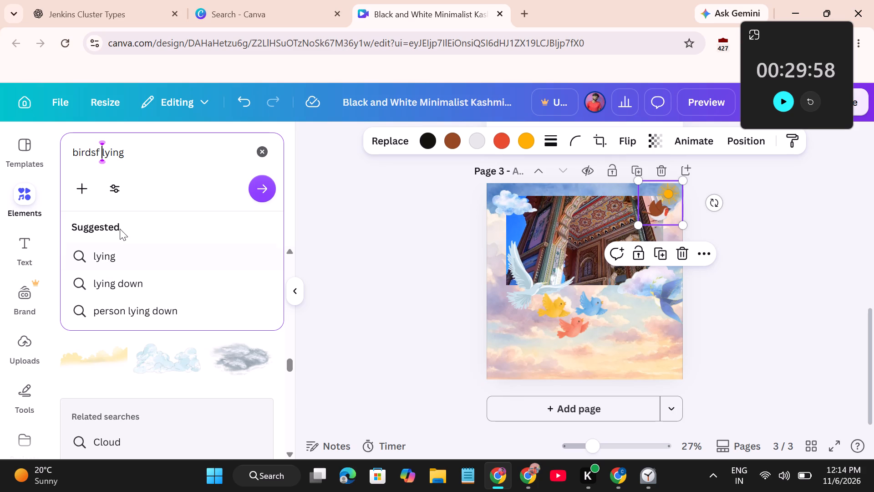
key("BackSpace")
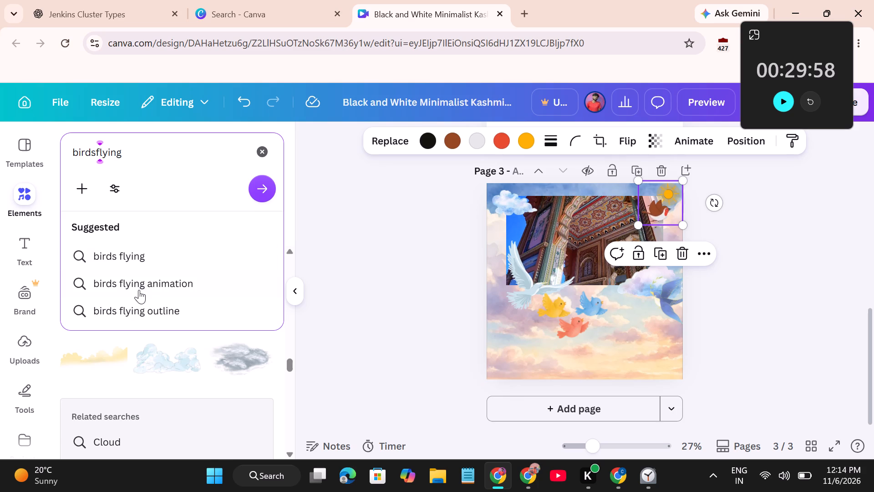
left_click(163, 284)
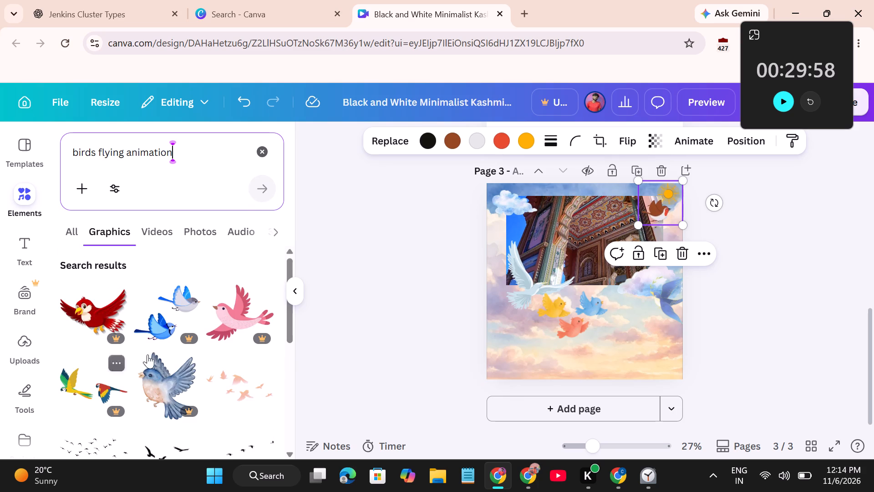
Add the animated flock of small black birds in two lines from the "birds flying animation" results across page 3's lower half.
scroll(213, 328, "down", 1)
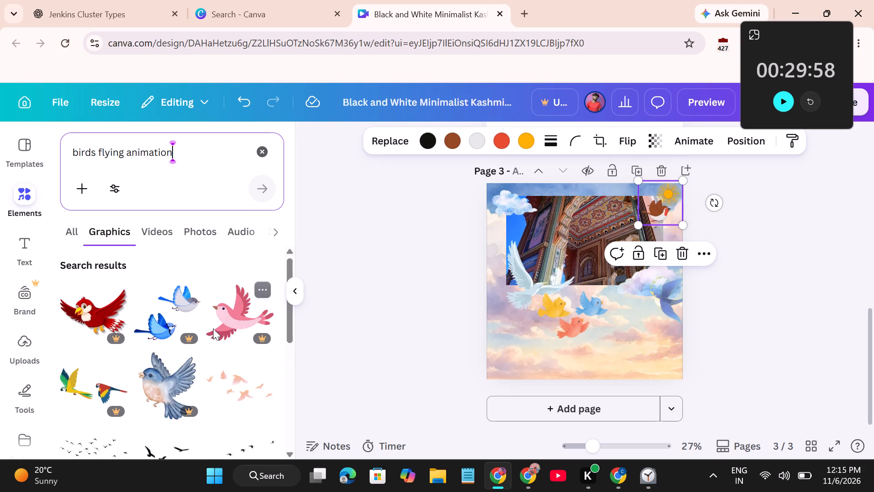
scroll(213, 328, "down", 1)
scroll(199, 366, "down", 3)
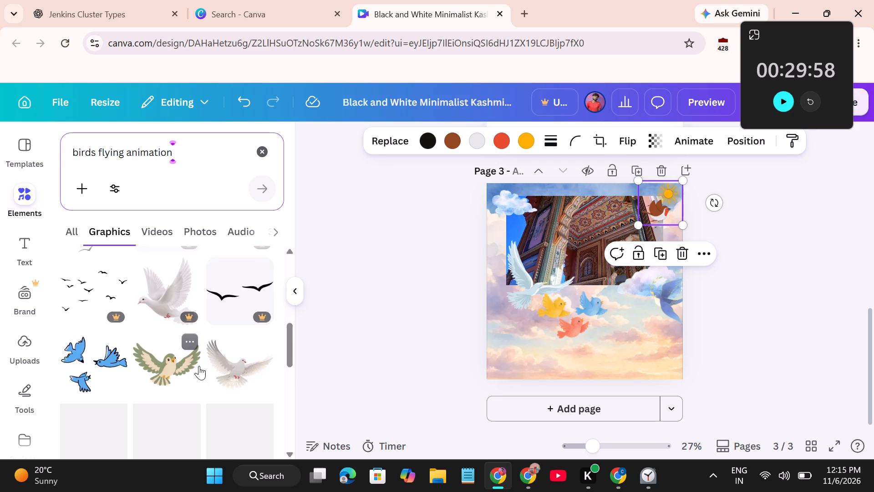
scroll(199, 366, "down", 2)
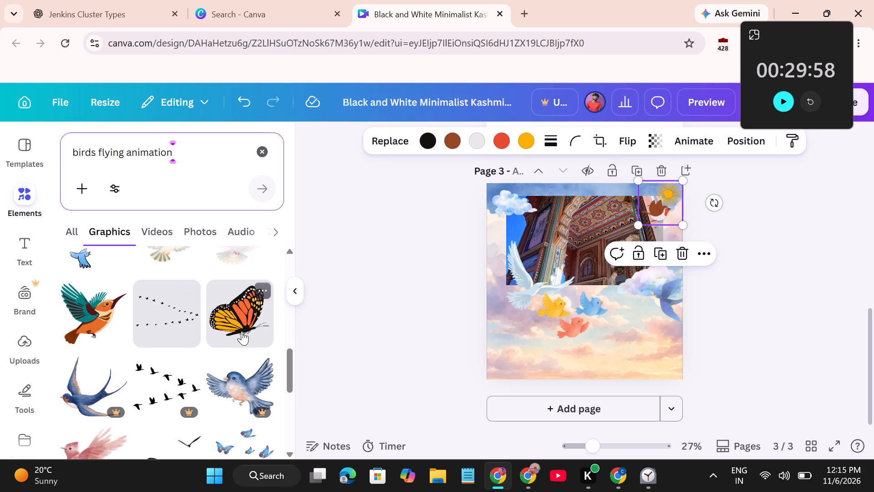
left_click_drag(159, 318, 253, 322)
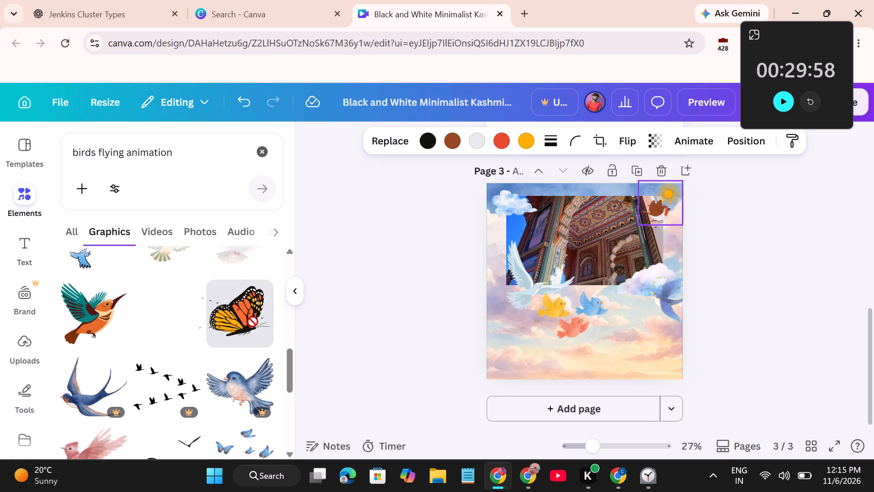
left_click_drag(253, 322, 528, 292)
scroll(387, 323, "right", 2)
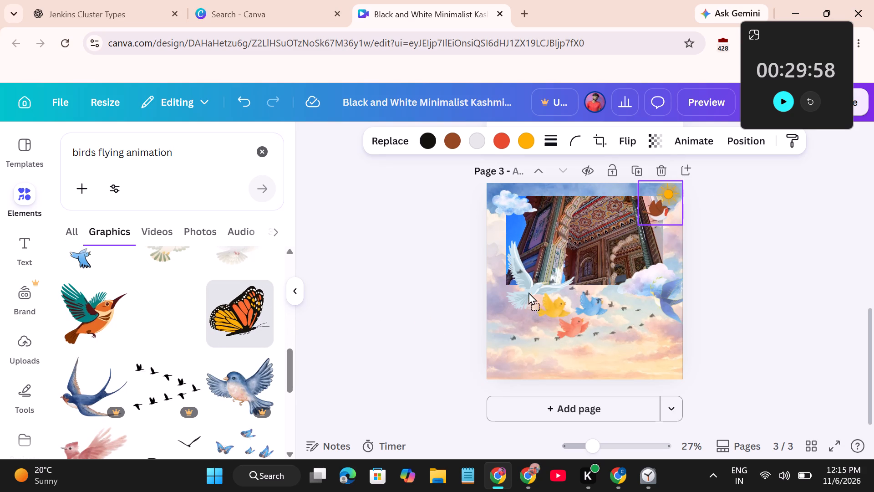
left_click_drag(528, 292, 531, 287)
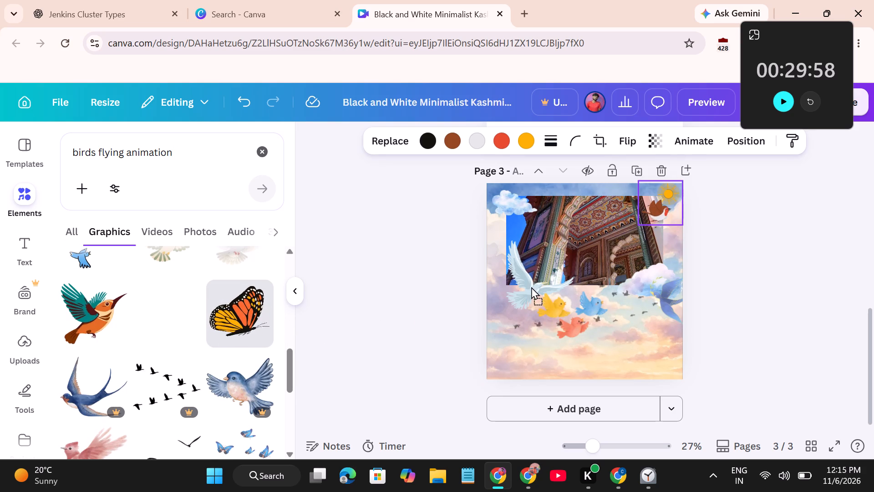
left_click_drag(531, 287, 535, 288)
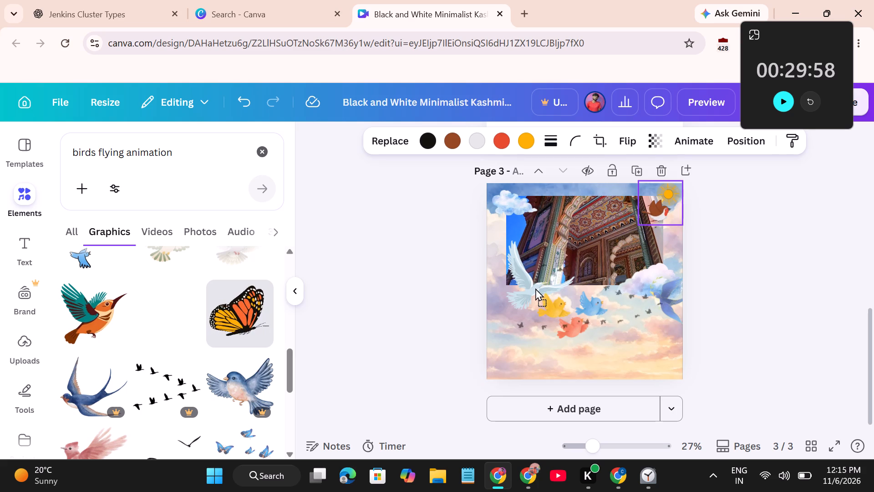
left_click_drag(535, 288, 537, 290)
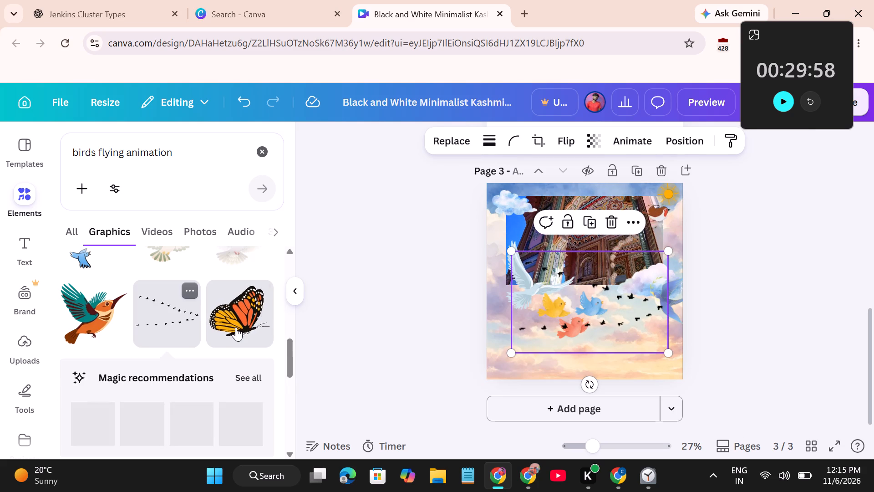
Look through the remaining "birds flying animation" graphics for further bird decorations for page 3.
scroll(236, 327, "down", 2)
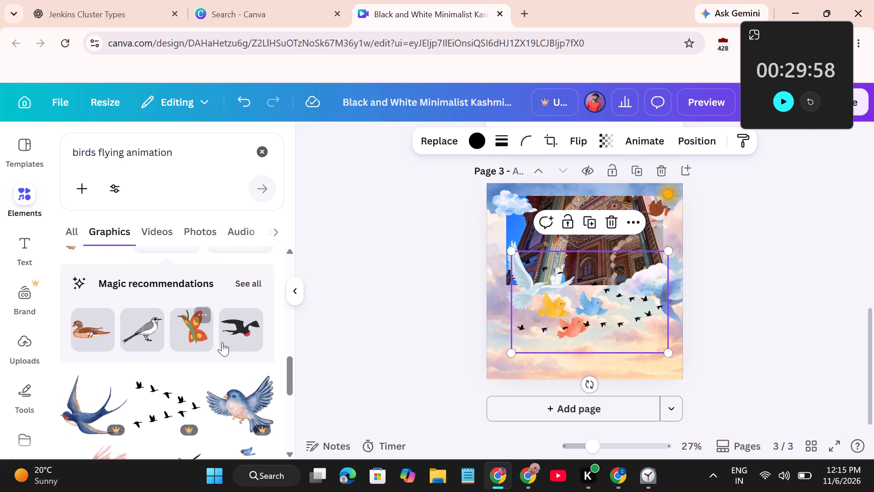
scroll(222, 342, "down", 4)
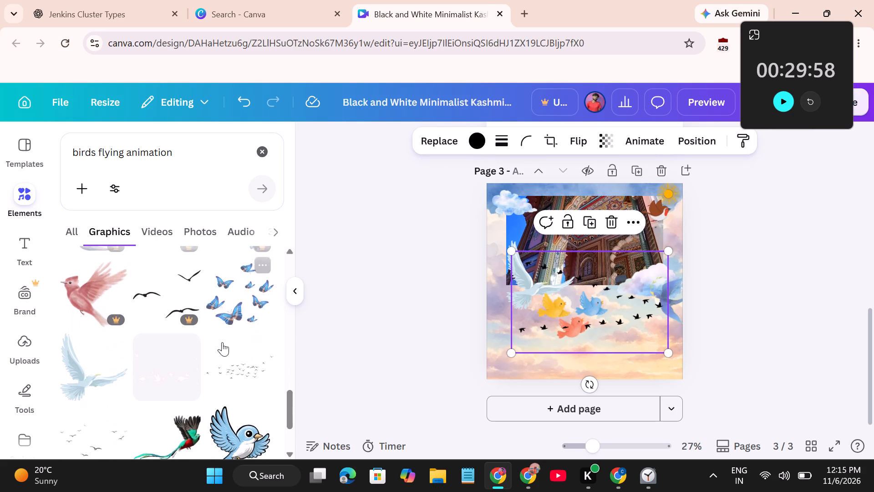
scroll(157, 419, "down", 2)
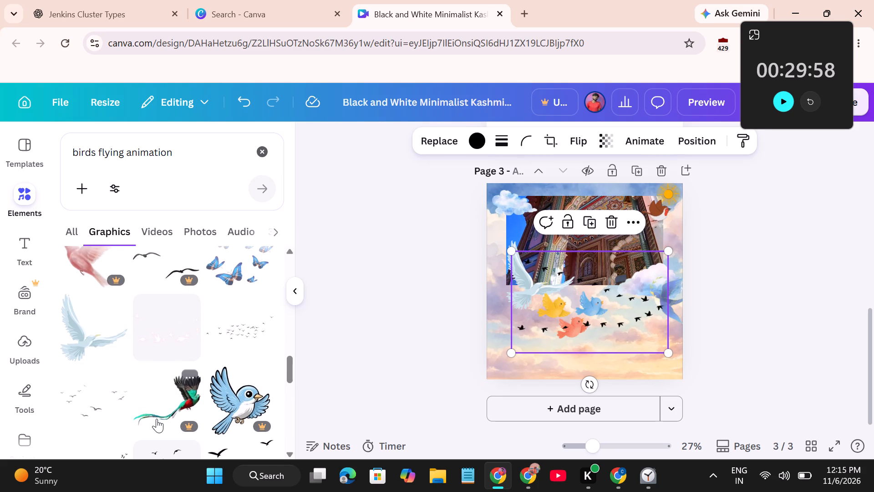
scroll(157, 419, "down", 1)
scroll(227, 359, "down", 2)
scroll(167, 392, "down", 1)
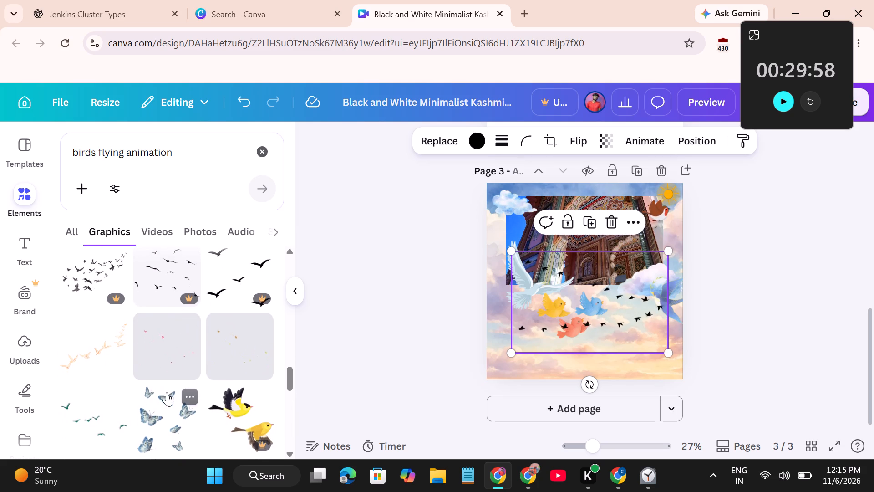
scroll(167, 392, "down", 1)
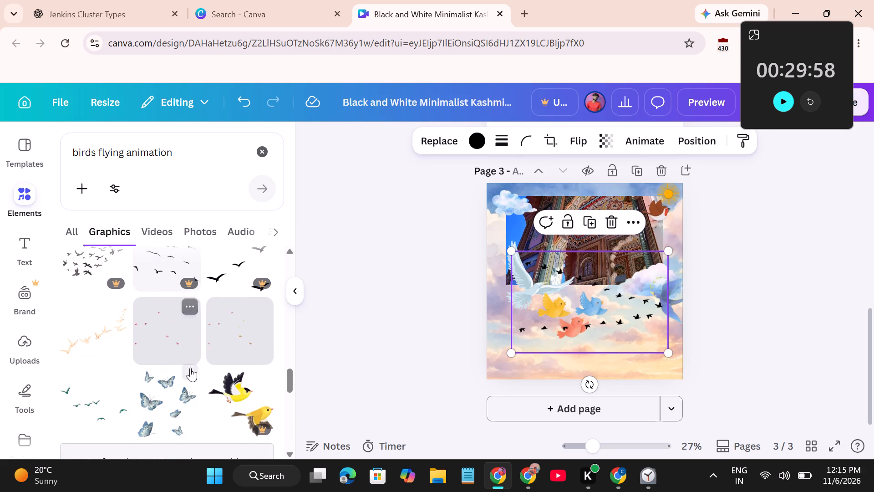
scroll(190, 368, "down", 4)
scroll(157, 386, "down", 1)
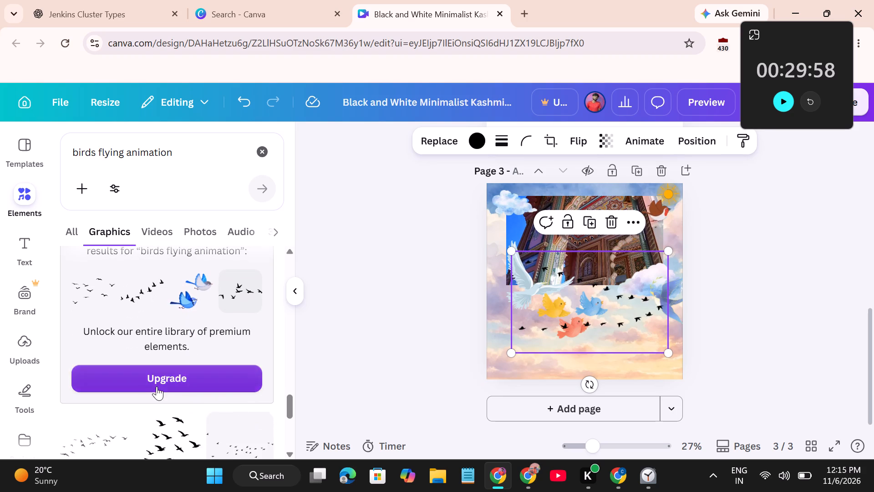
scroll(157, 386, "down", 1)
scroll(228, 385, "down", 4)
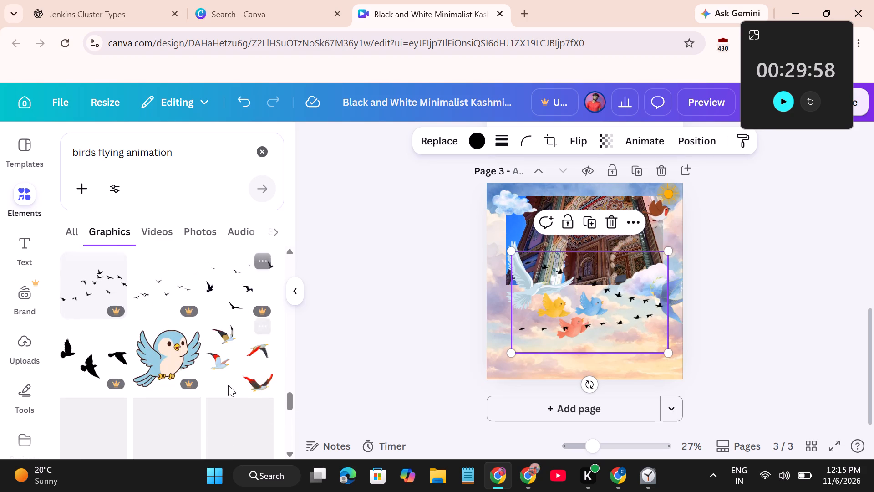
scroll(228, 385, "down", 1)
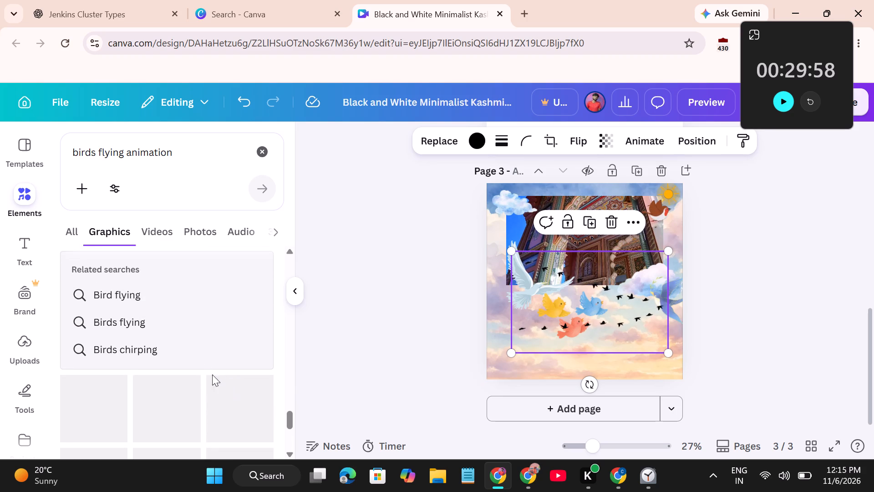
Switch to the related search "Birds chirping" and look through its graphics for more bird decorations.
left_click(186, 349)
scroll(186, 349, "down", 1)
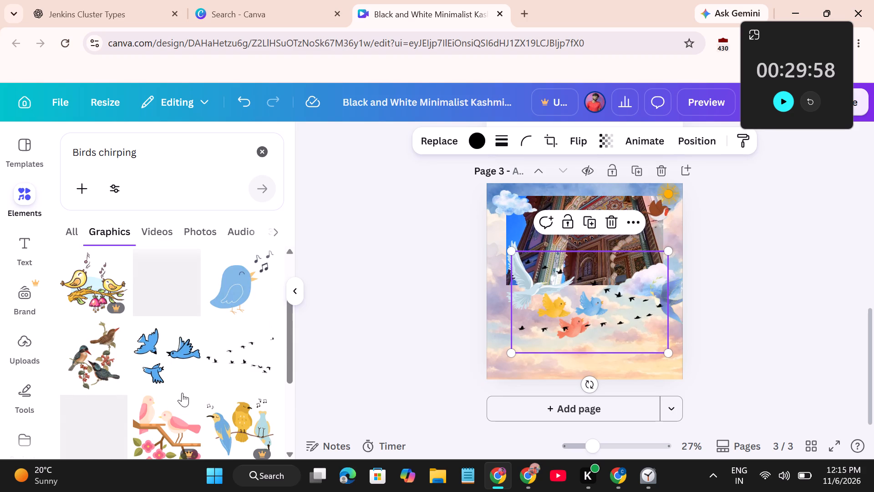
scroll(196, 379, "down", 4)
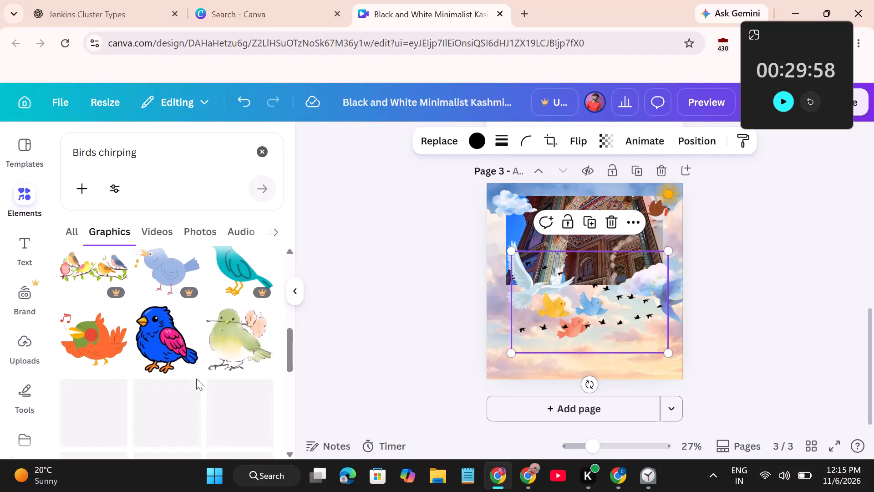
scroll(196, 379, "down", 1)
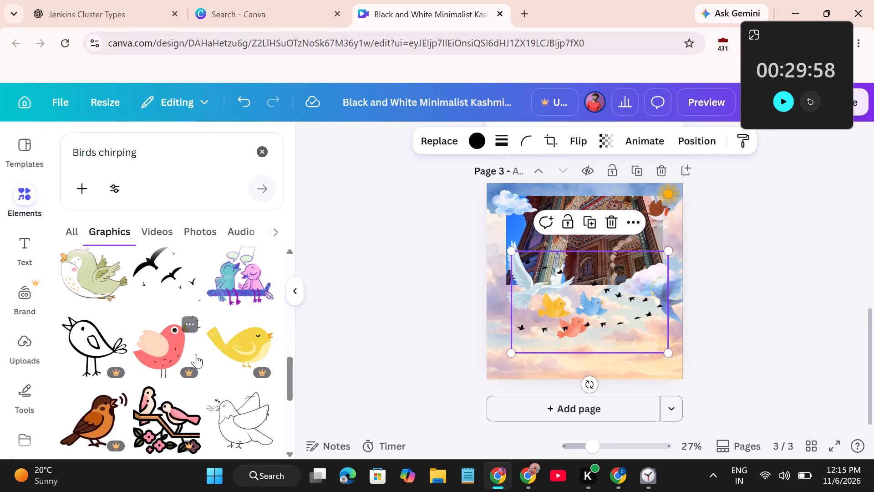
scroll(198, 359, "down", 4)
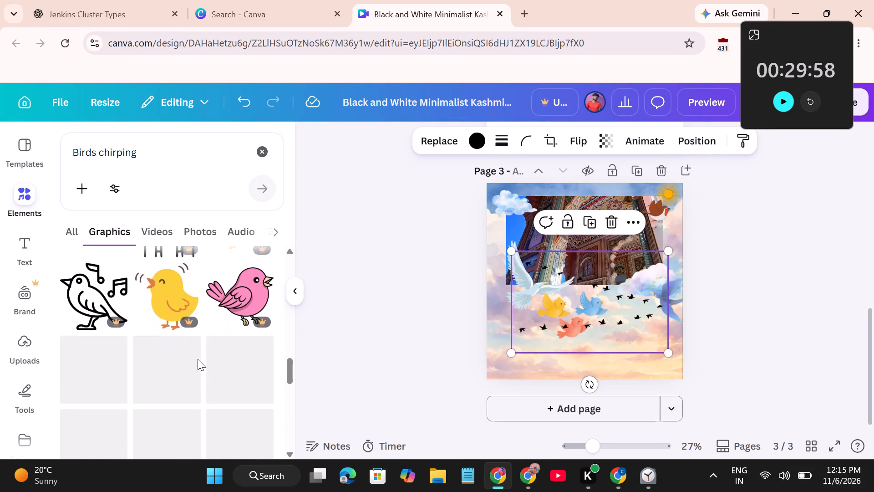
scroll(198, 359, "down", 2)
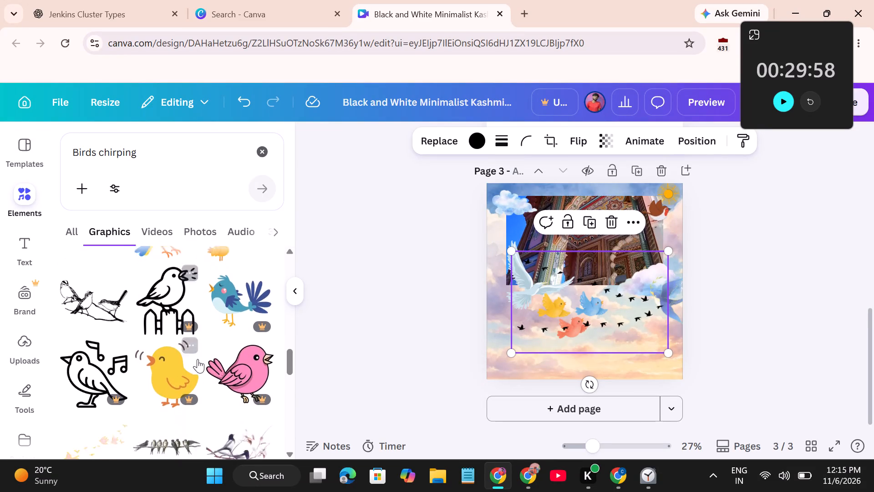
scroll(198, 359, "down", 1)
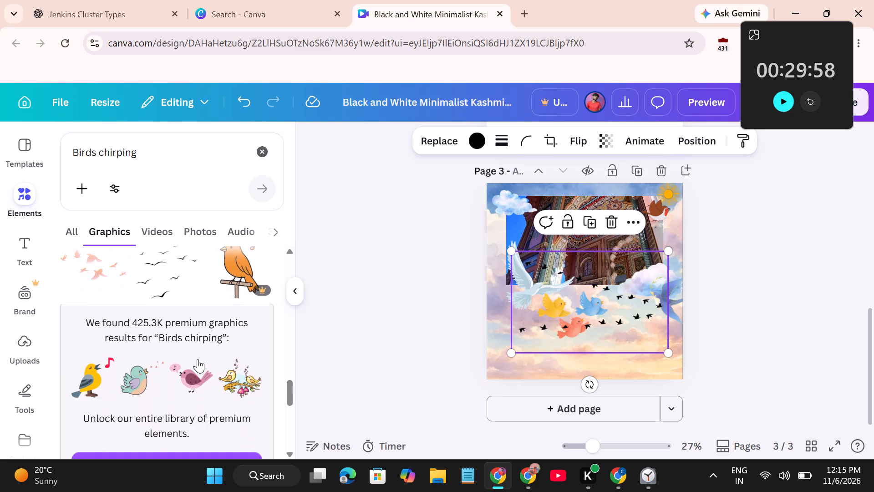
scroll(198, 359, "down", 5)
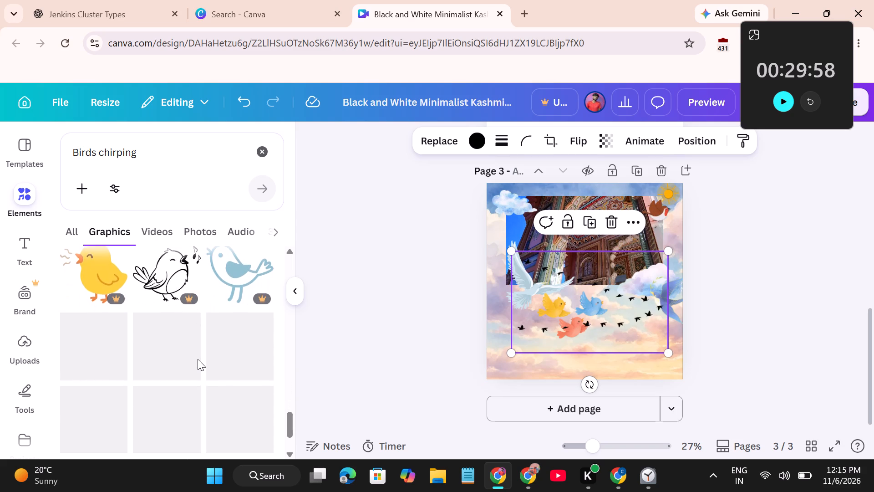
scroll(208, 379, "down", 1)
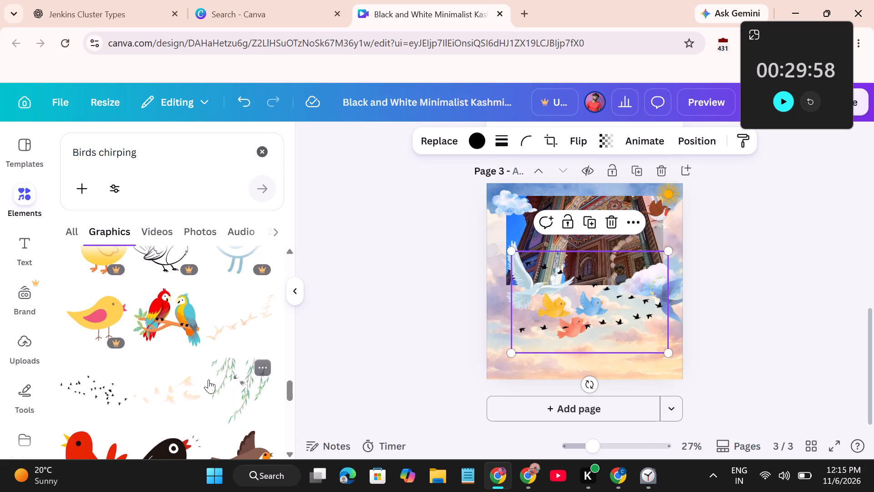
scroll(208, 379, "down", 1)
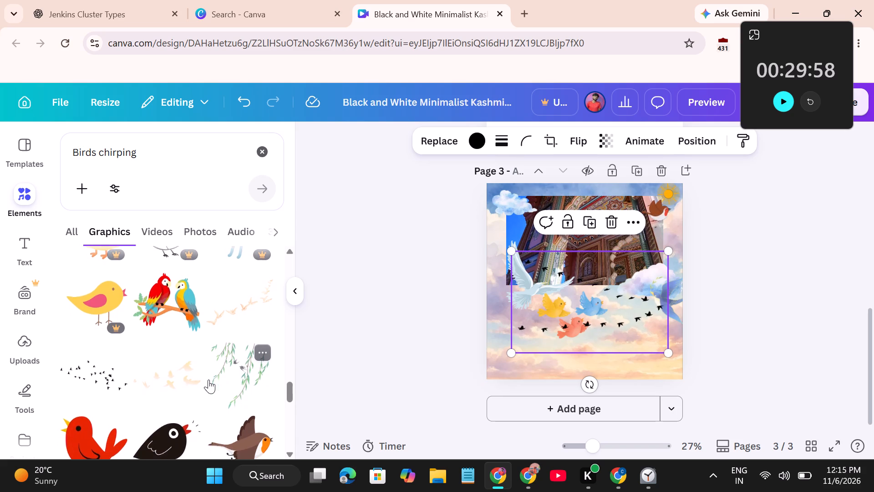
scroll(208, 379, "down", 3)
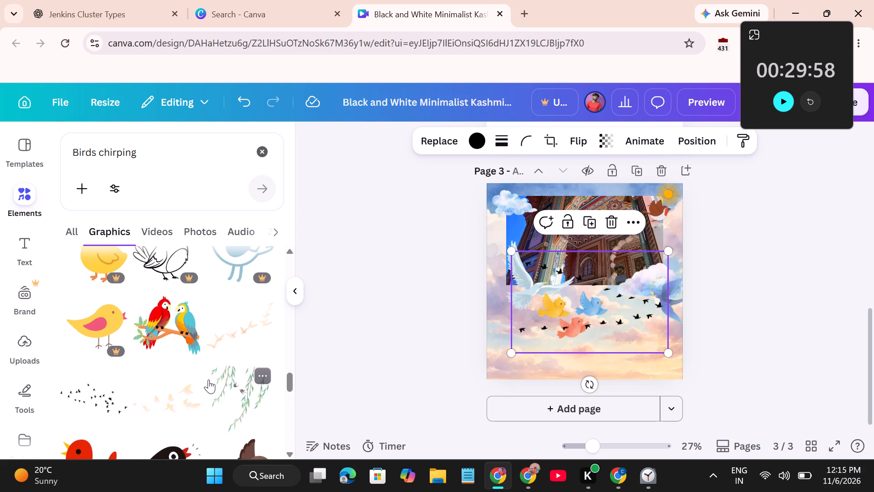
scroll(208, 379, "down", 1)
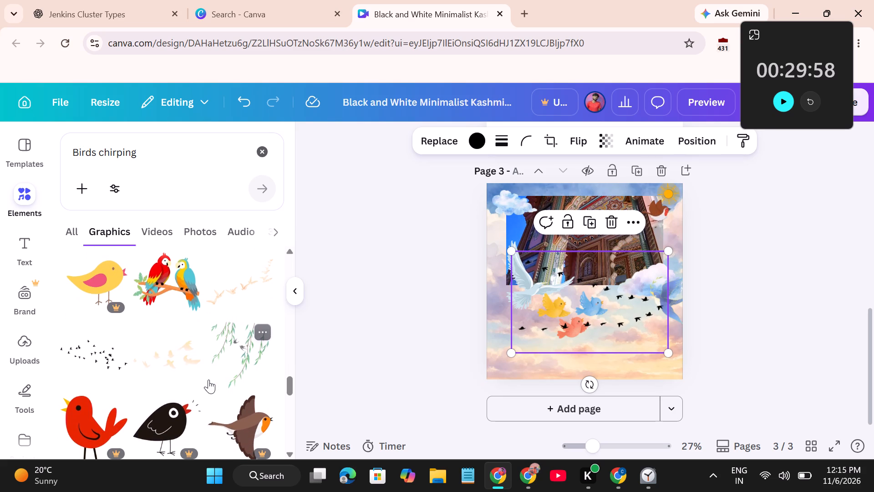
scroll(208, 379, "down", 4)
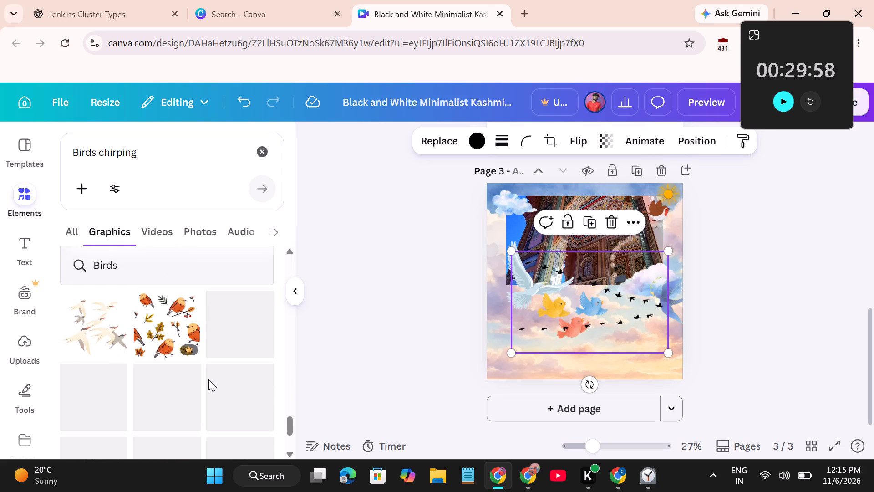
scroll(208, 379, "down", 4)
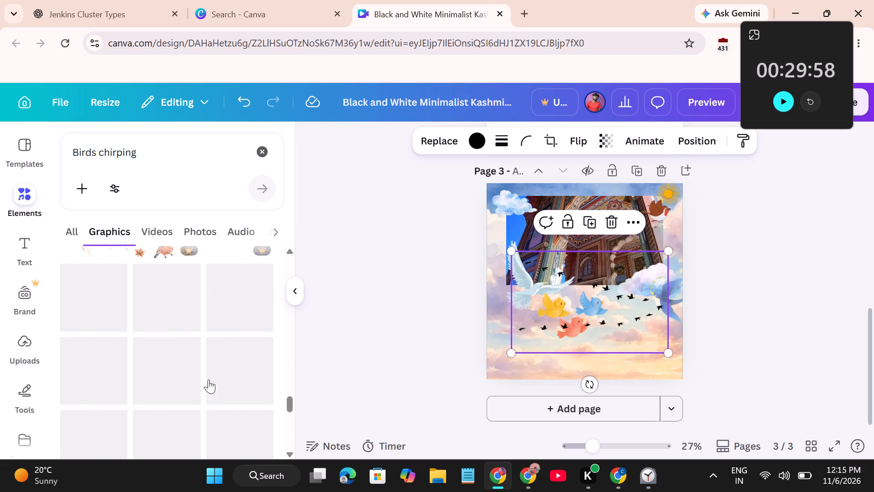
scroll(208, 379, "down", 2)
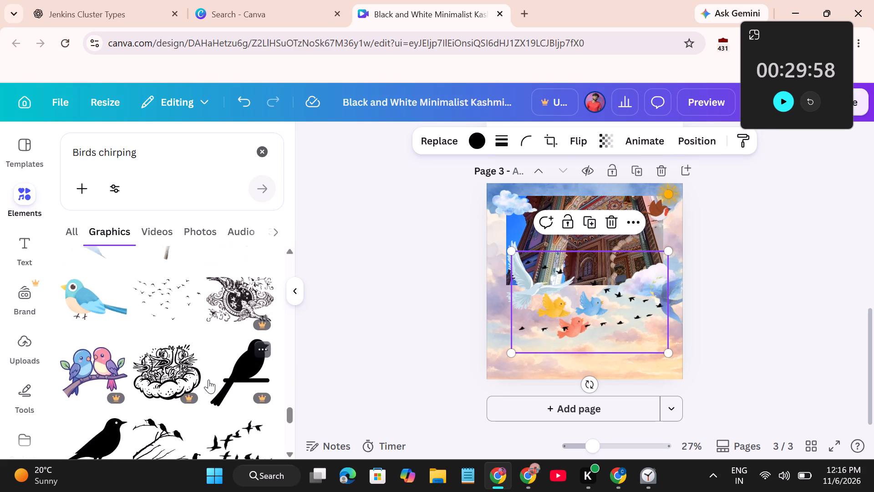
scroll(208, 379, "down", 1)
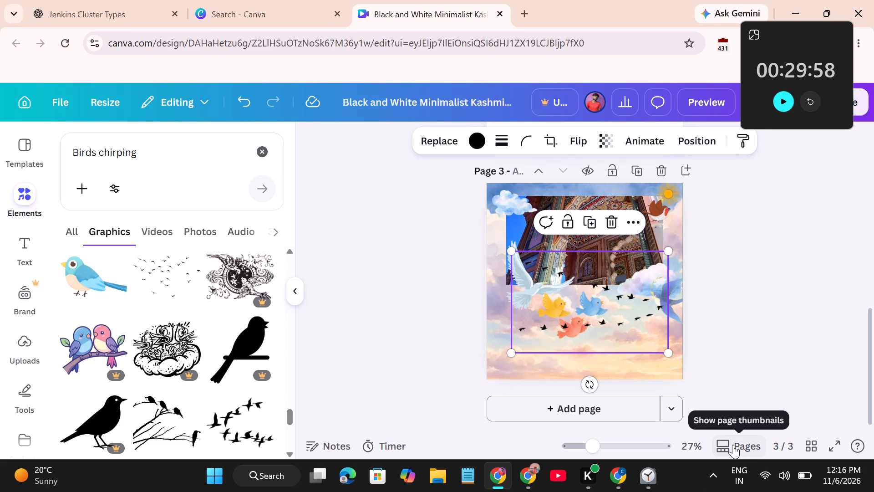
In page 3's timeline, trim the animated sun and brown bird so it starts at about 7 s.
left_click(733, 445)
scroll(389, 322, "up", 1)
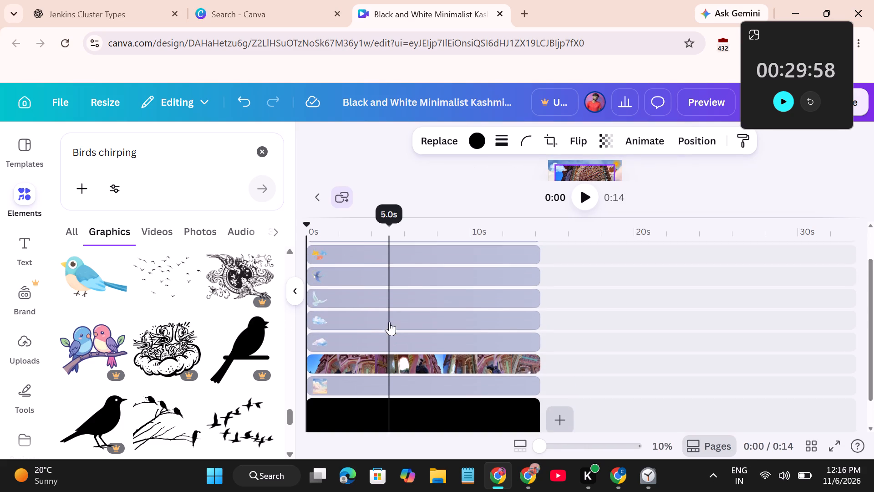
scroll(389, 322, "up", 3)
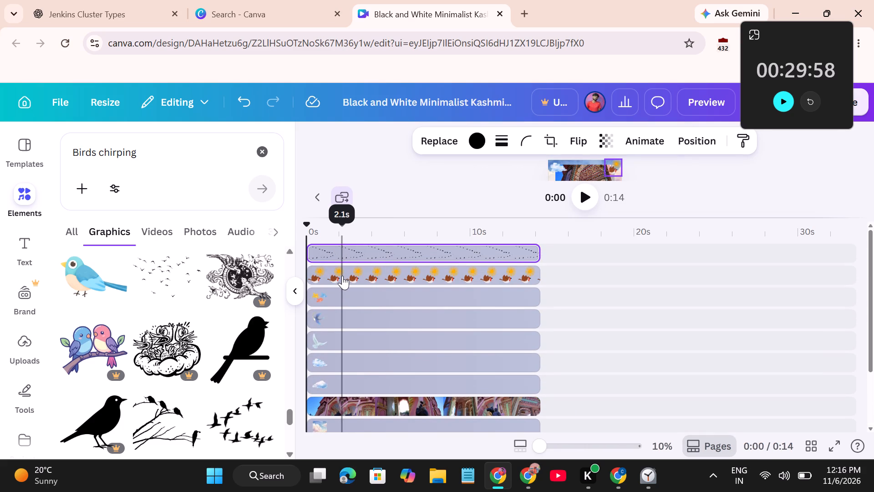
left_click(342, 276)
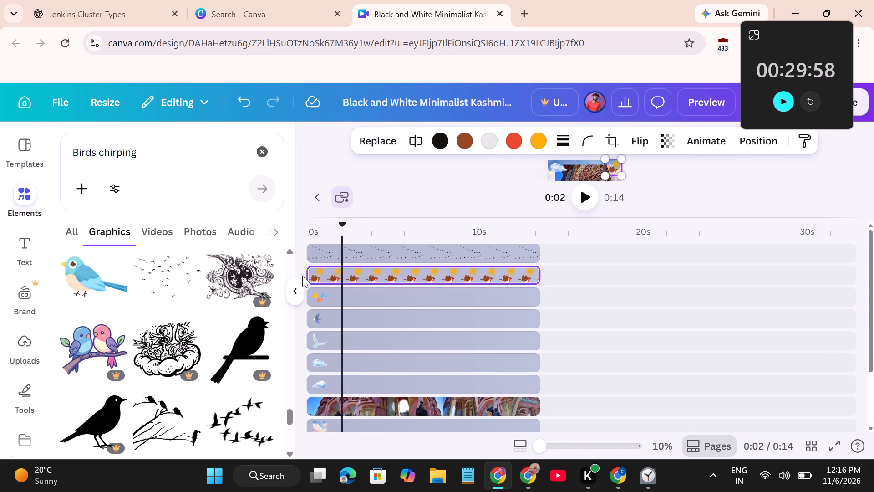
left_click_drag(307, 275, 407, 291)
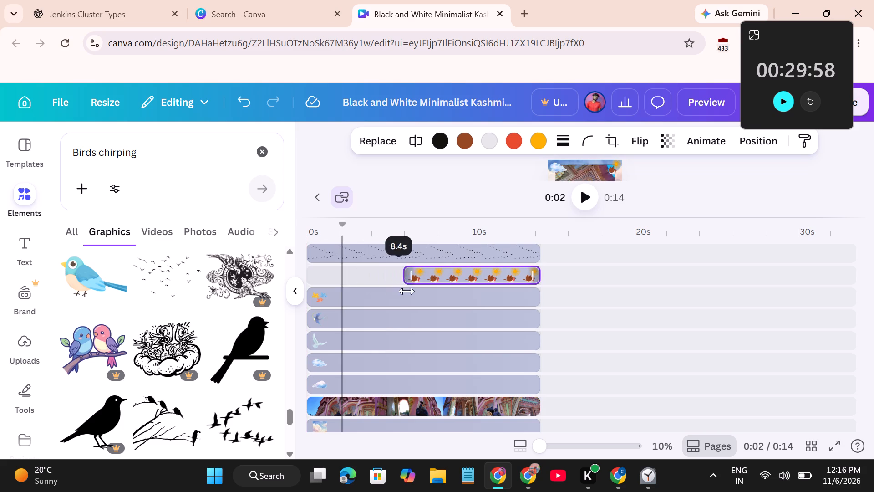
left_click_drag(407, 291, 421, 291)
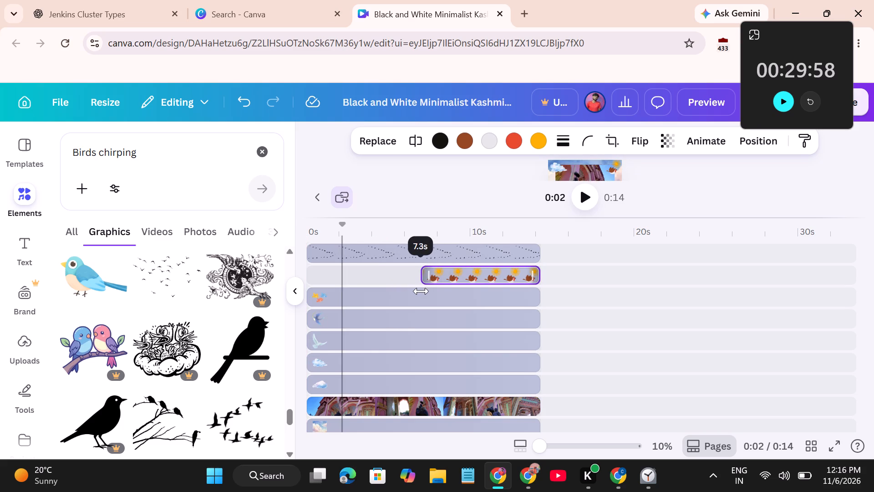
left_click_drag(421, 291, 422, 291)
Trim the three colourful birds' timeline clip from its end to a duration of 7.0 s.
left_click(412, 297)
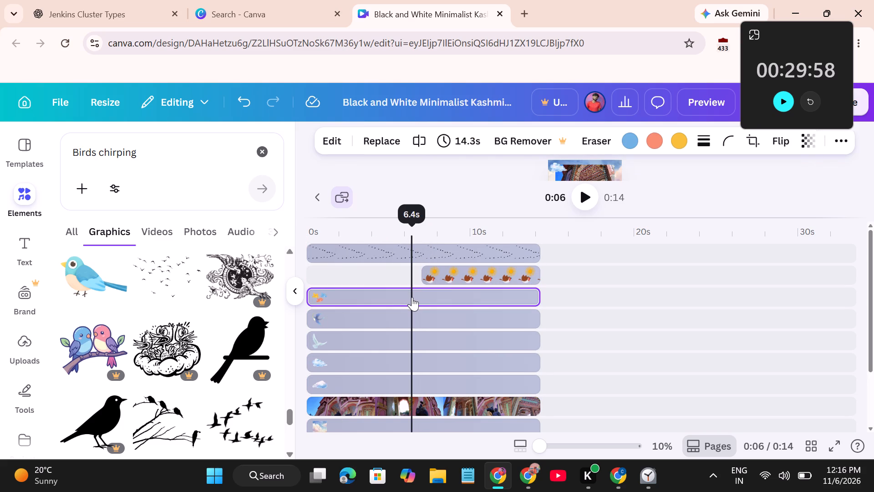
left_click_drag(538, 293, 425, 289)
scroll(464, 290, "up", 2)
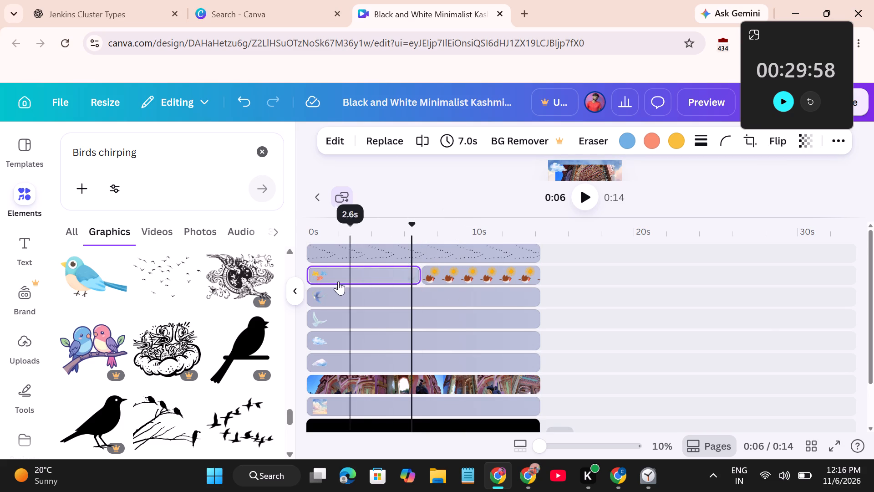
Trim the blue swallow and the upper-left cloud so both start at about 7 s on the timeline.
left_click(325, 294)
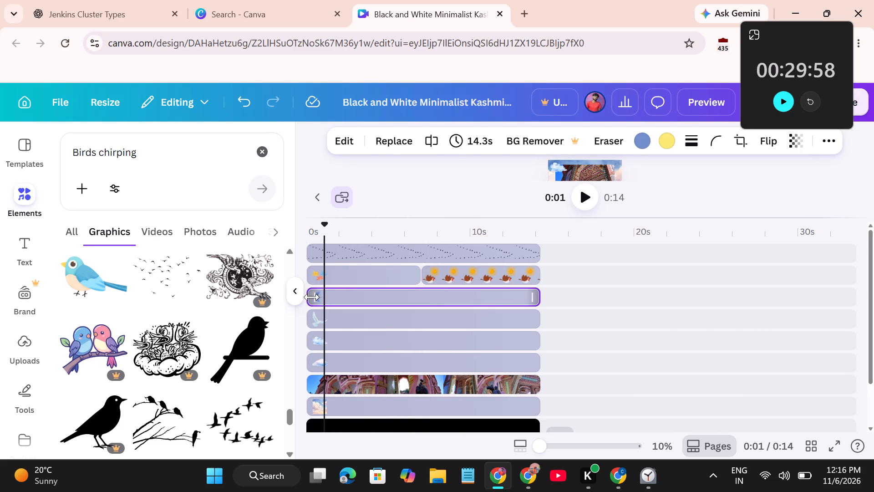
left_click_drag(312, 297, 424, 298)
left_click(391, 334)
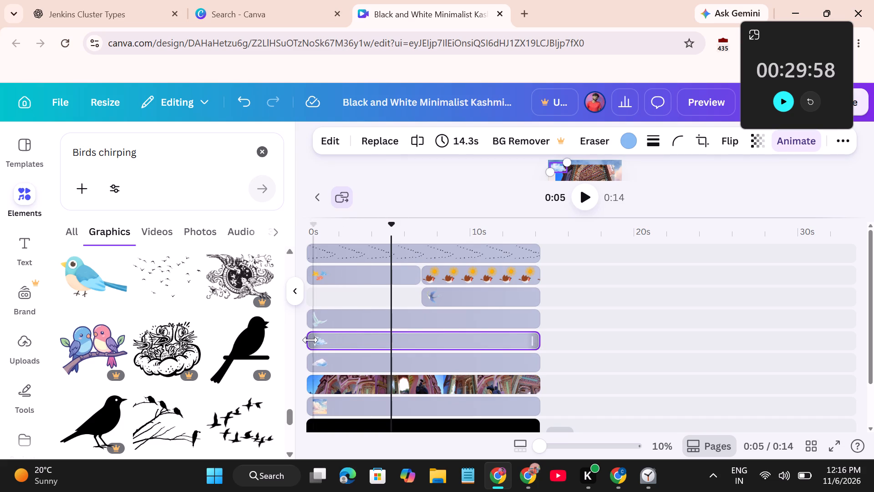
left_click_drag(310, 339, 423, 342)
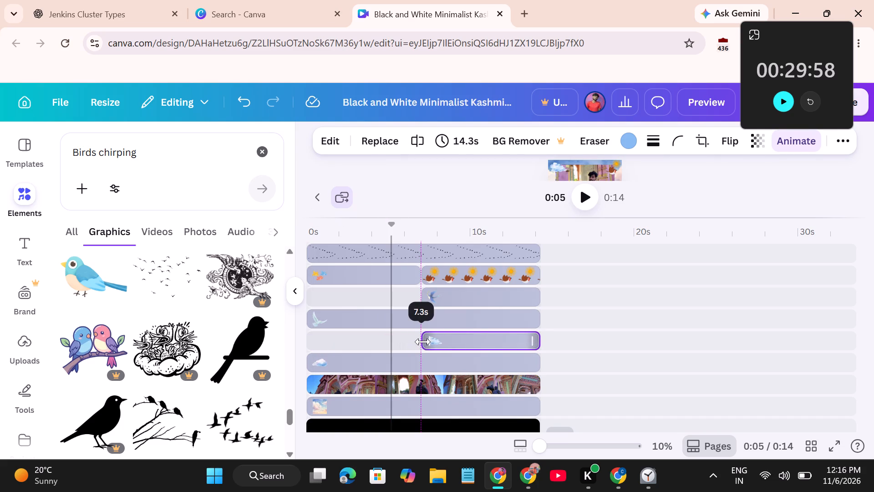
Trim the white dove's timeline clip from its end to a duration of 7.0 s.
left_click(438, 321)
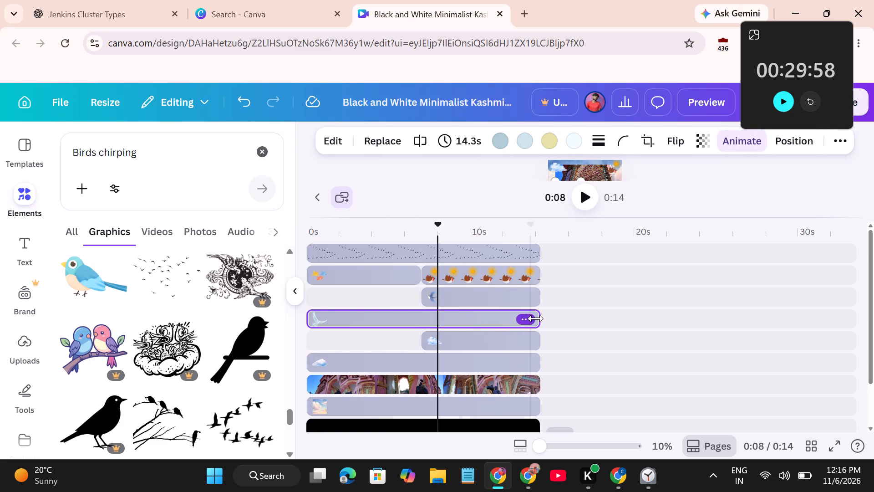
left_click_drag(540, 317, 427, 318)
scroll(418, 342, "down", 1)
scroll(418, 342, "up", 2)
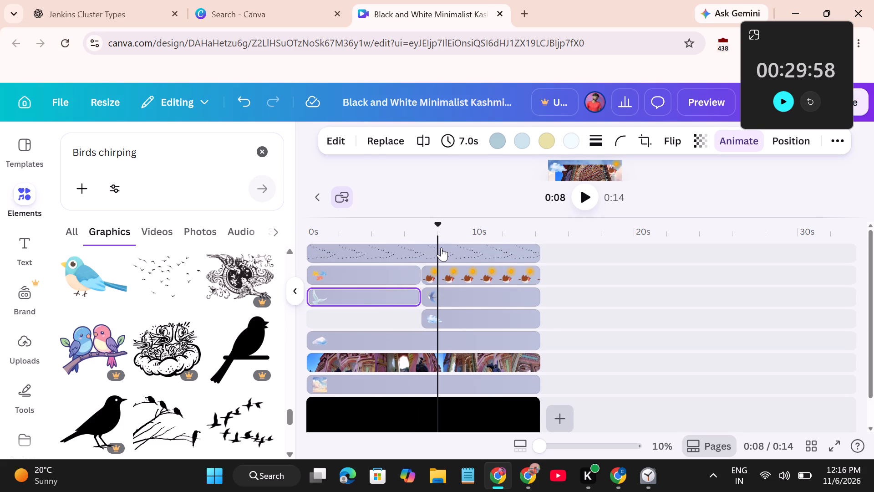
Trim the flock of small black birds so it starts at about 8 s on the timeline.
left_click(441, 247)
left_click_drag(308, 252, 339, 252)
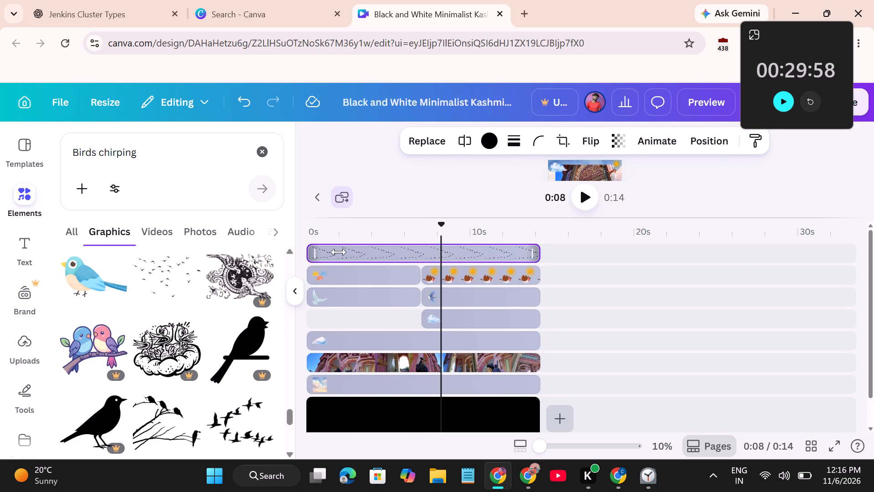
left_click_drag(339, 252, 439, 255)
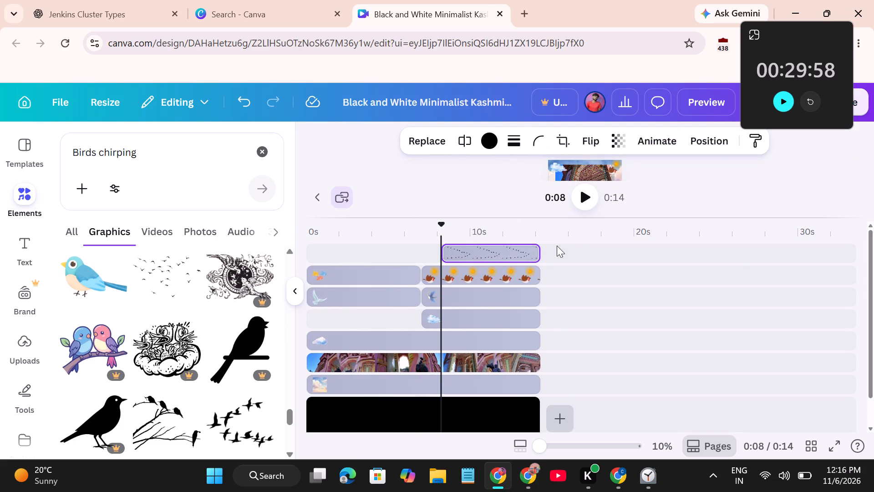
Look over page 3's remaining timeline layers, including the video clip, and close the timeline.
scroll(461, 308, "down", 1)
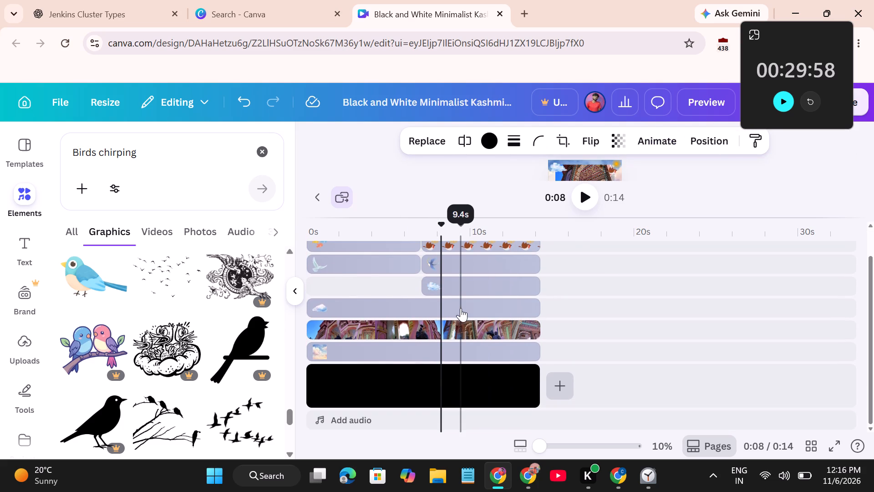
scroll(461, 308, "down", 1)
left_click(355, 333)
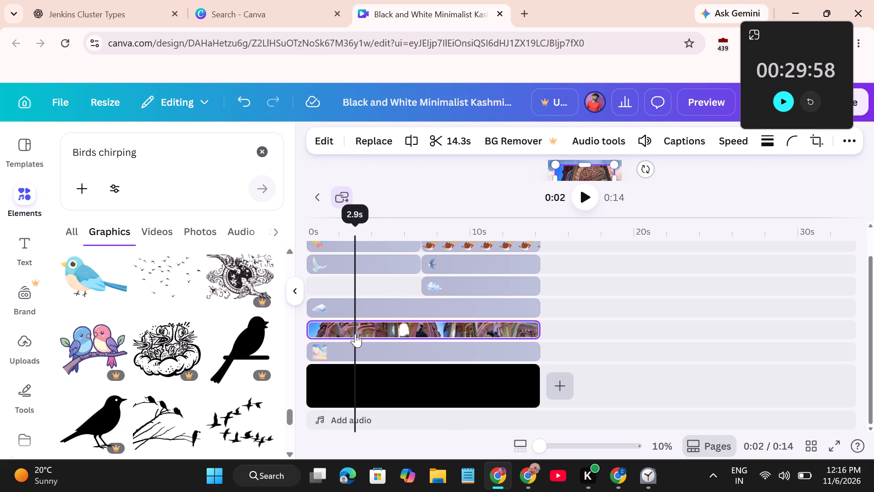
scroll(452, 329, "up", 3)
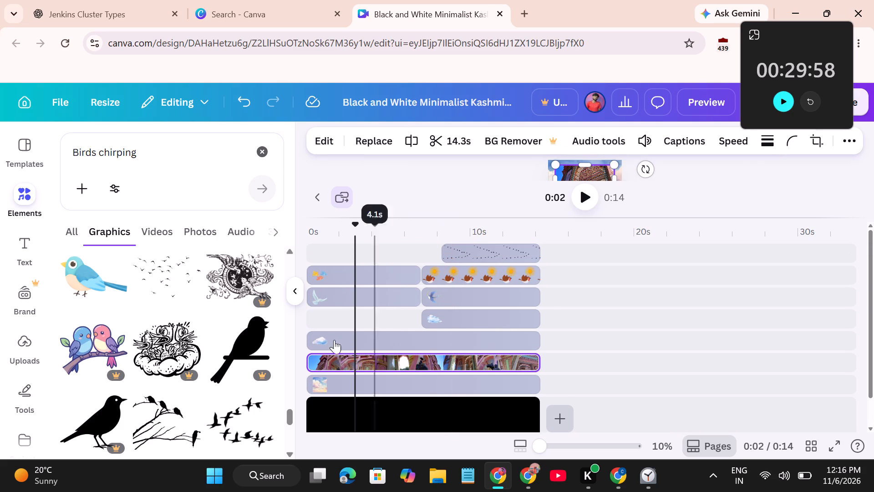
scroll(240, 337, "up", 6)
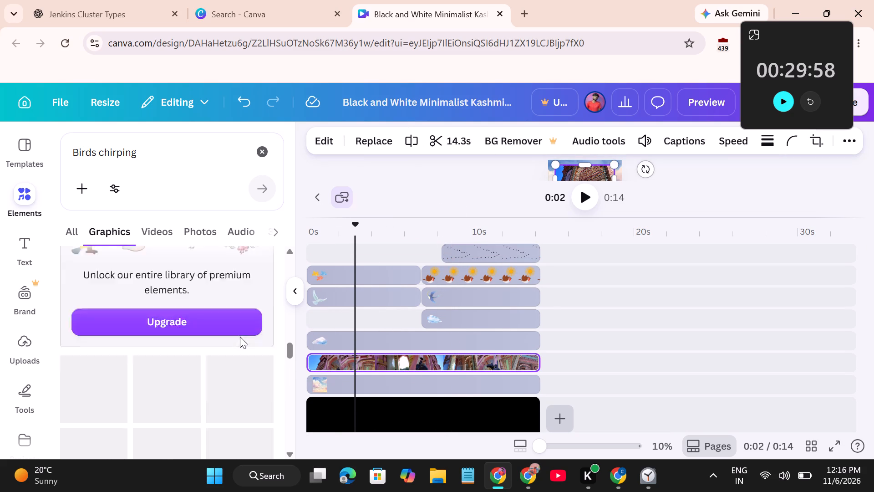
left_click(718, 455)
Delete the first two pages, the waterfall river scene and the "The Heavenly Beauty of Kashmir" scene.
scroll(562, 343, "up", 2)
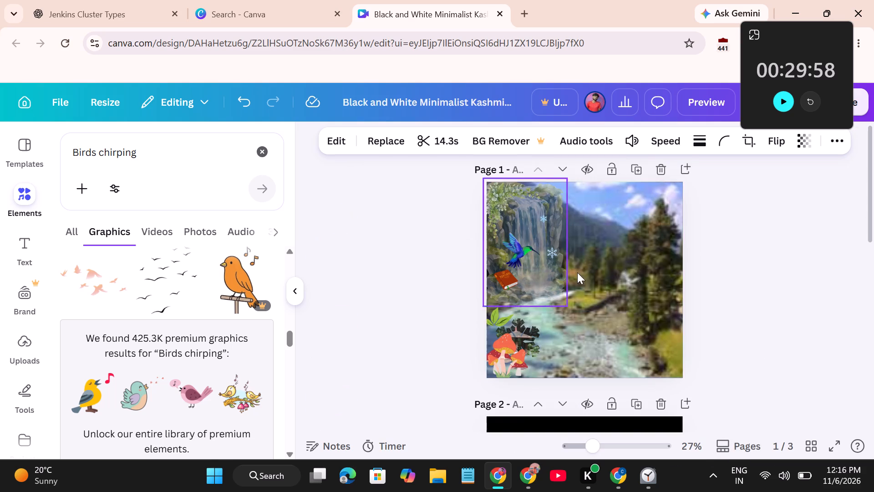
scroll(599, 326, "down", 3)
scroll(599, 326, "up", 3)
scroll(578, 235, "up", 4)
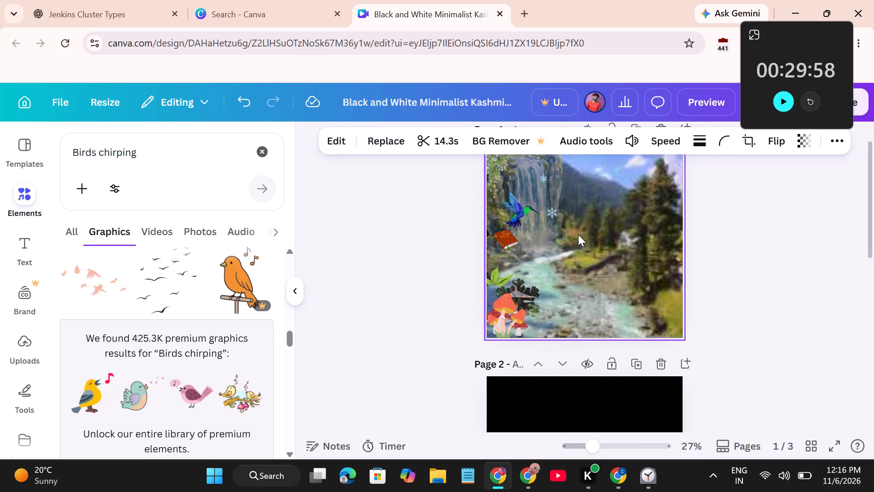
left_click(664, 165)
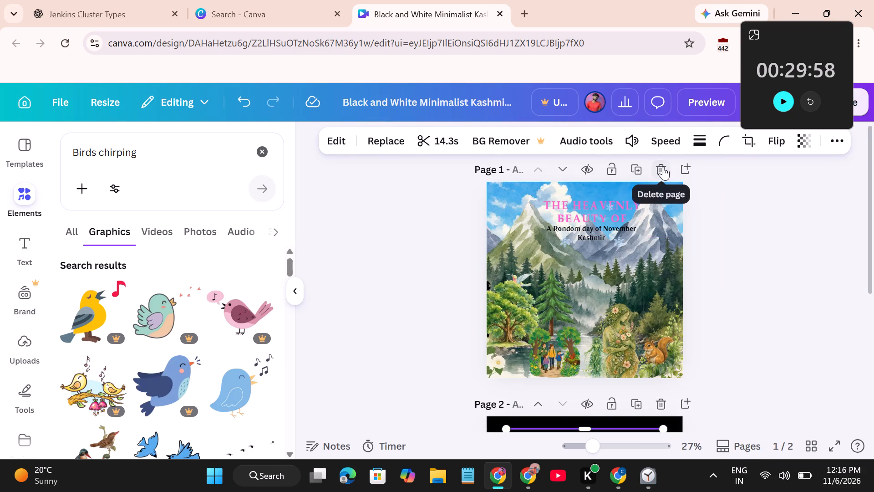
left_click(663, 166)
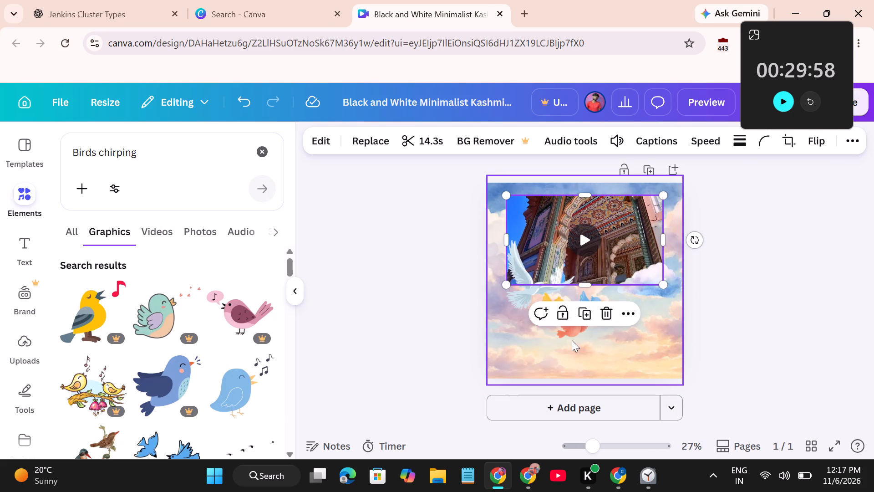
Play the building video on the remaining sky page to review it.
left_click(604, 344)
left_click(589, 239)
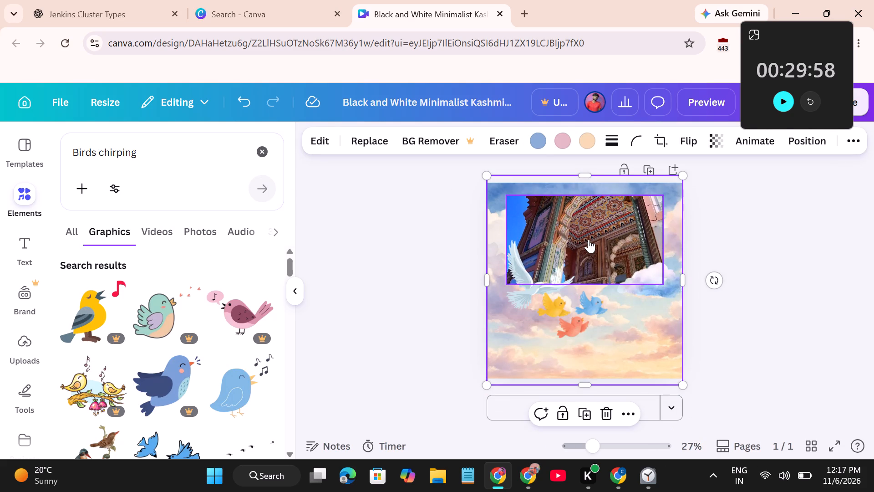
left_click(589, 239)
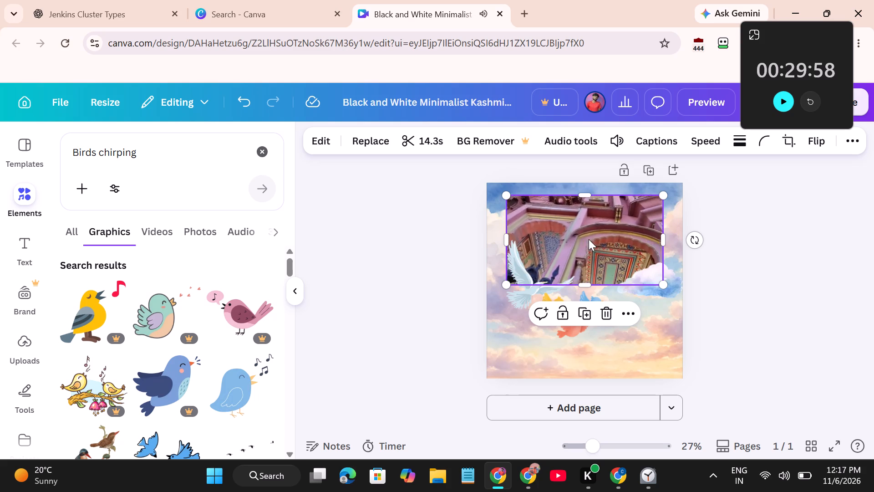
left_click(590, 347)
Apply the Pan animation to the three colourful birds below the video.
left_click(579, 327)
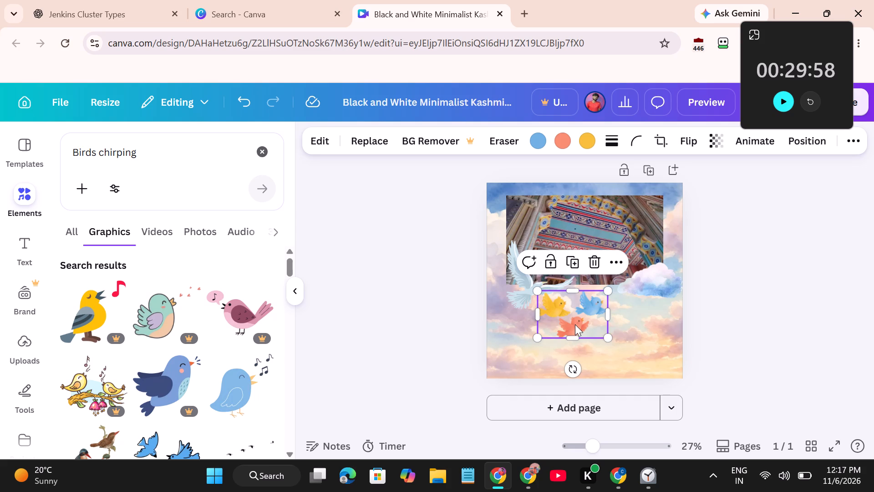
left_click(587, 325)
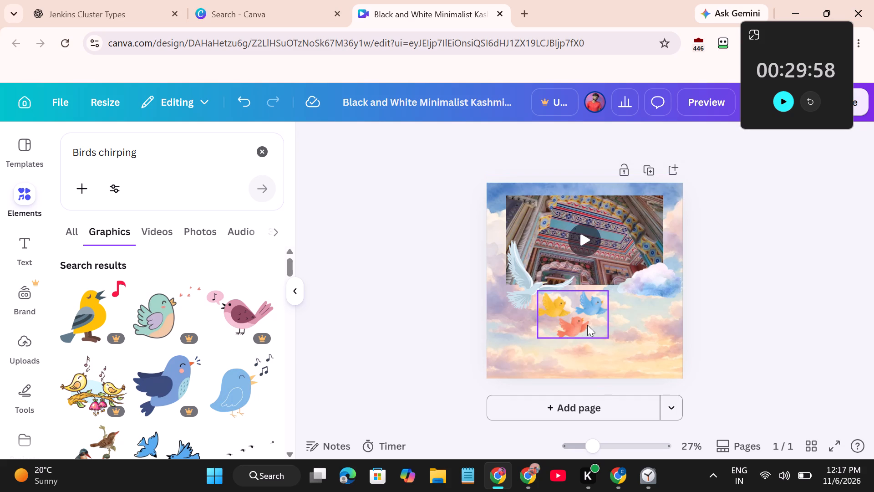
left_click(579, 300)
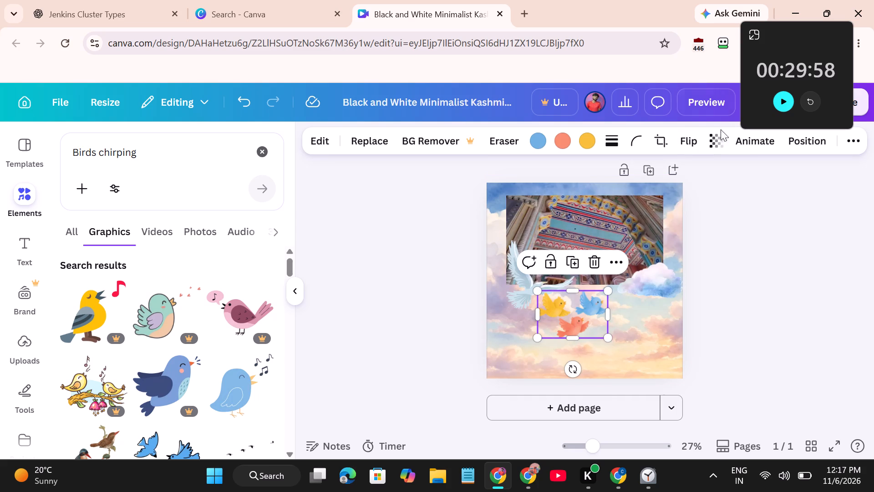
left_click(713, 141)
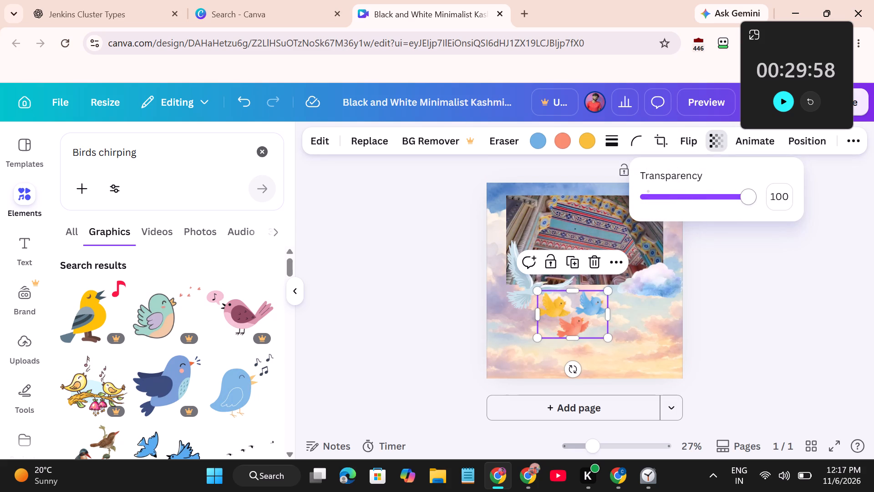
left_click_drag(748, 200, 766, 196)
left_click(752, 146)
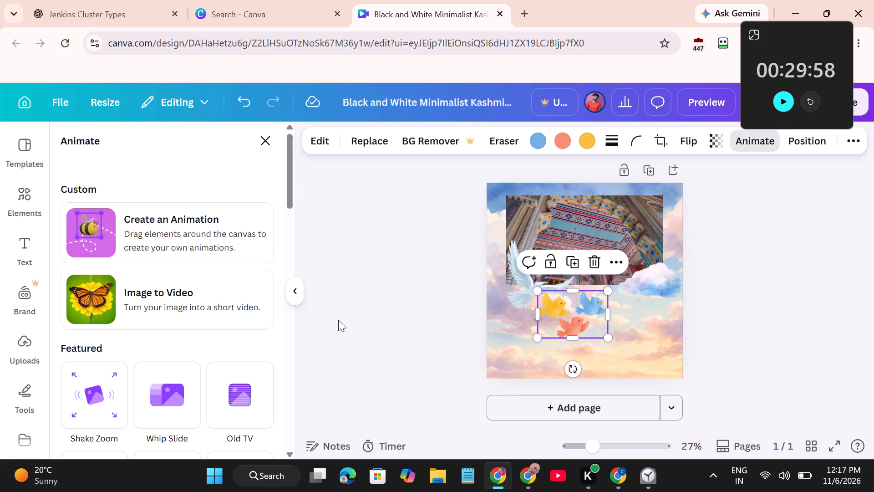
scroll(148, 372, "down", 2)
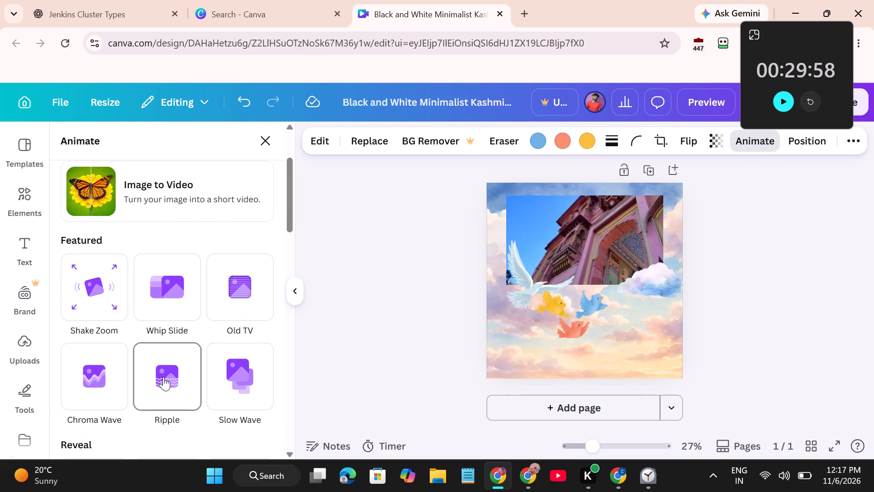
scroll(171, 357, "down", 5)
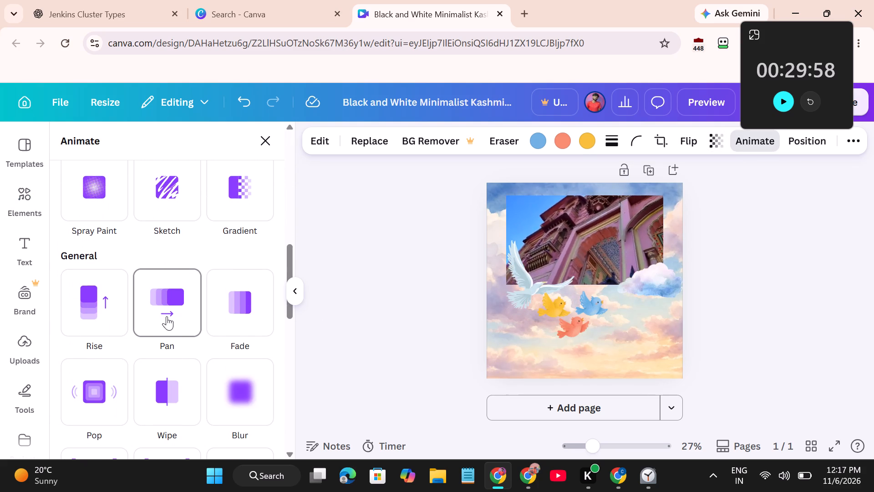
left_click(167, 316)
Look through the other element animations and the Pan settings for the three colourful birds.
scroll(167, 316, "down", 4)
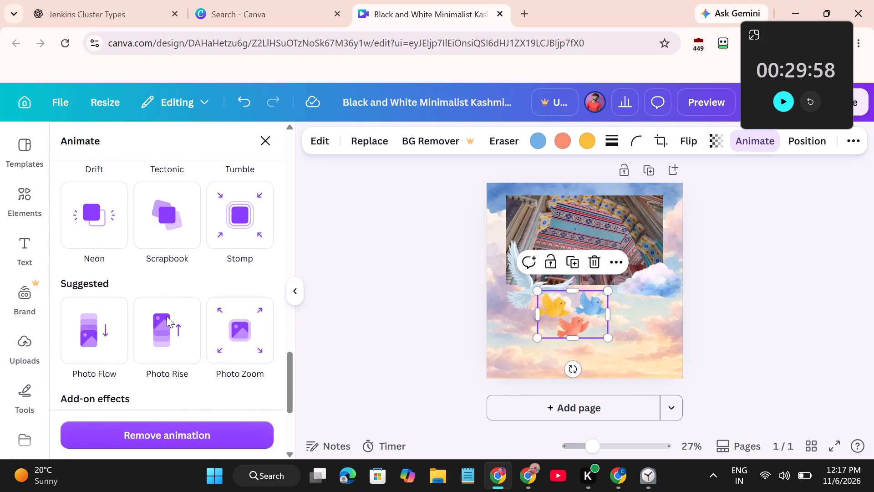
scroll(167, 316, "down", 2)
scroll(149, 294, "up", 3)
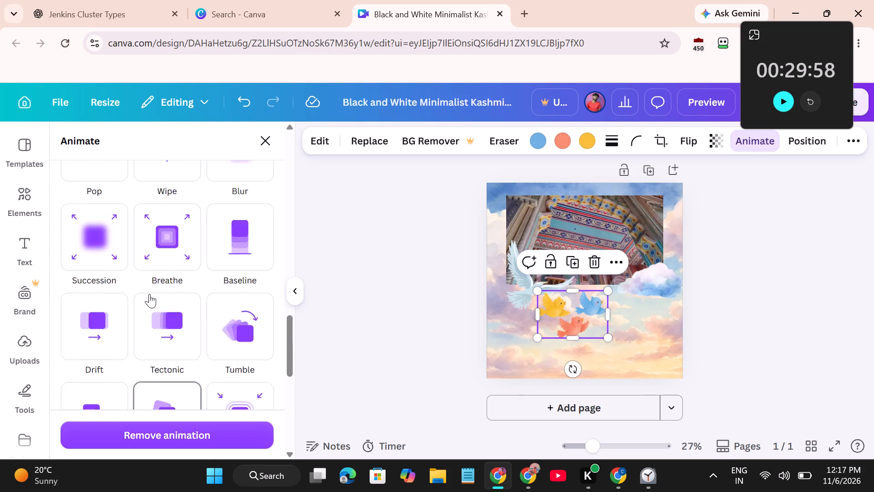
scroll(149, 294, "up", 6)
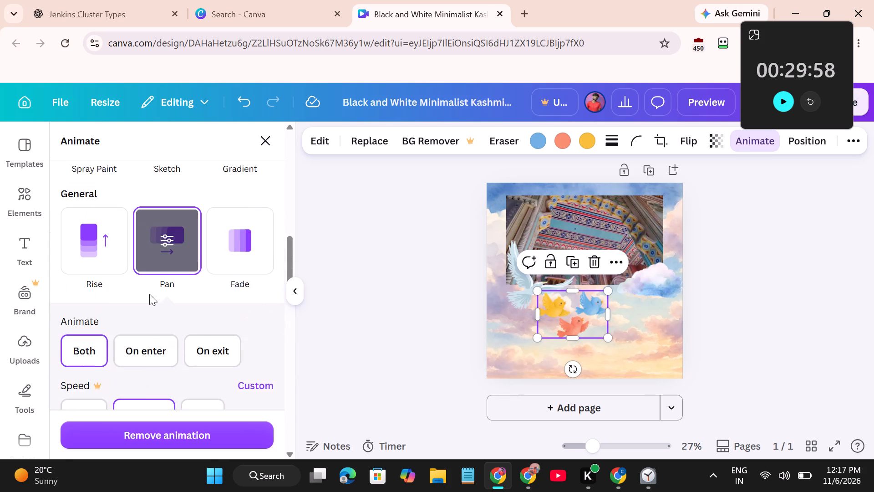
scroll(149, 294, "up", 6)
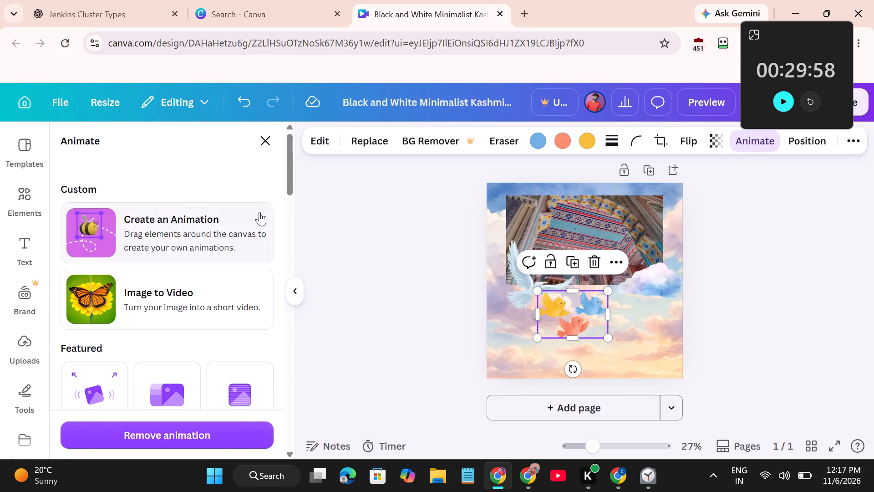
Play the building video on the page briefly and pause it to review the scene.
left_click(585, 232)
left_click(585, 232)
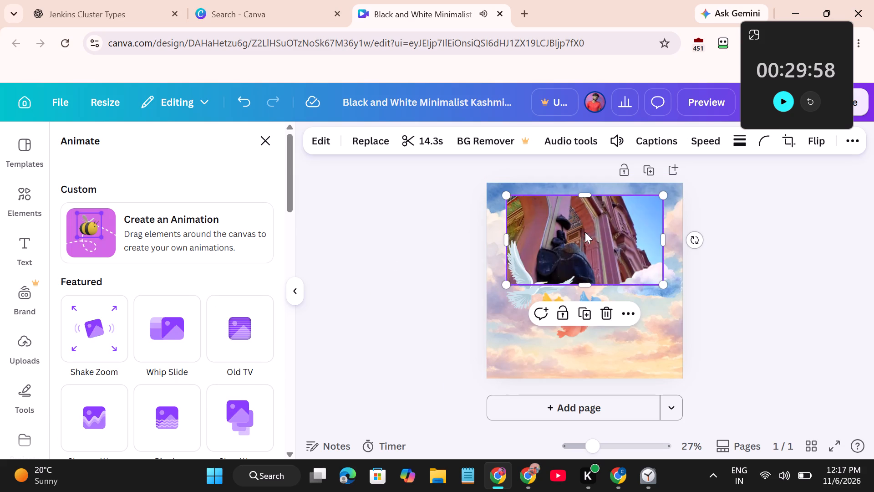
left_click(588, 243)
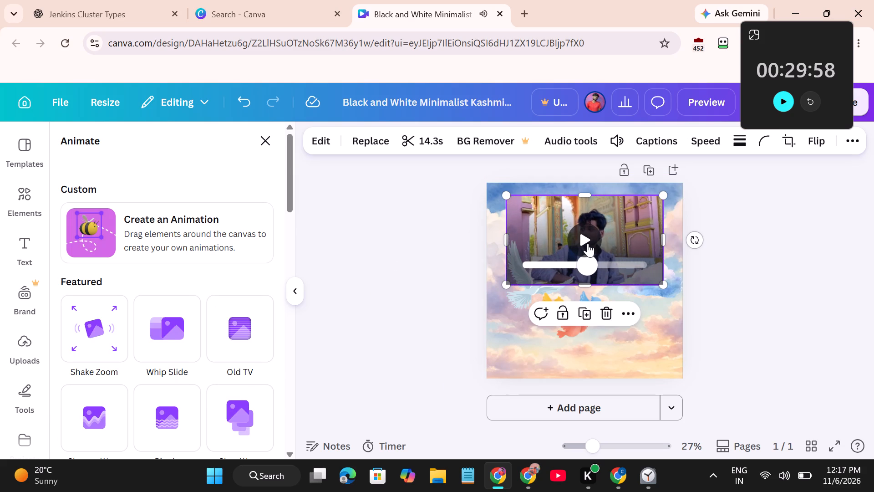
left_click(545, 206)
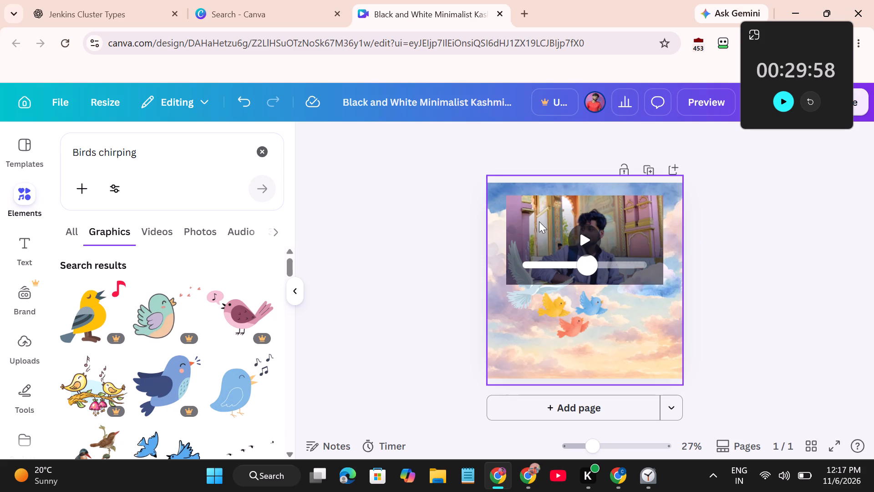
left_click(539, 221)
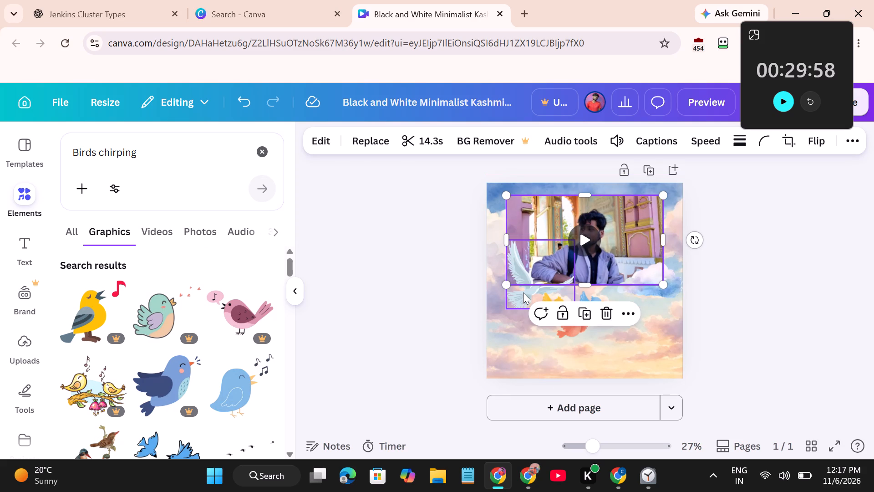
Shift the white dove up and towards the page's left edge, and nudge the cloud at the video's lower-right corner slightly upward.
left_click_drag(523, 292, 509, 281)
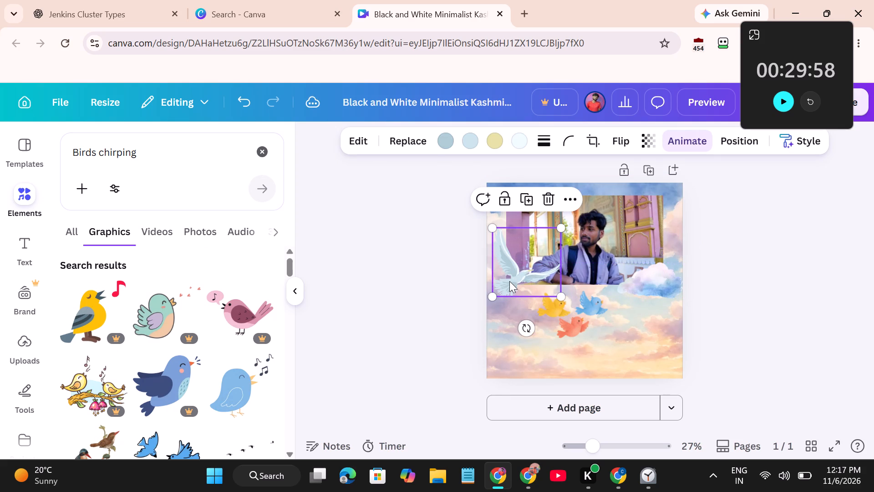
left_click(650, 288)
left_click_drag(650, 288, 648, 282)
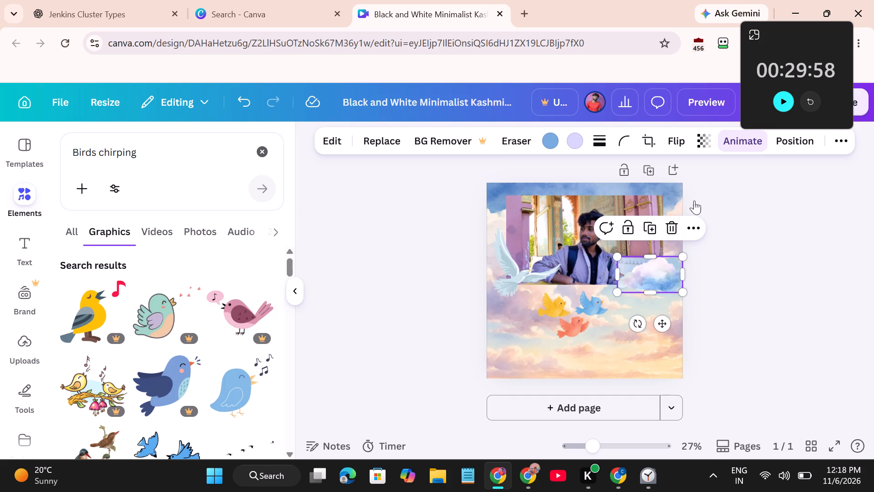
Look through the Pan settings and the other available animations for the cloud at the video's lower-right corner.
left_click(742, 145)
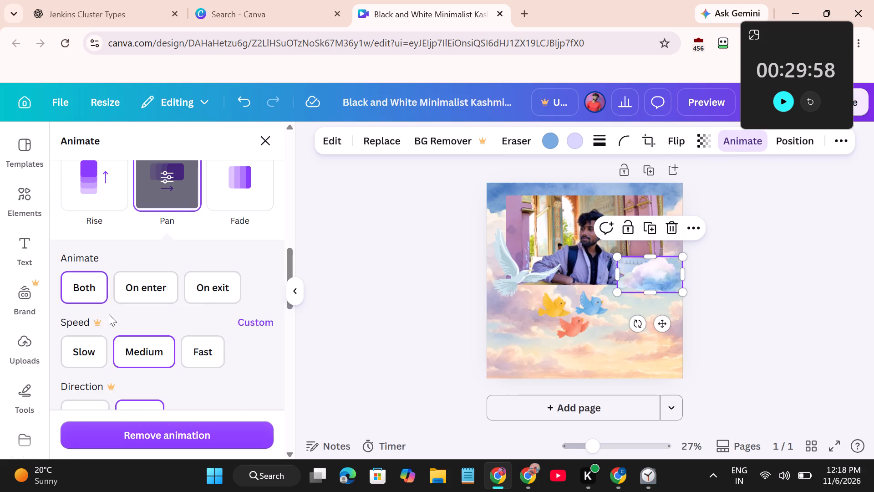
scroll(109, 314, "up", 4)
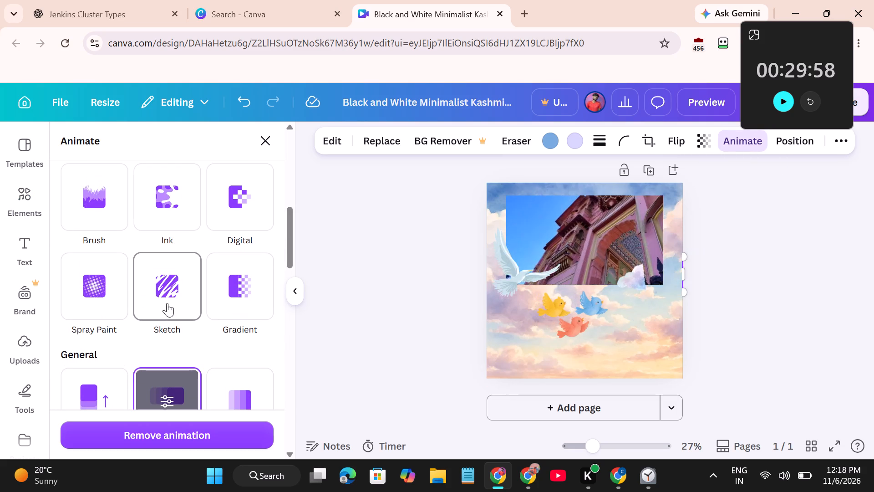
scroll(167, 303, "down", 4)
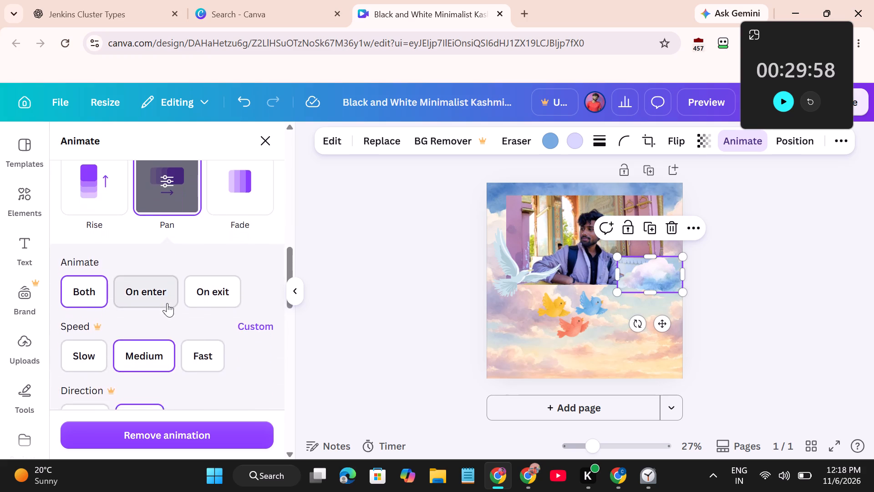
scroll(167, 303, "down", 6)
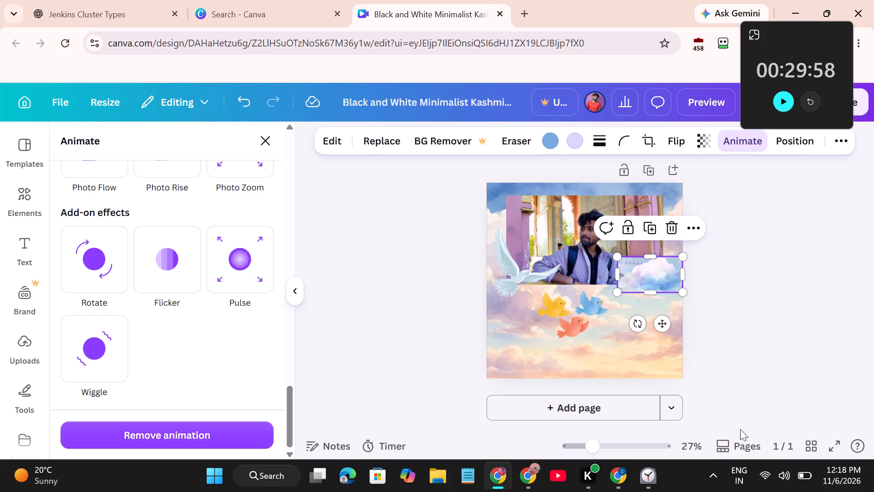
Extend the upper-left cloud's timeline clip backward so that it starts earlier and lasts 12.8 s.
left_click(739, 448)
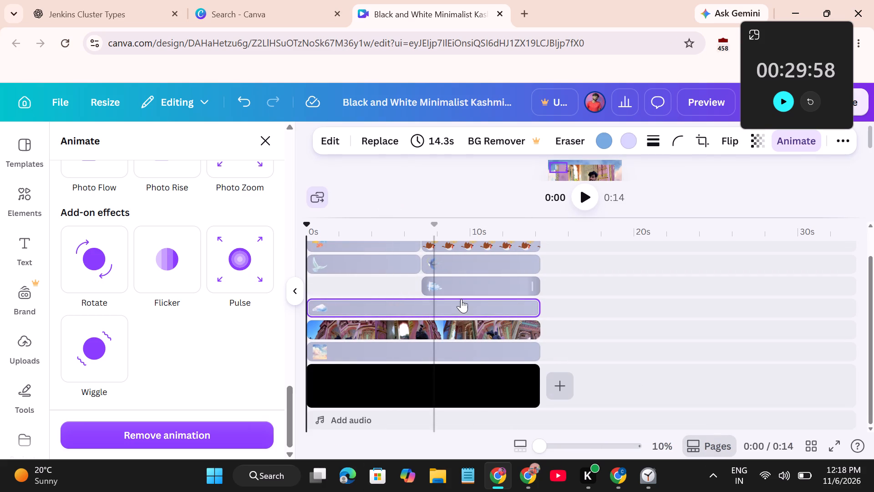
scroll(461, 299, "up", 3)
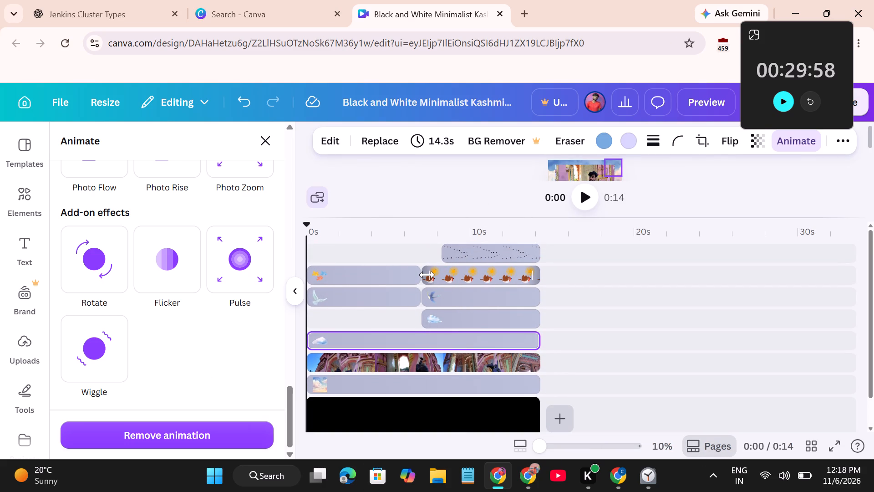
left_click(427, 275)
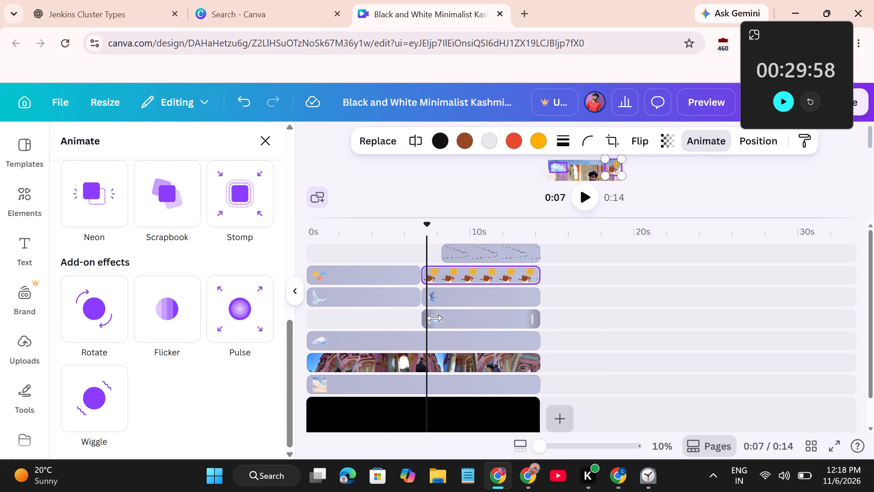
left_click_drag(435, 318, 344, 314)
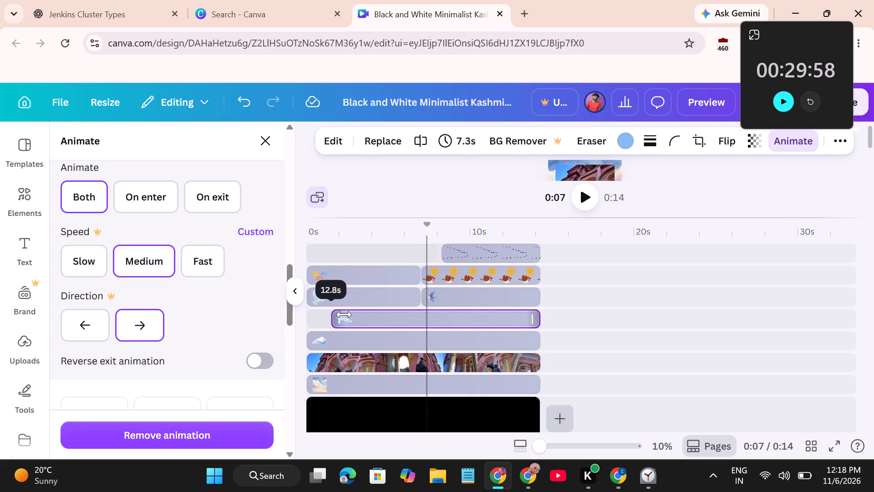
Extend the black bird flock's timeline clip backward so that it starts at about 3 s.
scroll(407, 294, "up", 3)
left_click(458, 259)
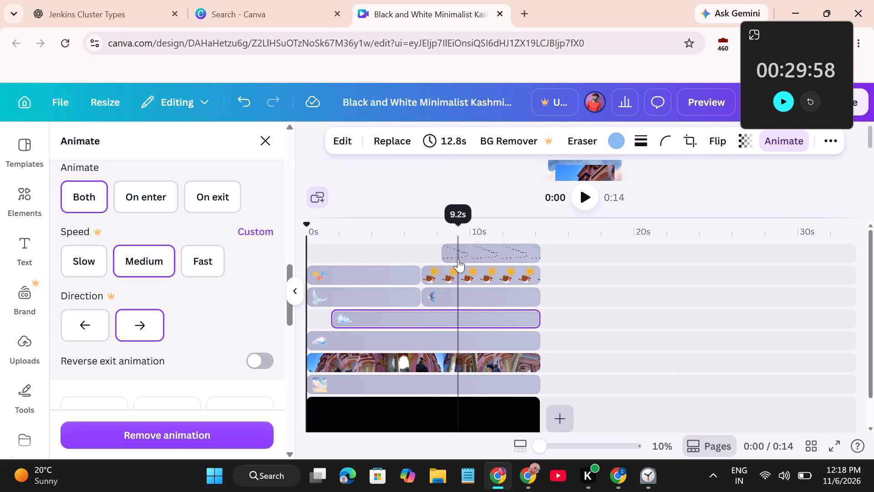
left_click_drag(448, 253, 386, 244)
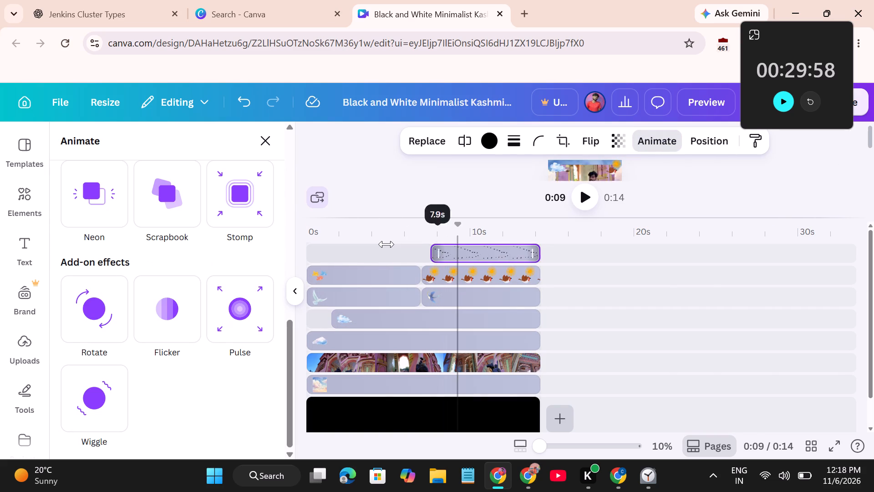
left_click_drag(386, 244, 360, 244)
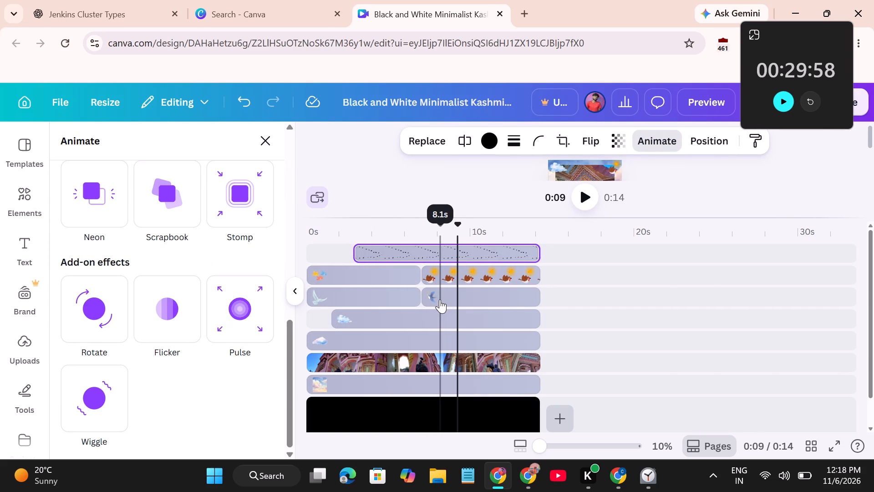
Extend the single blue bird's timeline clip backward so that it lasts 10.3 s.
left_click(440, 299)
left_click_drag(429, 297, 378, 304)
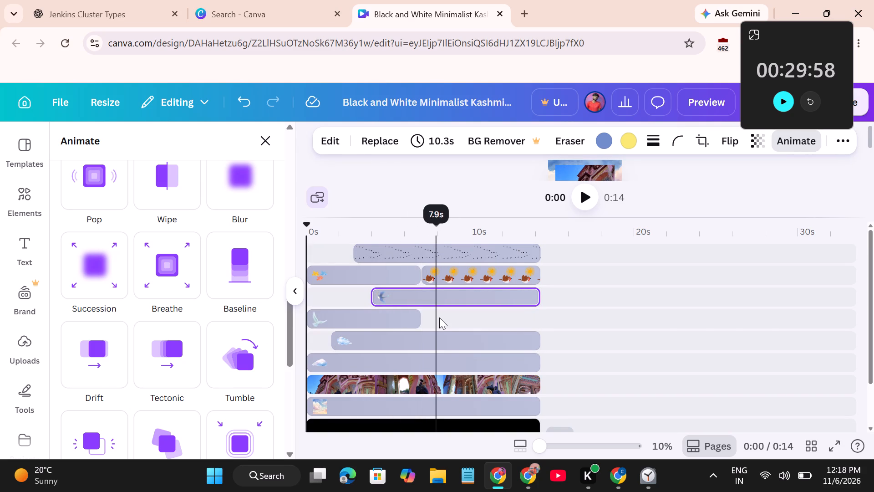
Extend the end of the white dove's timeline clip so that it lasts 9.9 s.
left_click_drag(419, 321, 467, 323)
scroll(432, 335, "down", 1)
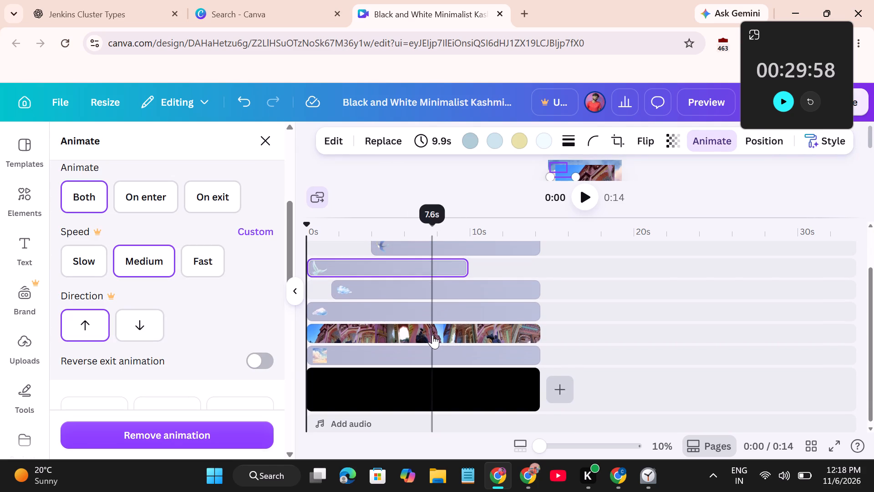
scroll(432, 335, "down", 1)
scroll(397, 343, "up", 4)
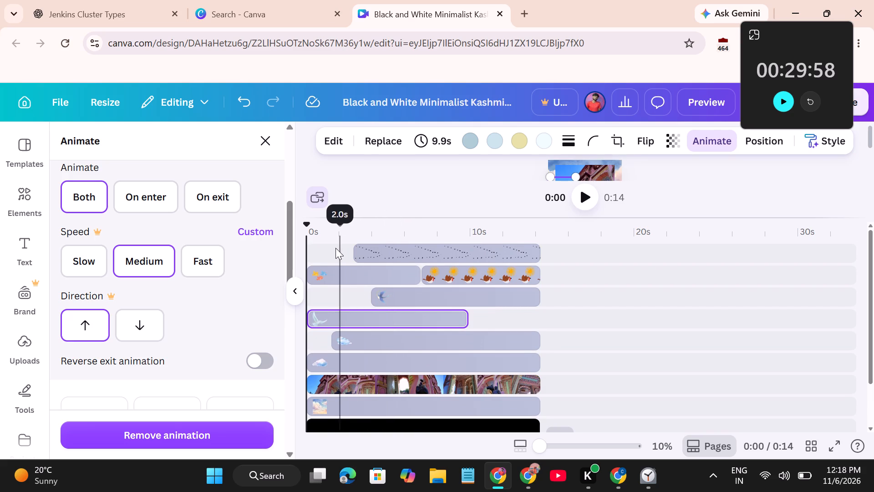
Check whether the three colourful birds' clip has an animation applied.
left_click(334, 251)
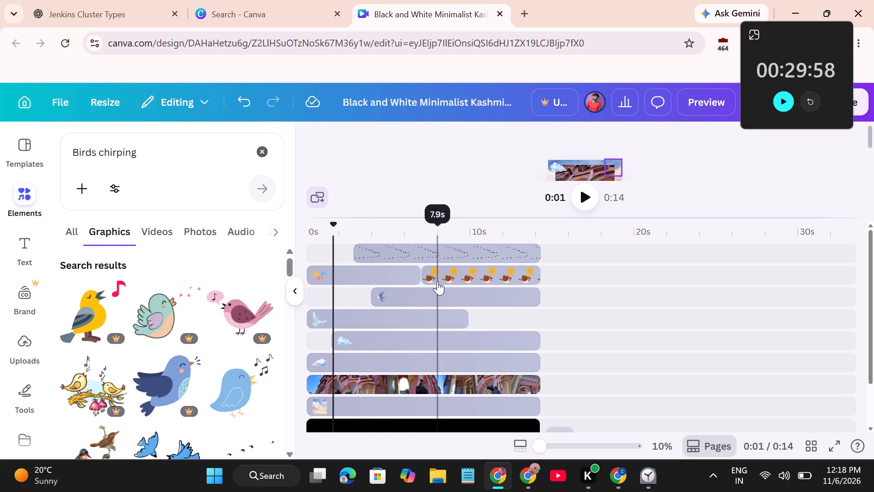
scroll(437, 281, "up", 2)
left_click(386, 266)
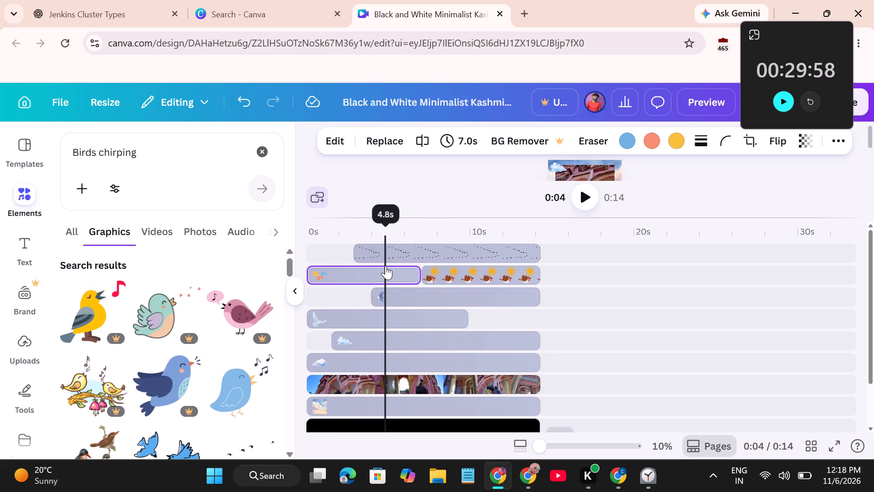
left_click(837, 146)
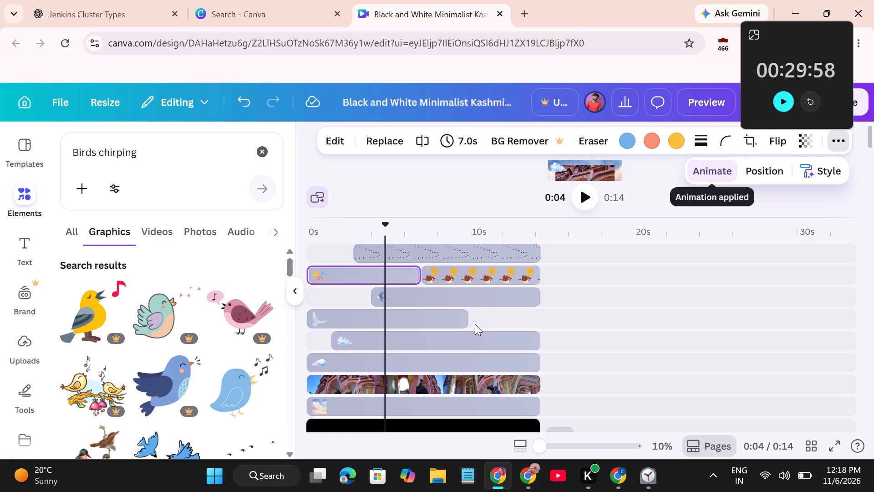
Apply the Pan animation to the sun clip, animating on both enter and exit at medium speed.
left_click(474, 274)
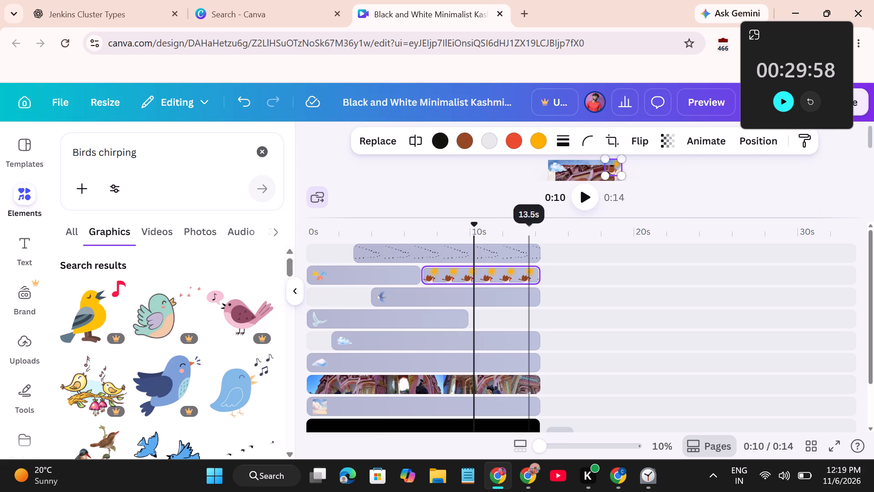
left_click(710, 140)
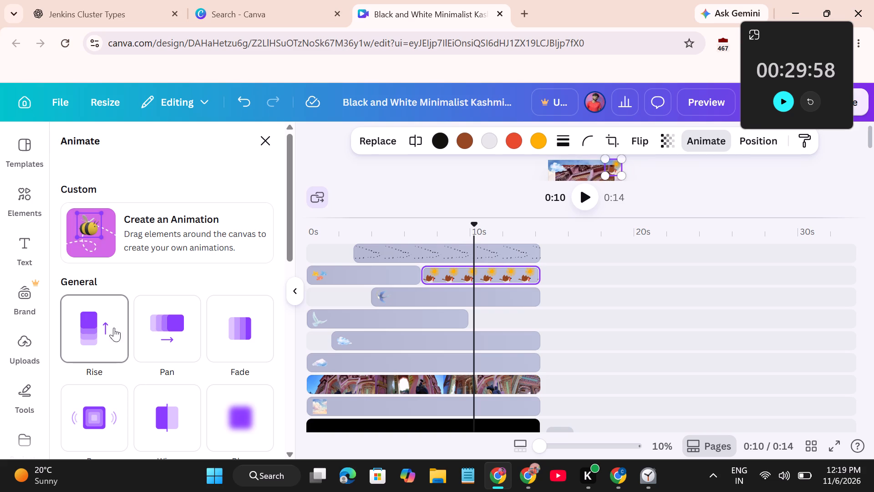
left_click(152, 331)
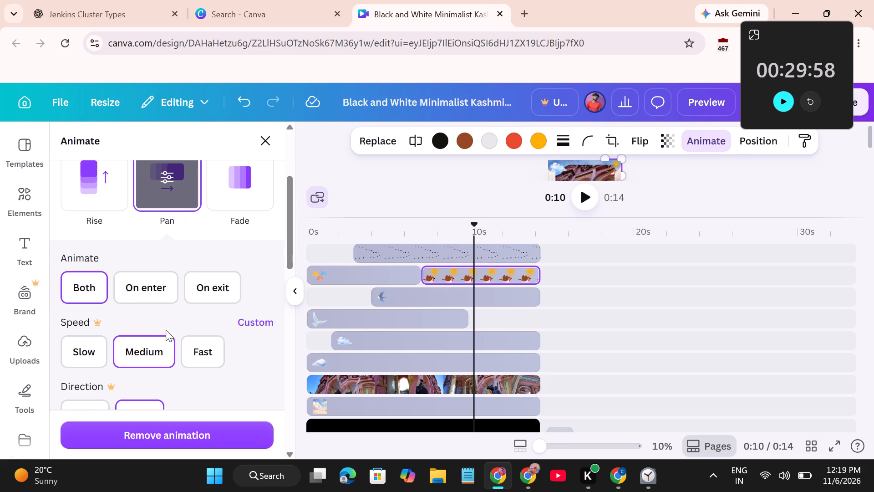
scroll(460, 321, "down", 1)
scroll(403, 282, "up", 1)
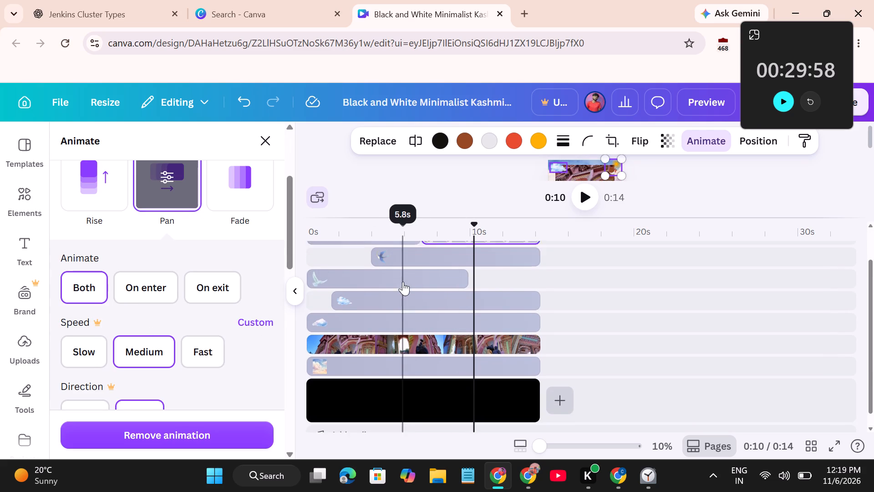
Examine the animations applied to the two cloud clips and the white dove clip, and the other effects available for them.
scroll(403, 282, "up", 2)
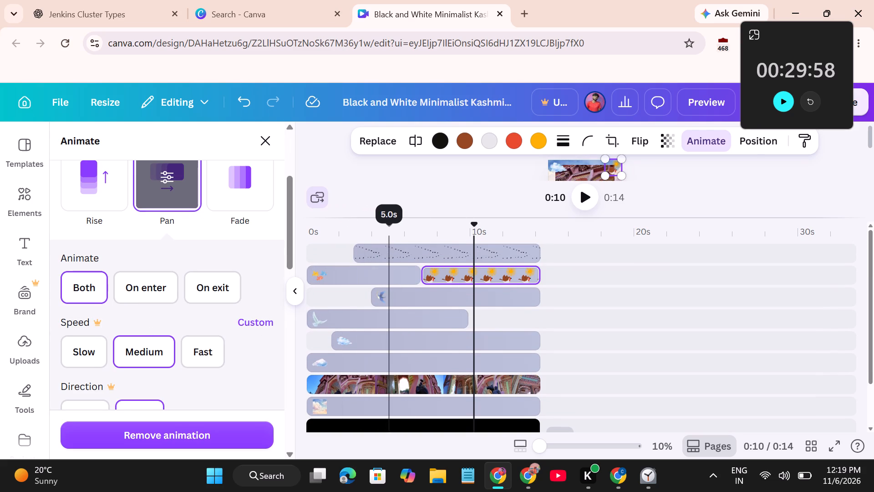
left_click(390, 239)
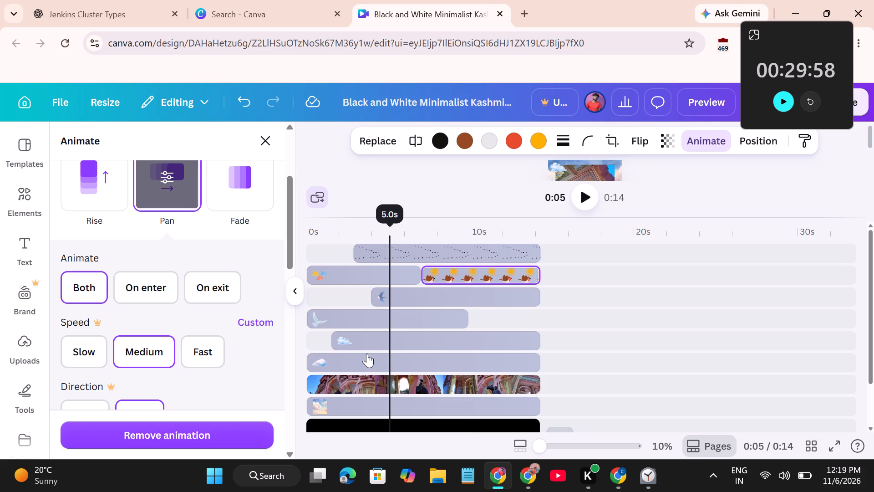
left_click(374, 353)
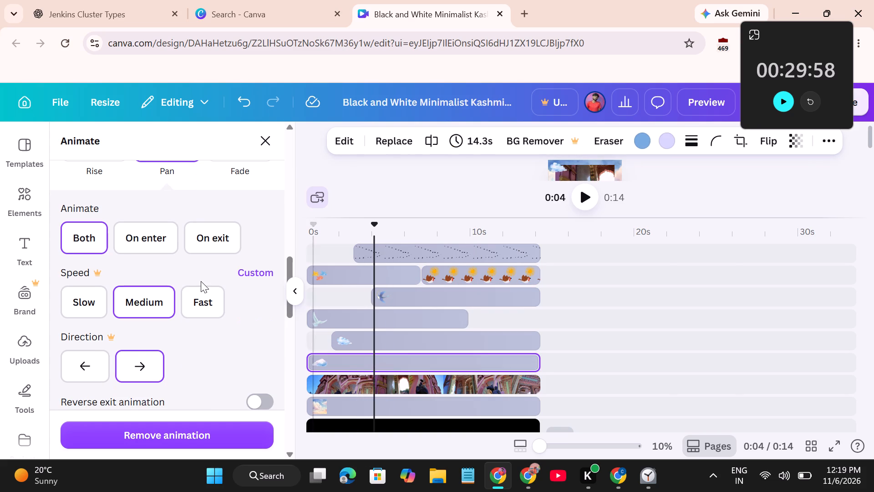
scroll(201, 281, "up", 4)
scroll(201, 281, "down", 3)
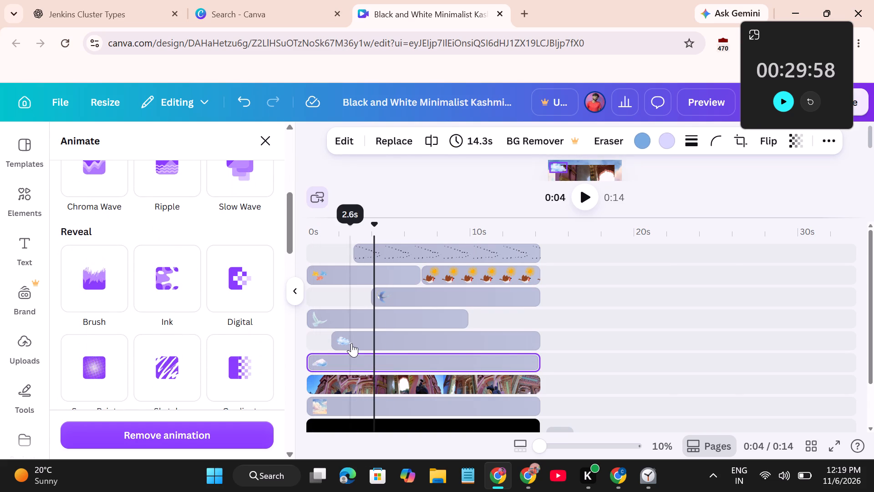
left_click(351, 343)
scroll(232, 314, "down", 3)
scroll(232, 314, "up", 1)
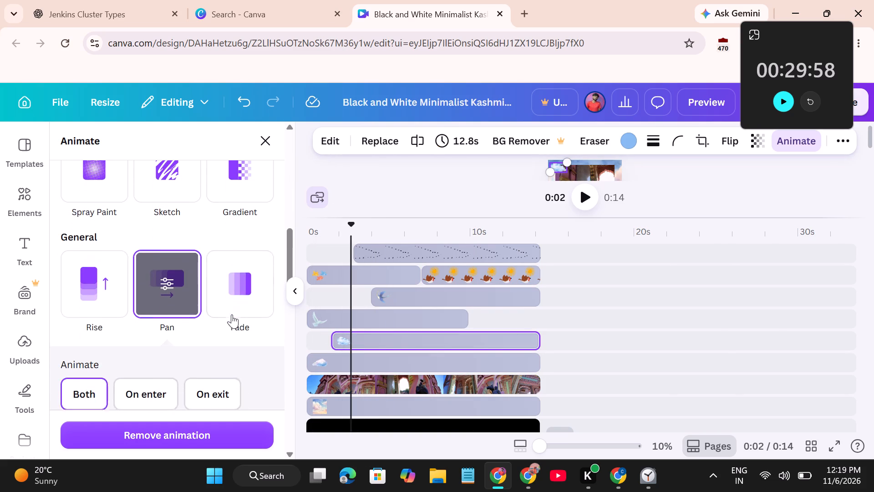
scroll(232, 314, "up", 2)
left_click(336, 321)
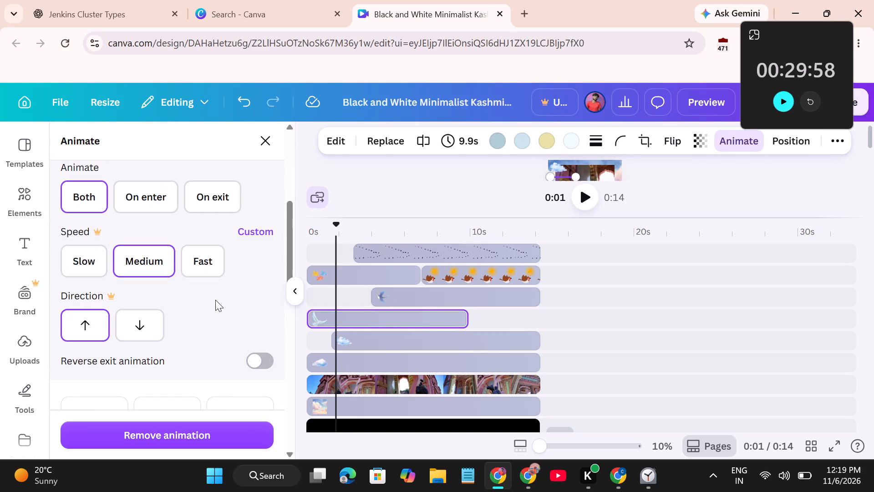
scroll(215, 300, "up", 1)
scroll(215, 300, "down", 2)
scroll(215, 300, "up", 1)
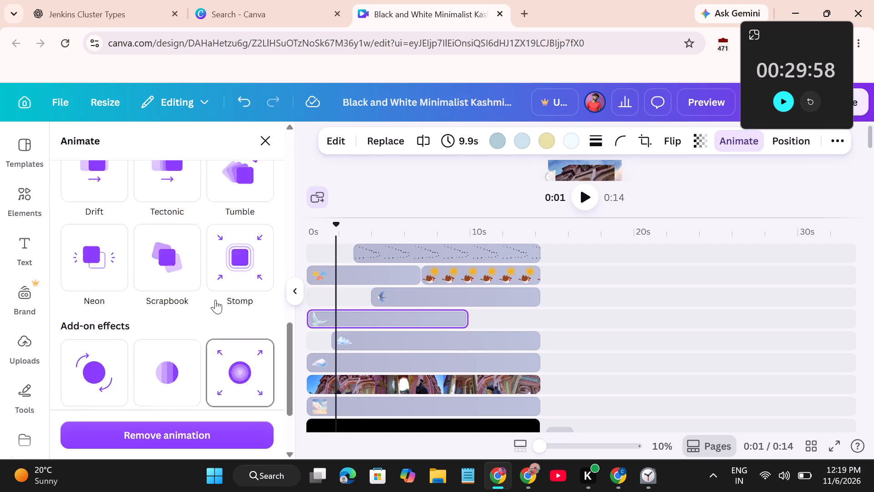
scroll(215, 300, "up", 1)
scroll(383, 316, "up", 1)
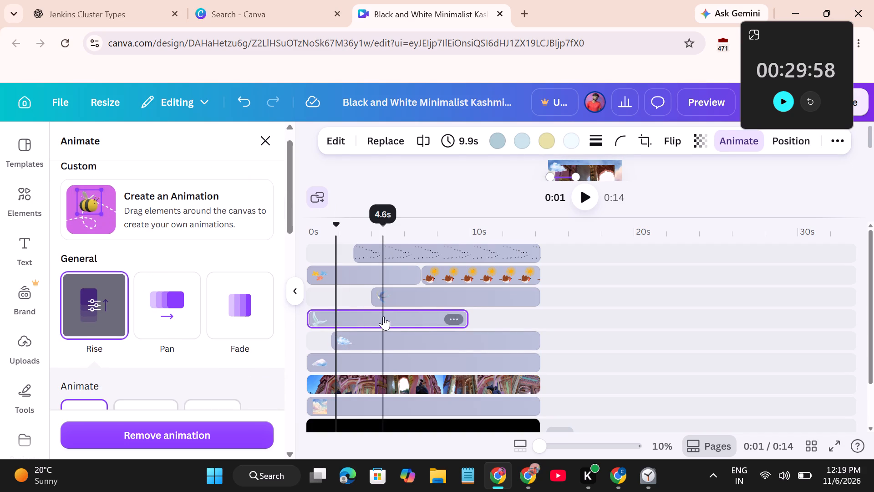
Apply the Pan animation to the cloudy sky background clip, animating on both enter and exit at medium speed.
scroll(383, 316, "up", 1)
scroll(529, 333, "down", 2)
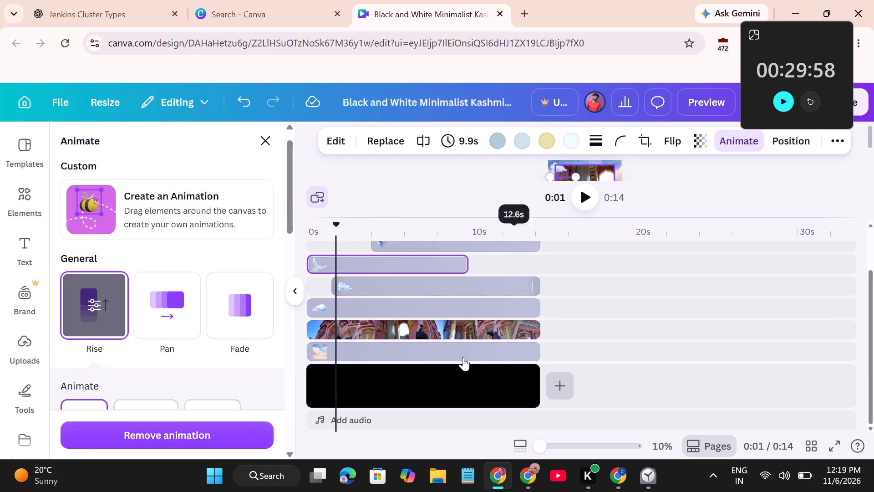
left_click(414, 355)
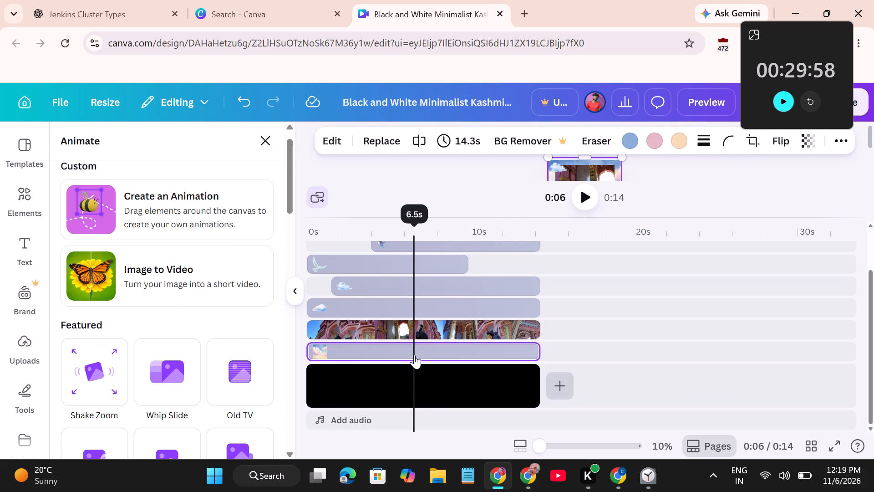
scroll(160, 341, "down", 1)
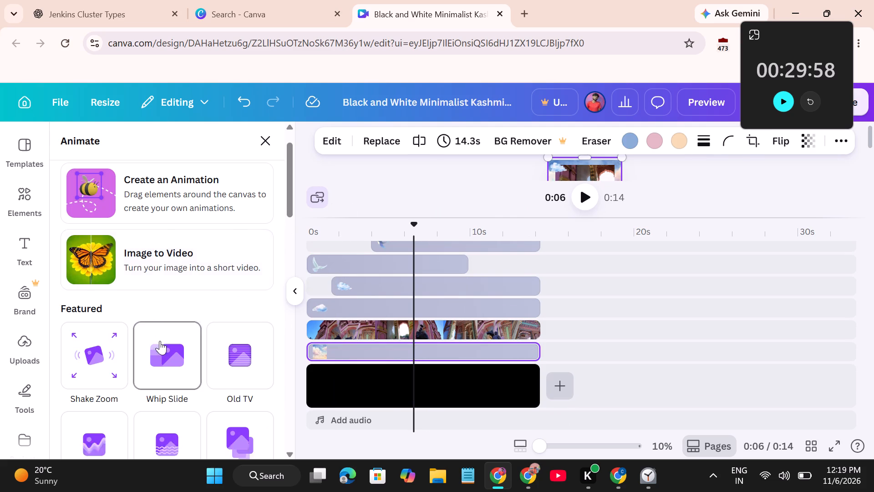
scroll(160, 341, "down", 1)
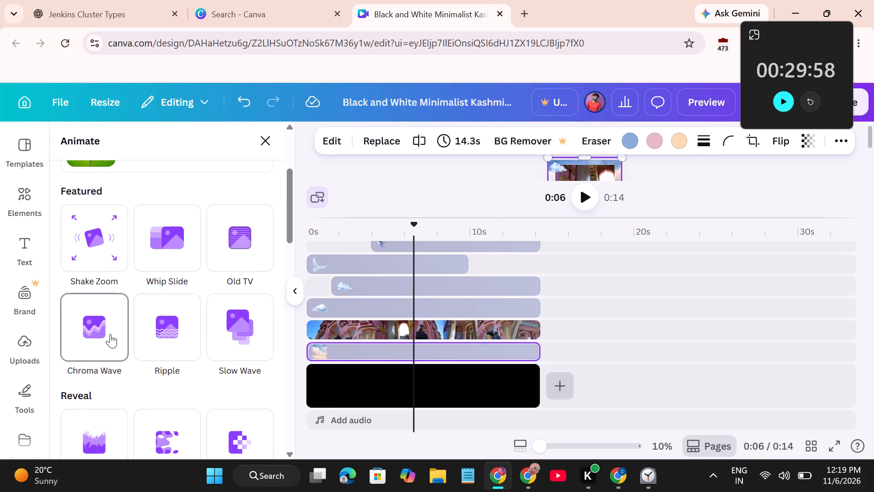
scroll(160, 334, "up", 1)
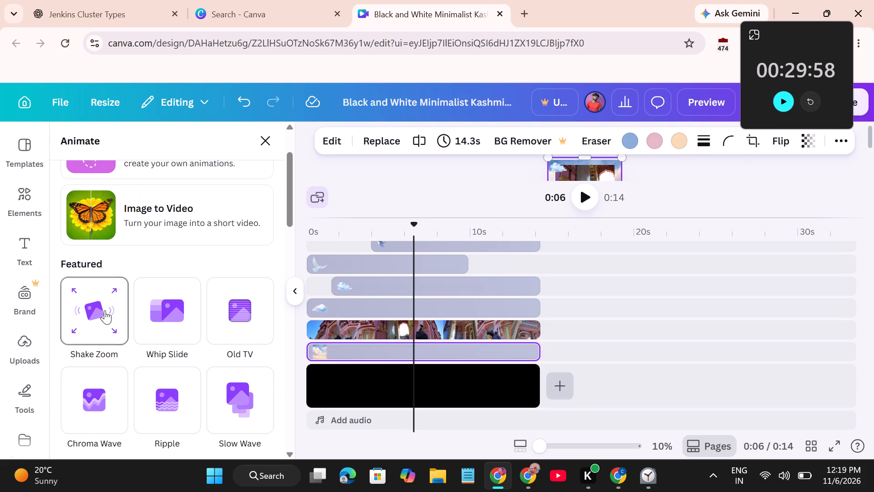
scroll(105, 310, "down", 2)
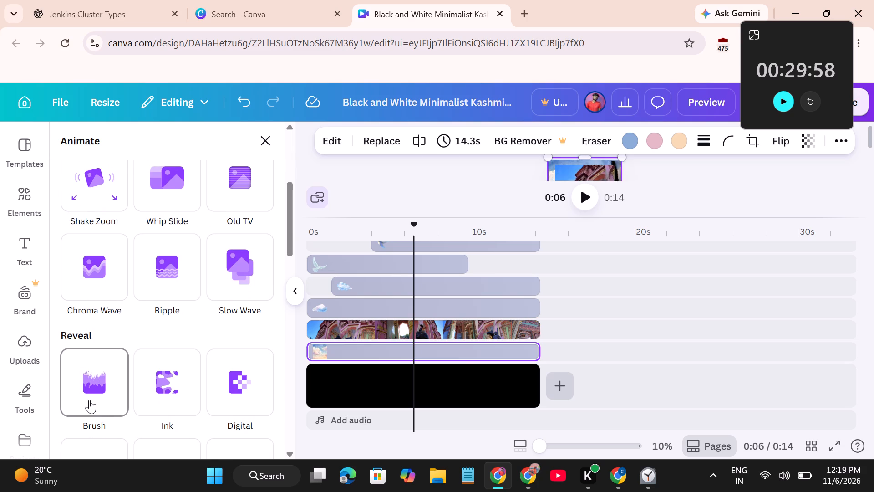
scroll(89, 400, "down", 2)
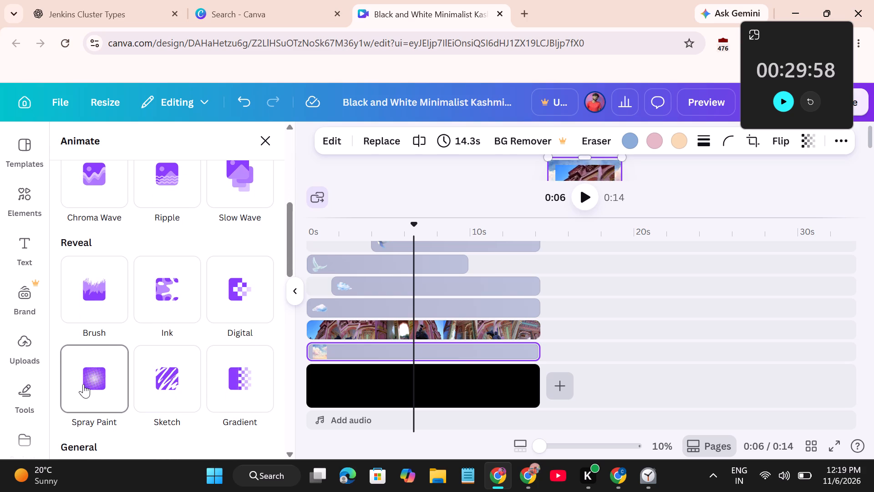
scroll(83, 384, "down", 3)
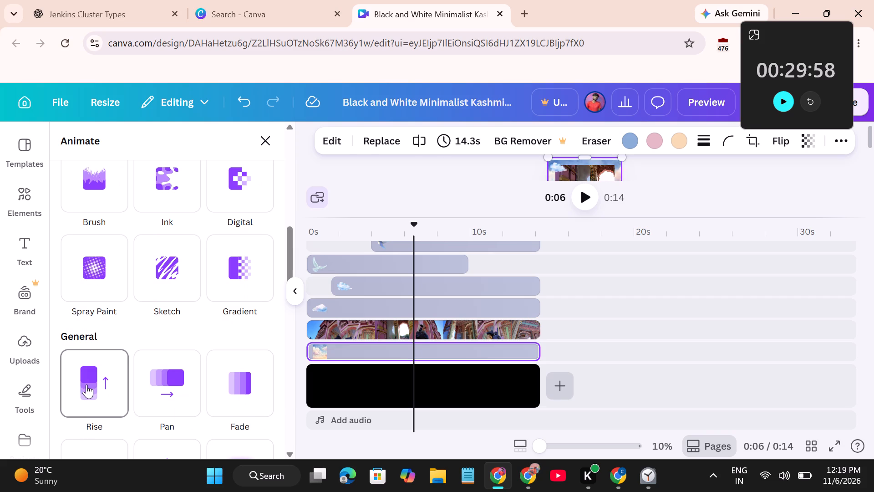
left_click(159, 388)
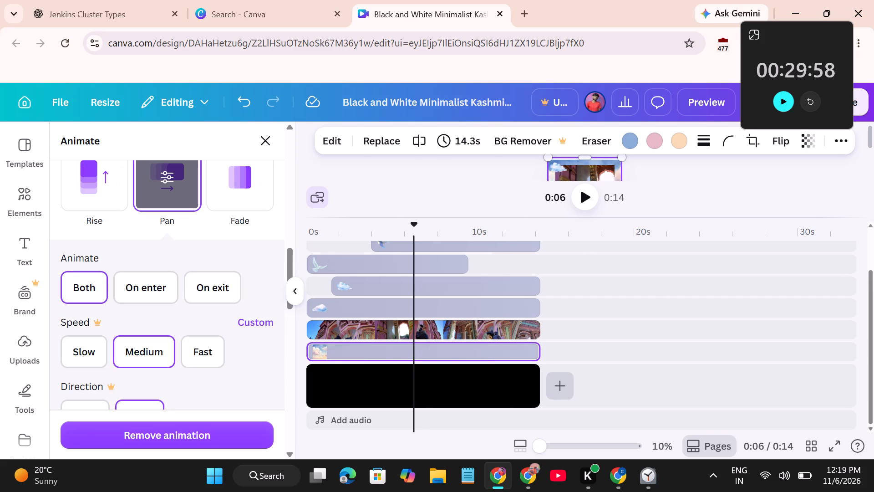
Play the building video on the full canvas to review its footage, and return to the timeline.
left_click(714, 444)
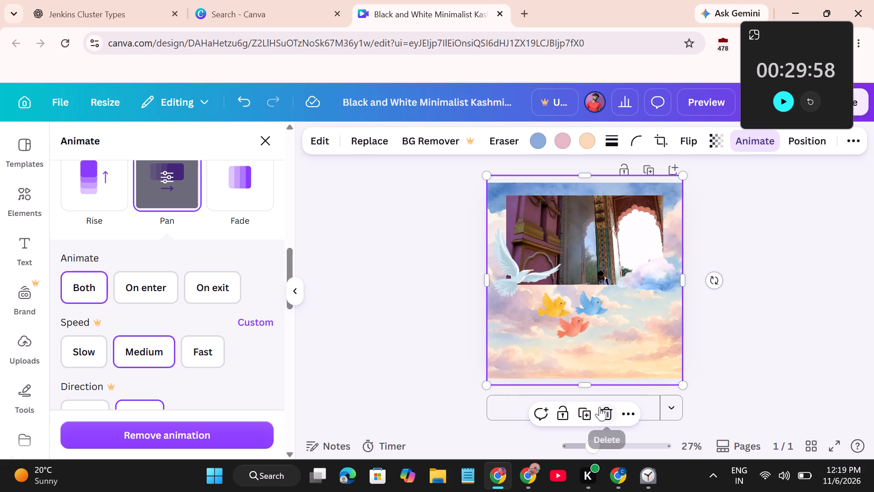
left_click(583, 254)
left_click(583, 243)
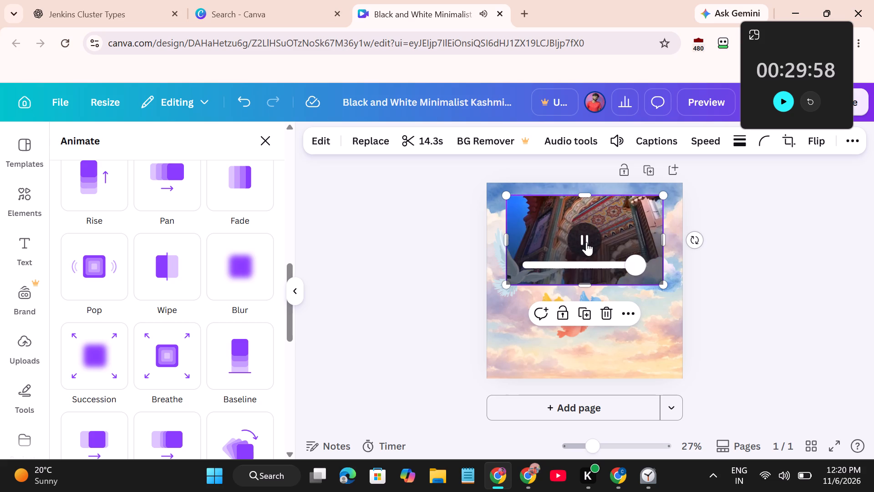
left_click(586, 242)
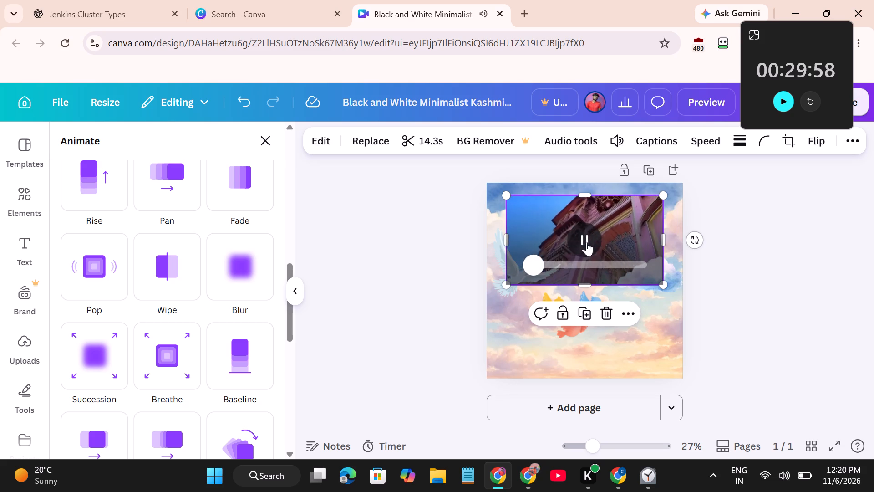
left_click(524, 335)
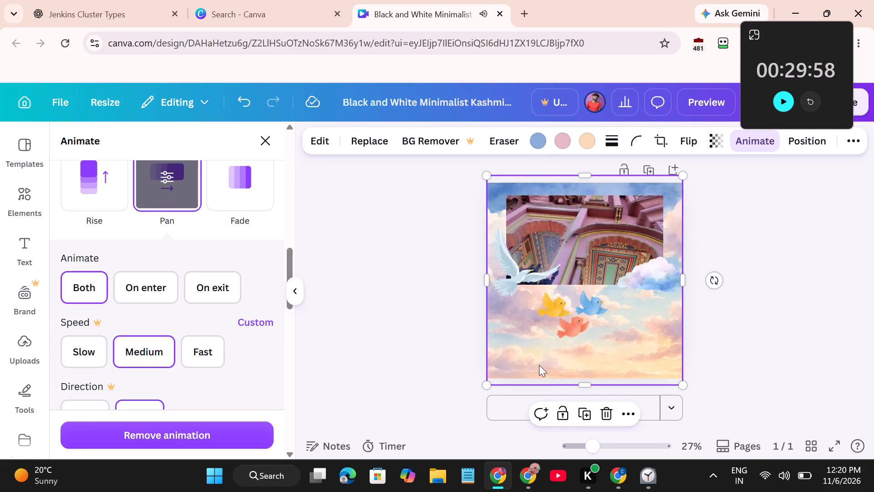
left_click(582, 246)
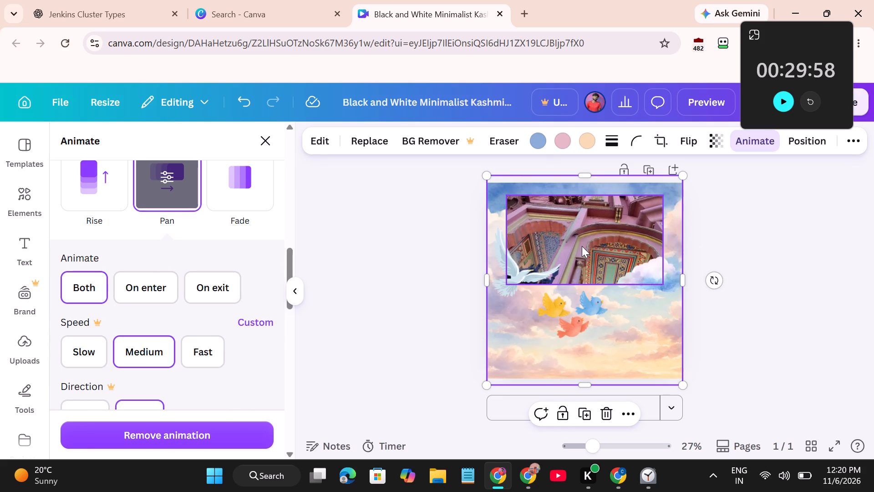
left_click(582, 246)
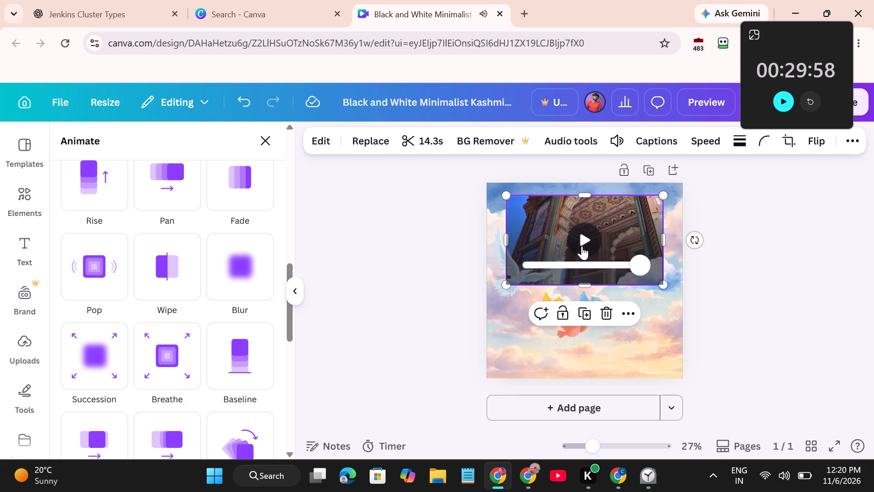
left_click(725, 451)
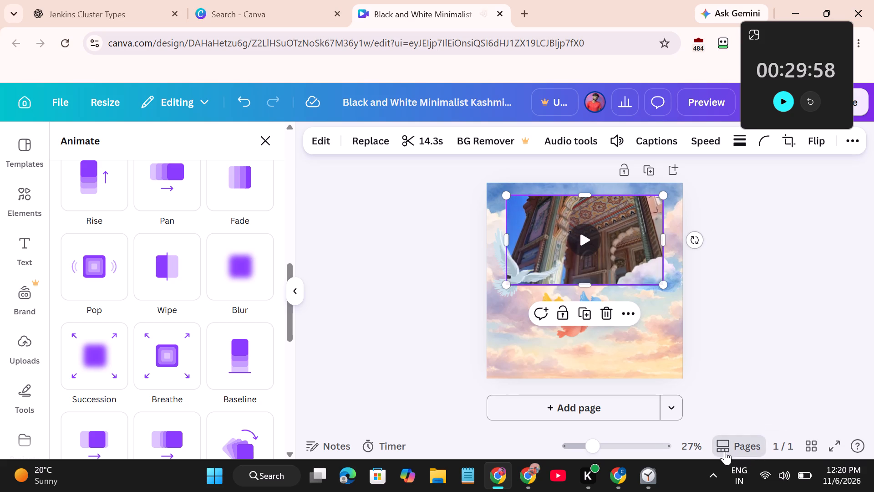
Play the composition from the 2-second mark with a larger preview area to check the timing of all elements.
scroll(432, 282, "up", 4)
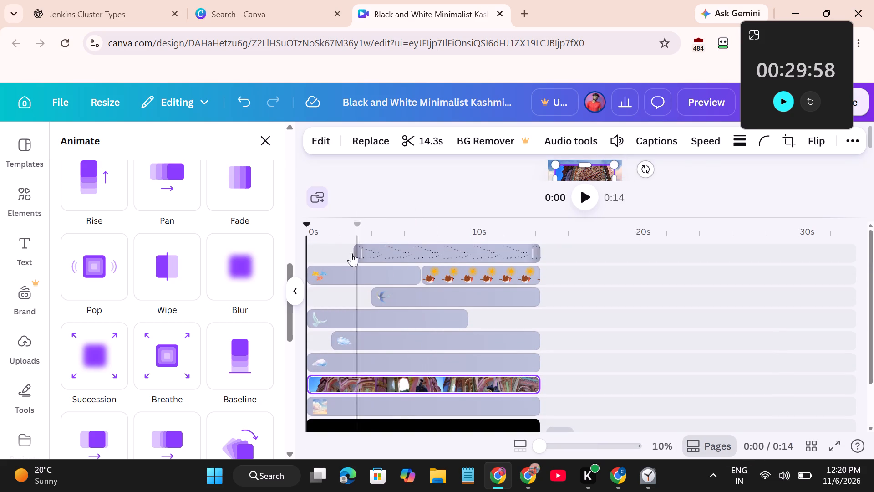
left_click(345, 249)
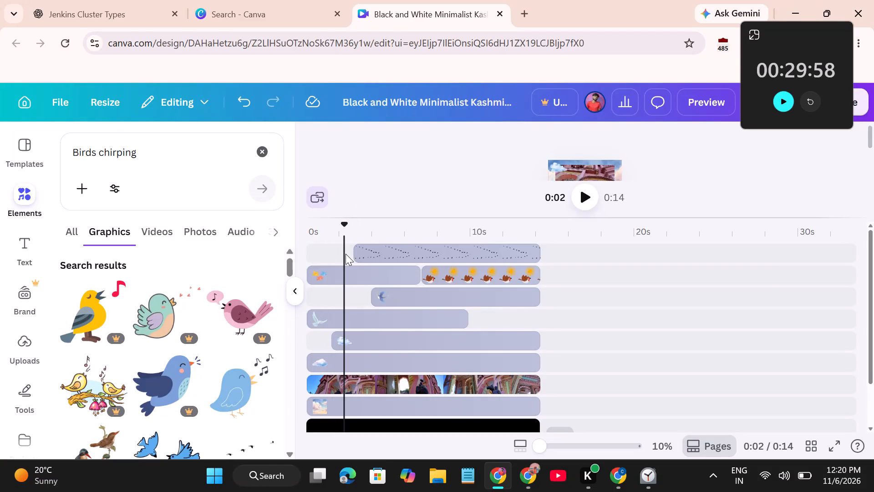
left_click_drag(346, 254, 309, 251)
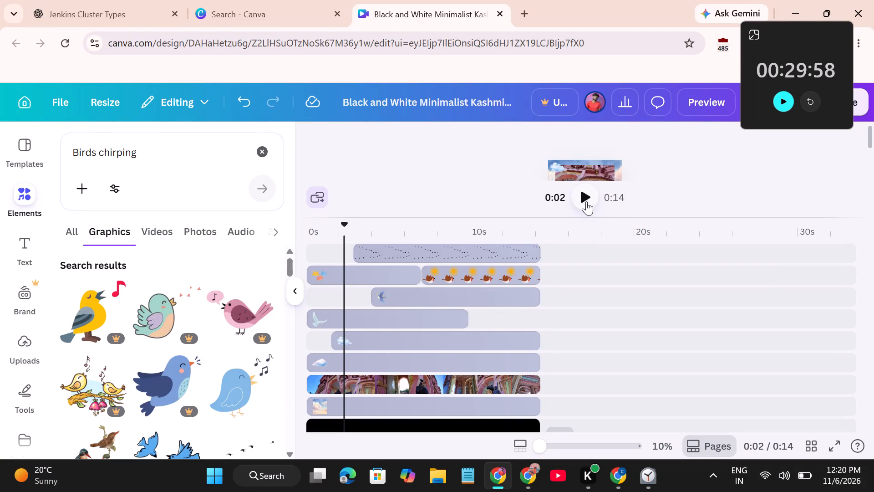
left_click(585, 200)
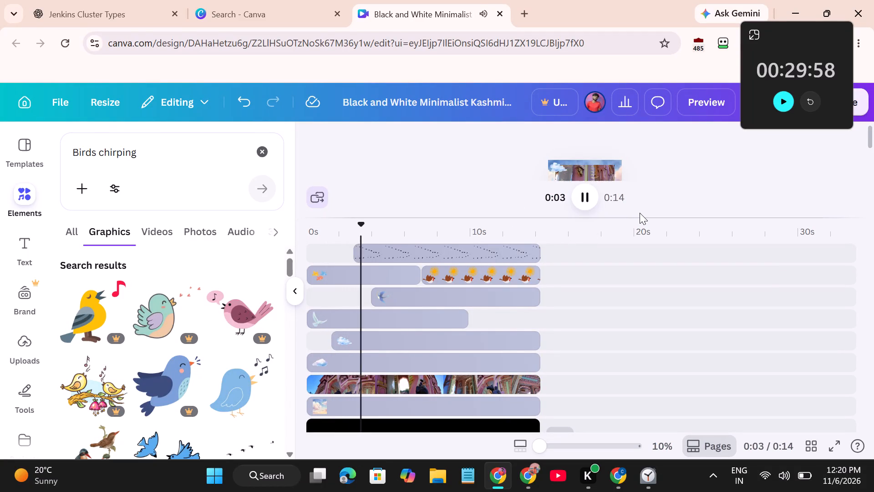
left_click_drag(645, 217, 650, 333)
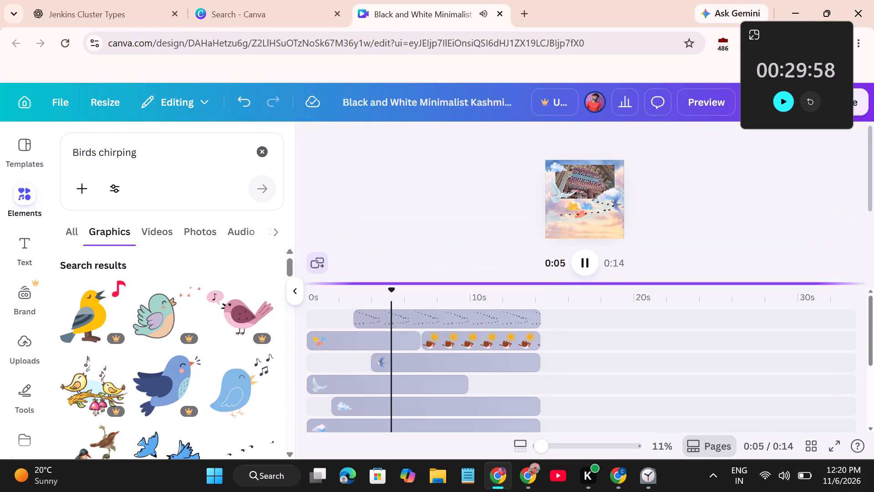
left_click_drag(650, 333, 654, 355)
left_click(581, 286)
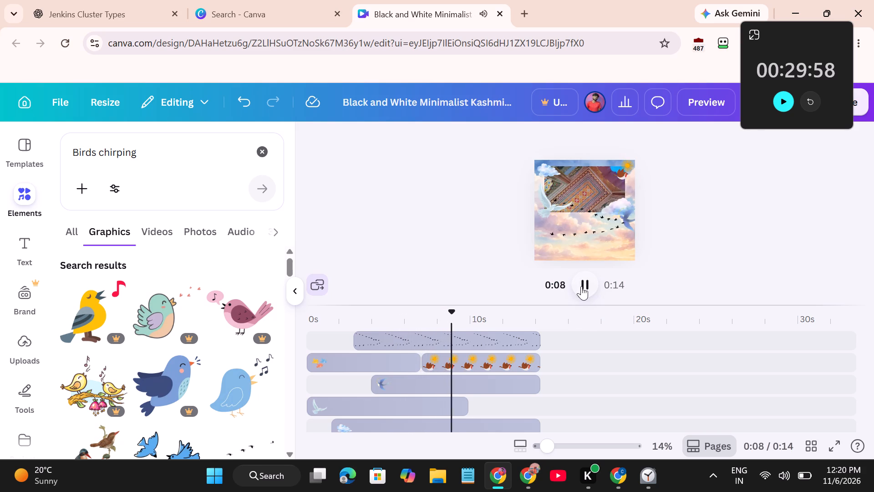
Shrink the black bird flock to roughly half its size and place it just below the building video, at the page's left edge.
left_click(589, 215)
left_click_drag(589, 215, 589, 224)
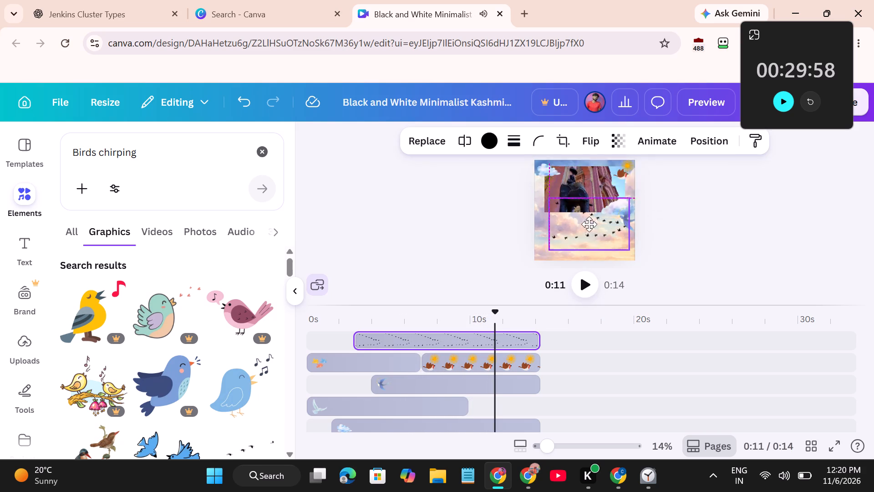
left_click_drag(589, 224, 587, 231)
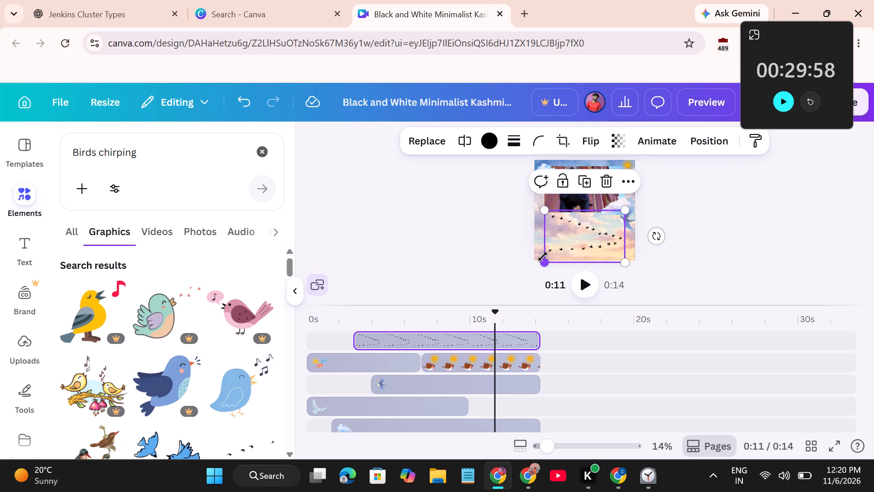
left_click_drag(545, 261, 568, 223)
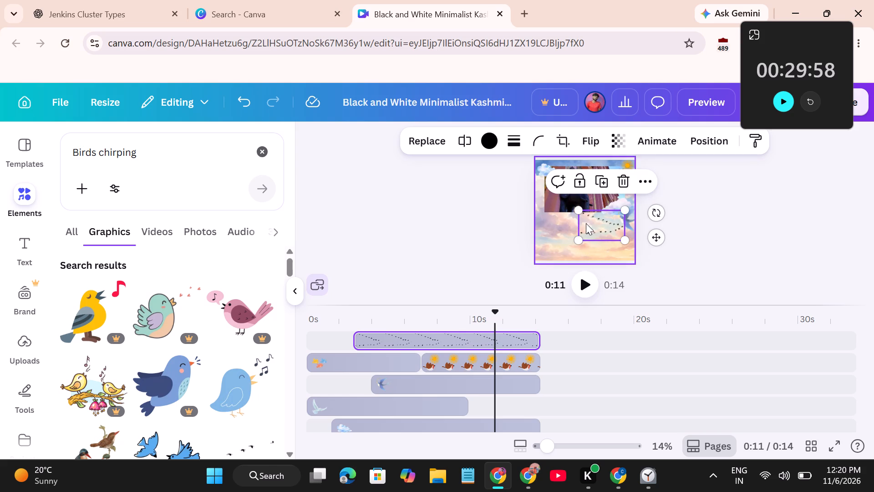
left_click_drag(589, 224, 551, 222)
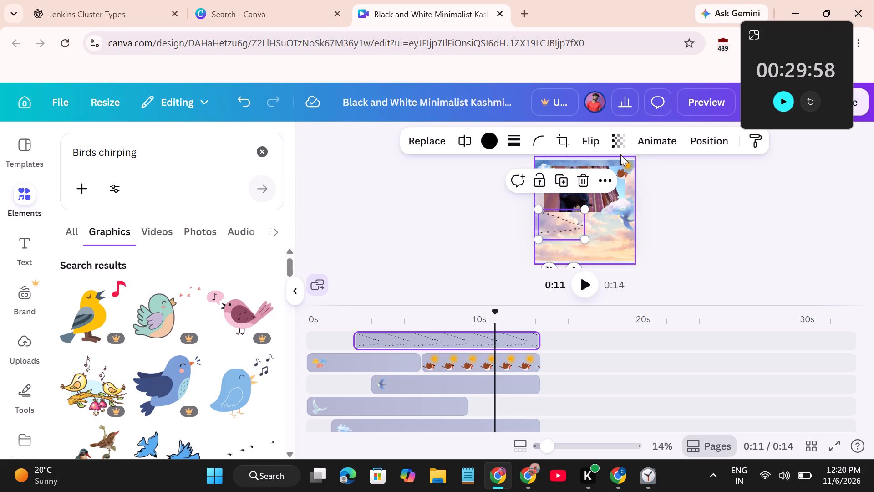
Apply the Pan animation to the black bird flock, animating on both enter and exit at medium speed.
left_click(655, 138)
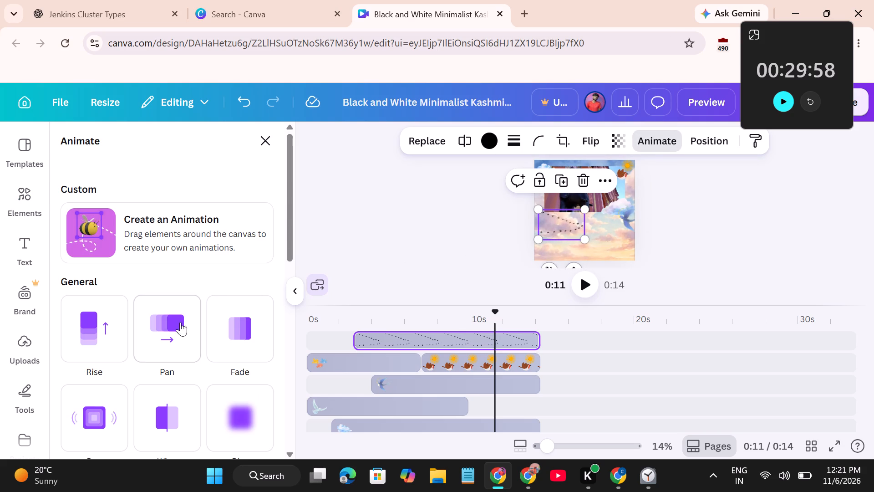
left_click(177, 324)
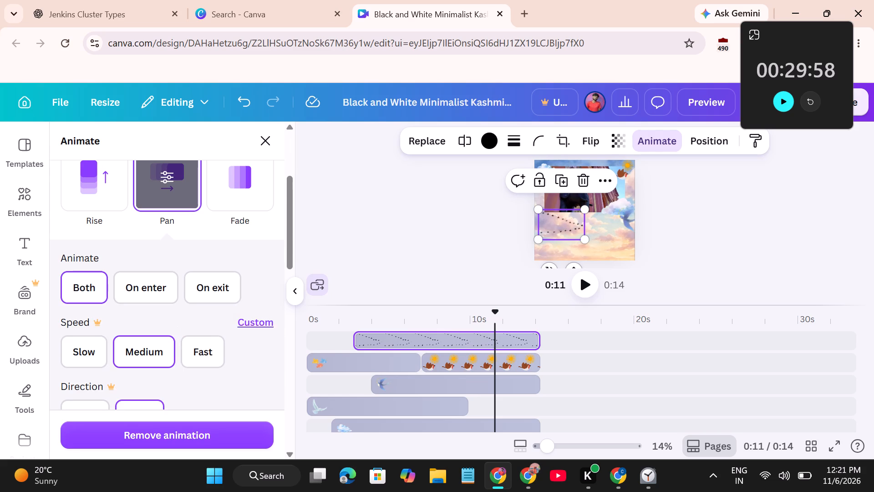
Duplicate the black bird flock clip and trim the duplicate's end to about the 8-second mark.
right_click(478, 341)
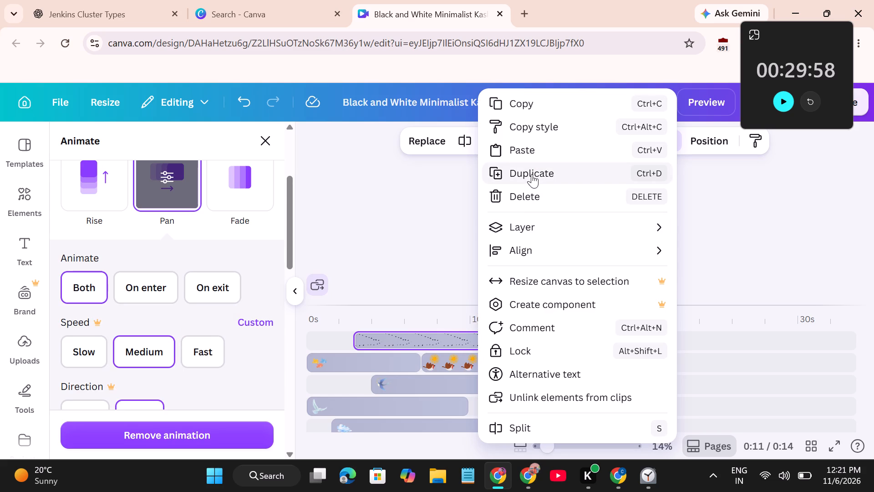
left_click(532, 174)
left_click_drag(537, 346, 523, 344)
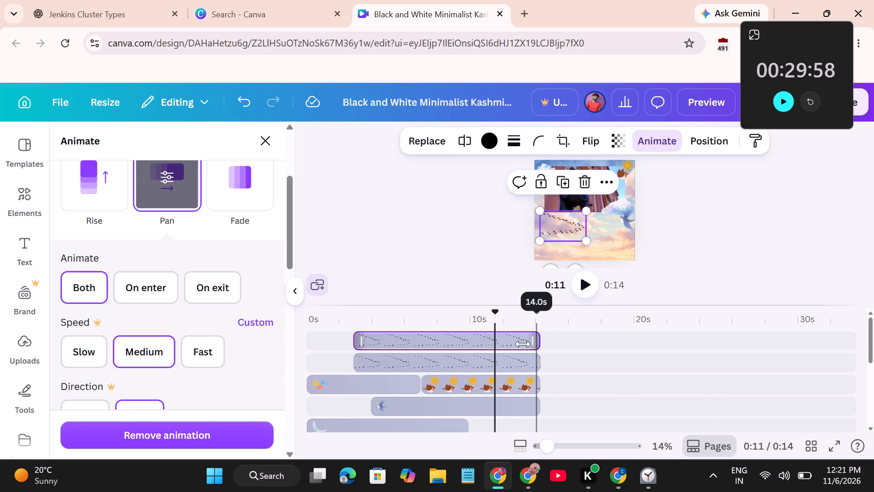
left_click_drag(523, 344, 442, 348)
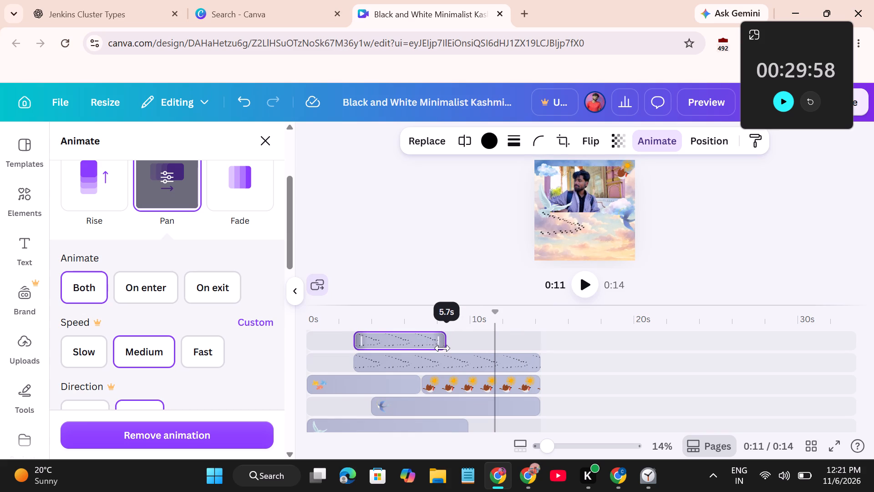
left_click_drag(442, 348, 438, 348)
Trim the start of the original bird flock clip so that it begins where the duplicate ends.
left_click(422, 369)
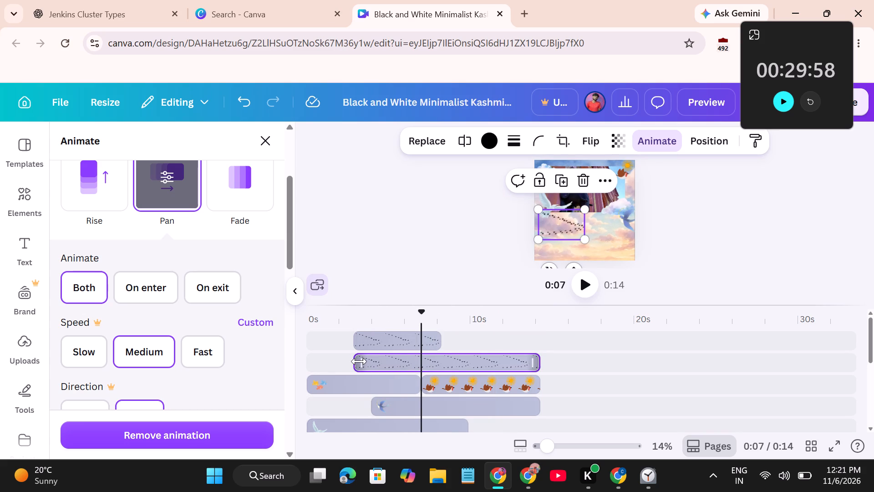
left_click_drag(359, 361, 443, 357)
With the playhead at about 10 s, move the second bird flock across to the page's right side, below the building video.
left_click(482, 361)
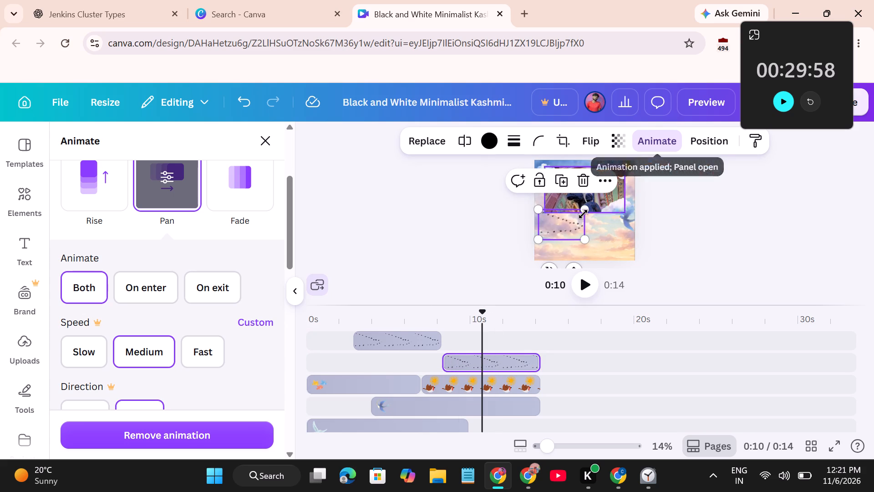
left_click_drag(562, 226, 605, 228)
left_click_drag(605, 228, 599, 228)
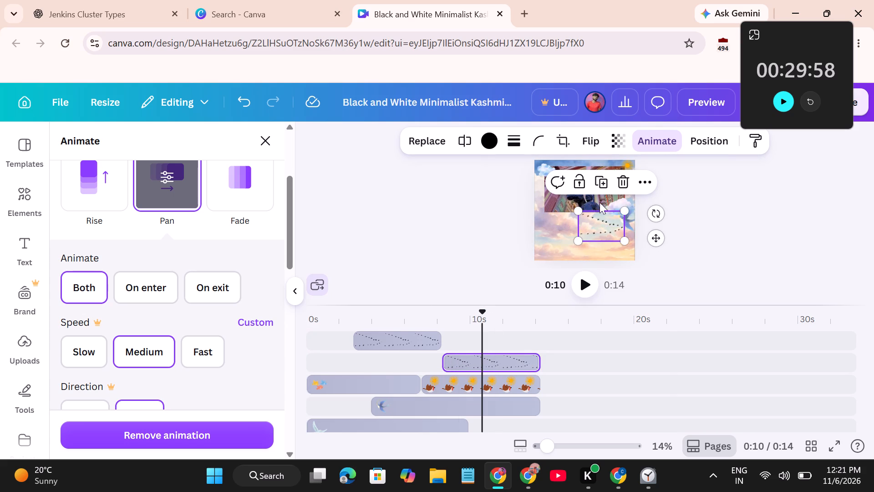
scroll(165, 254, "up", 1)
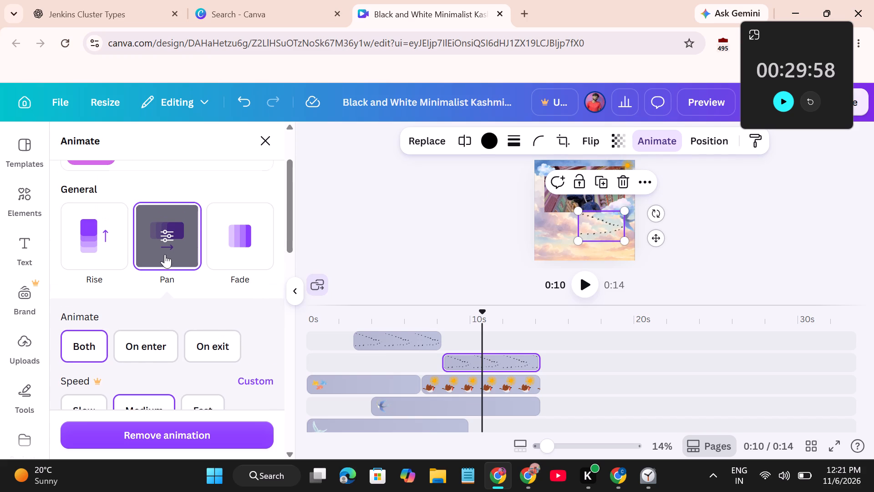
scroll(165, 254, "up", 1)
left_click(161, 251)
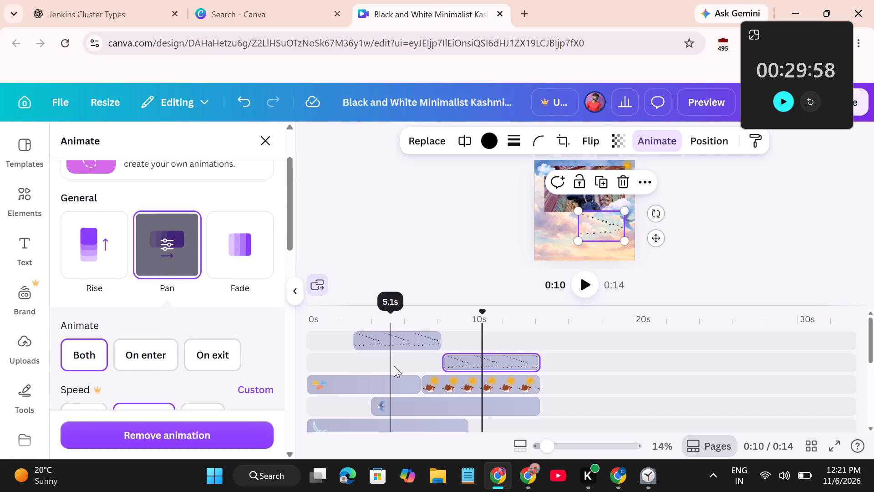
Extend the colourful three-bird clip to the end of the video and duplicate it twice.
scroll(452, 364, "down", 1)
left_click(373, 344)
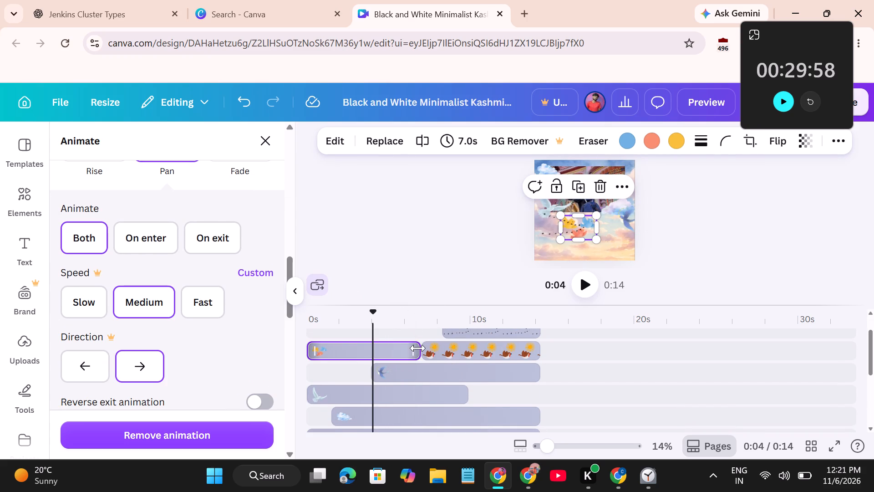
left_click_drag(418, 348, 536, 350)
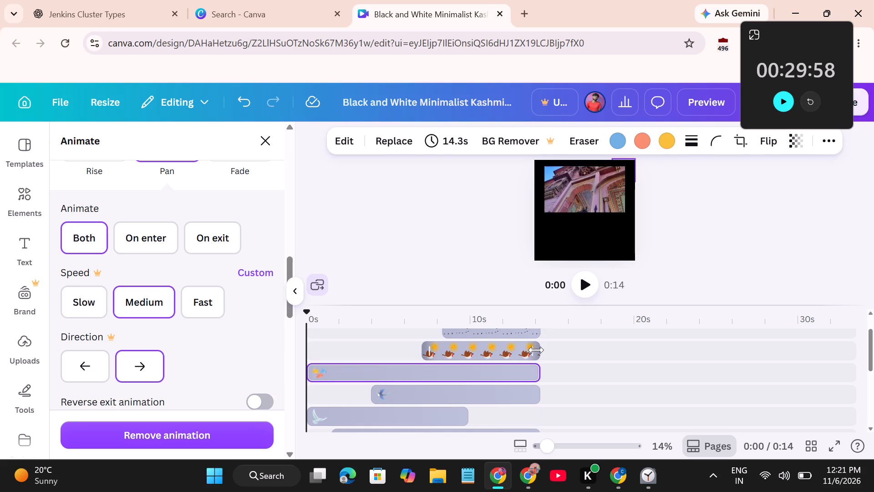
right_click(476, 369)
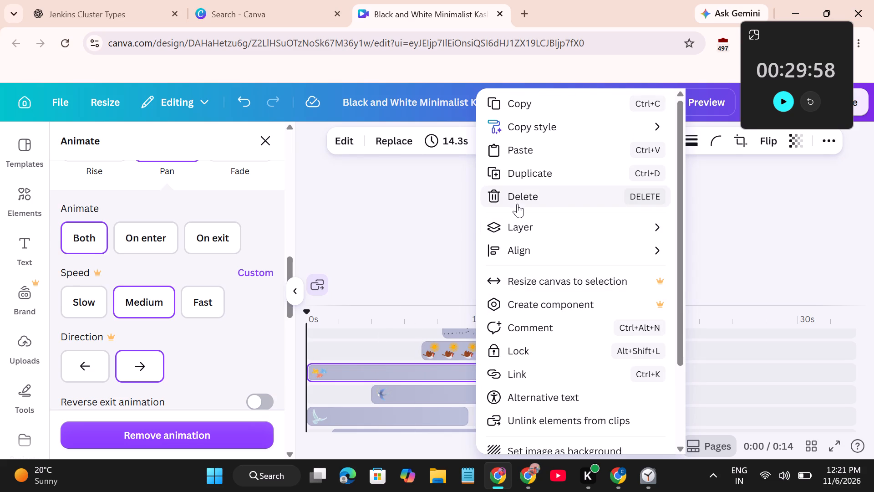
left_click(539, 175)
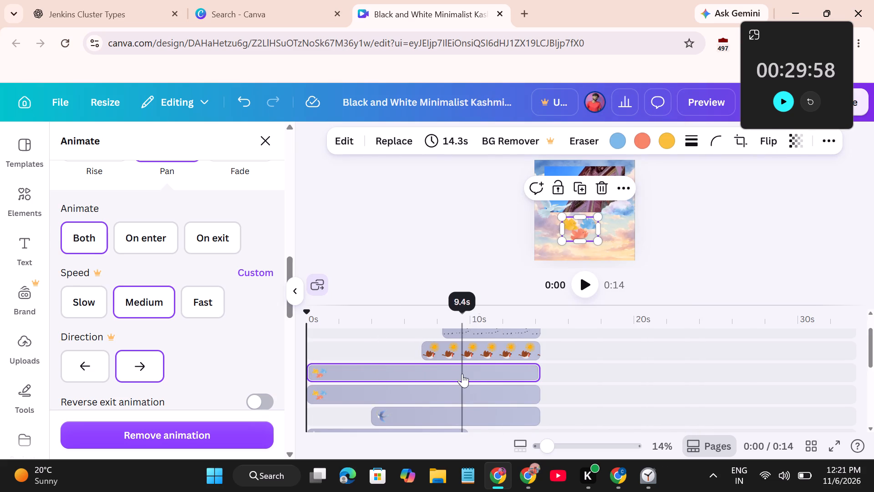
right_click(461, 374)
left_click(504, 175)
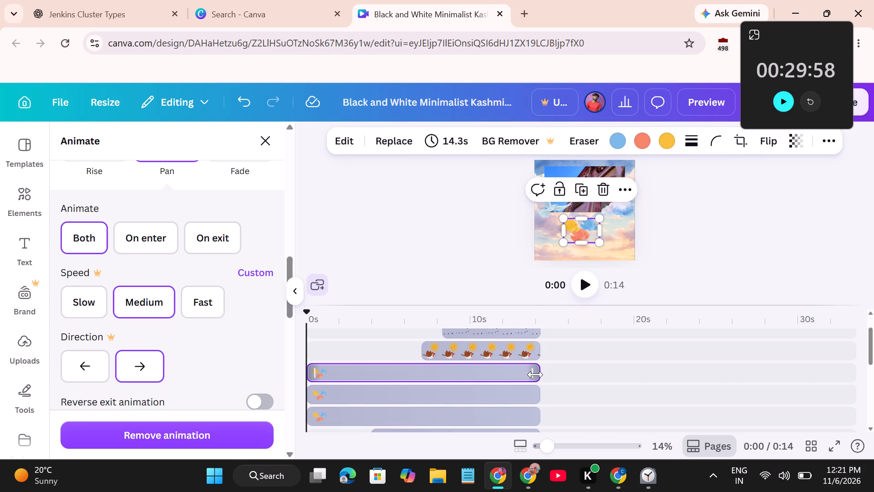
Trim the three colourful-bird clips into back-to-back segments lasting 4.3 s, 2.6 s and 3.3 s.
left_click_drag(535, 374, 371, 373)
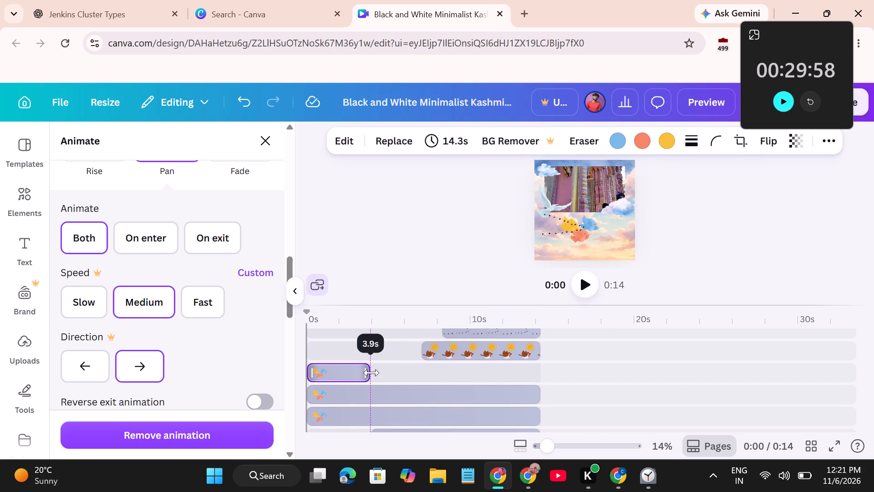
left_click_drag(371, 373, 372, 373)
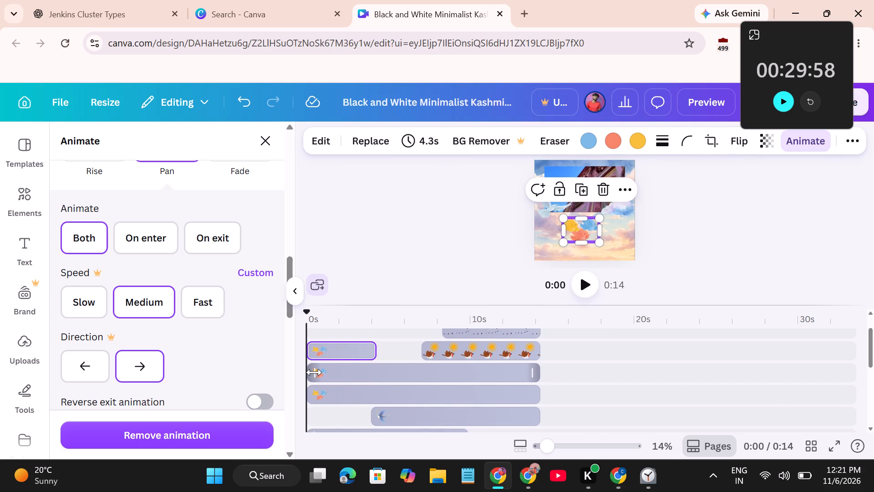
left_click_drag(314, 372, 378, 371)
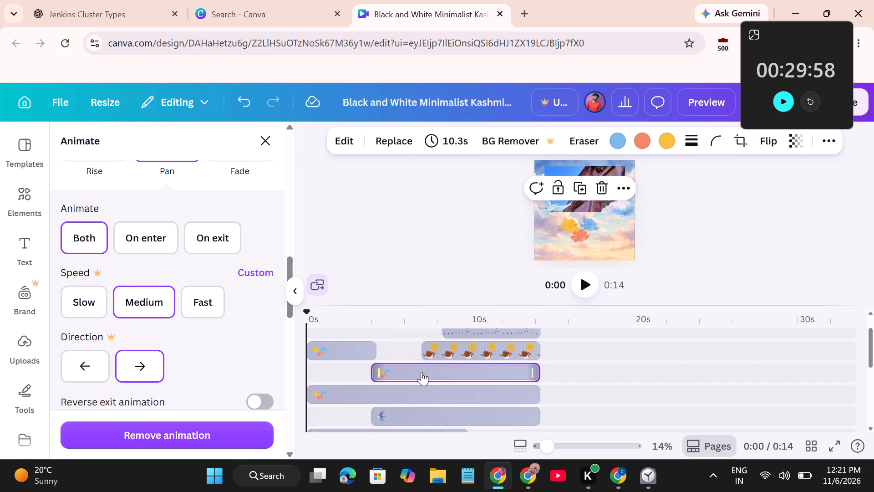
left_click_drag(536, 369, 437, 373)
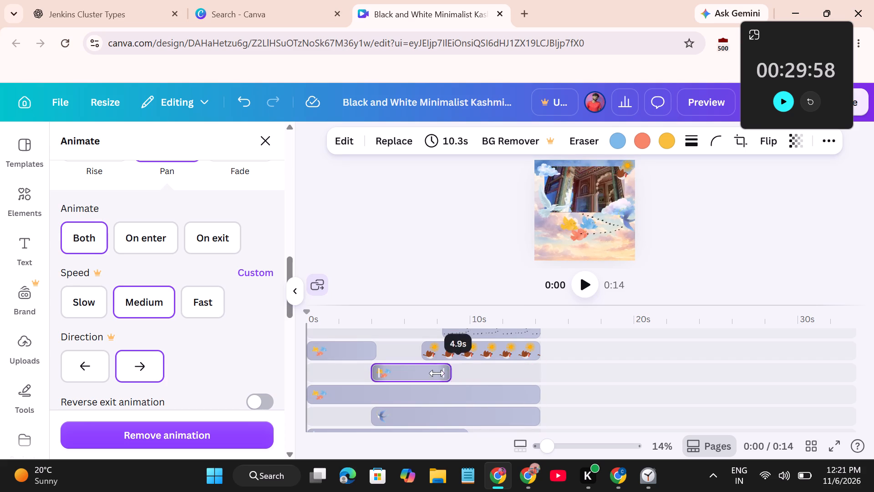
left_click_drag(437, 373, 409, 374)
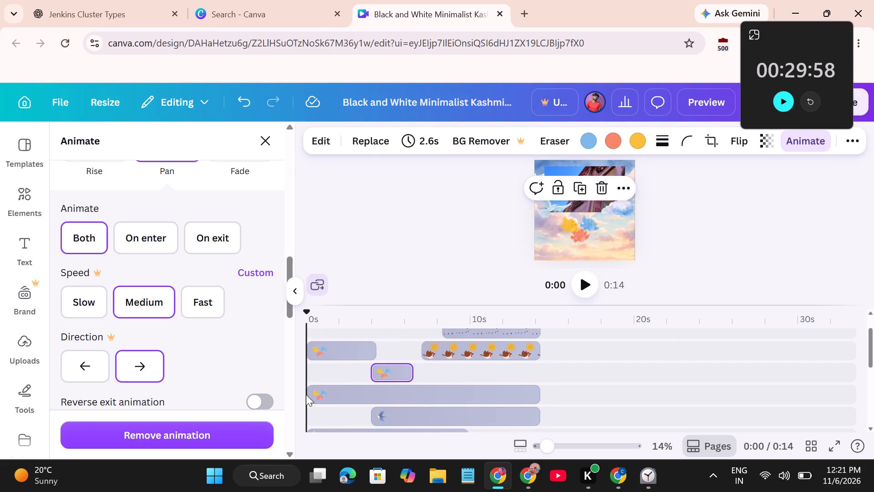
left_click_drag(310, 394, 415, 390)
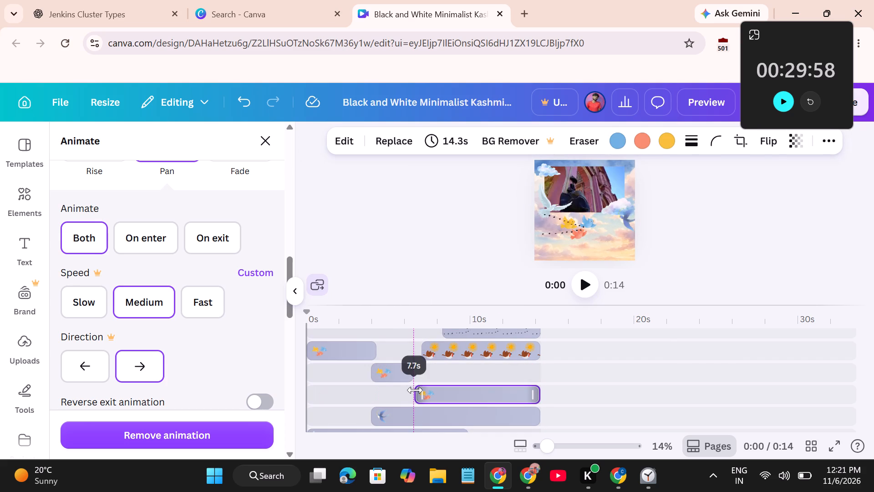
left_click_drag(415, 390, 416, 390)
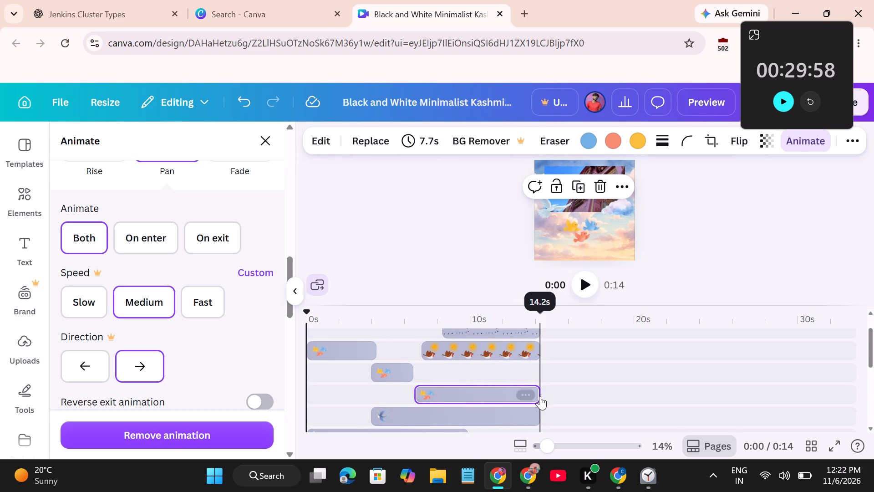
left_click_drag(533, 395, 466, 396)
Duplicate the 3.3 s colourful-bird clip and place one copy directly after the other, starting at about 10 s.
right_click(440, 395)
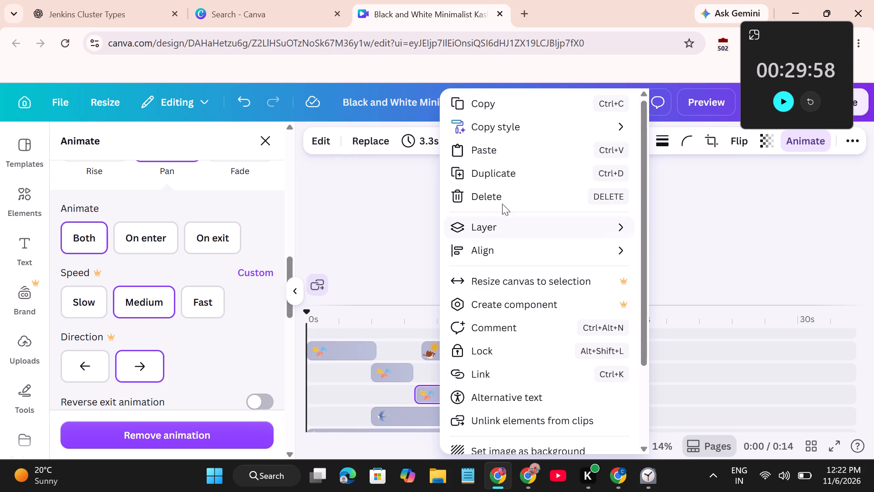
left_click(488, 174)
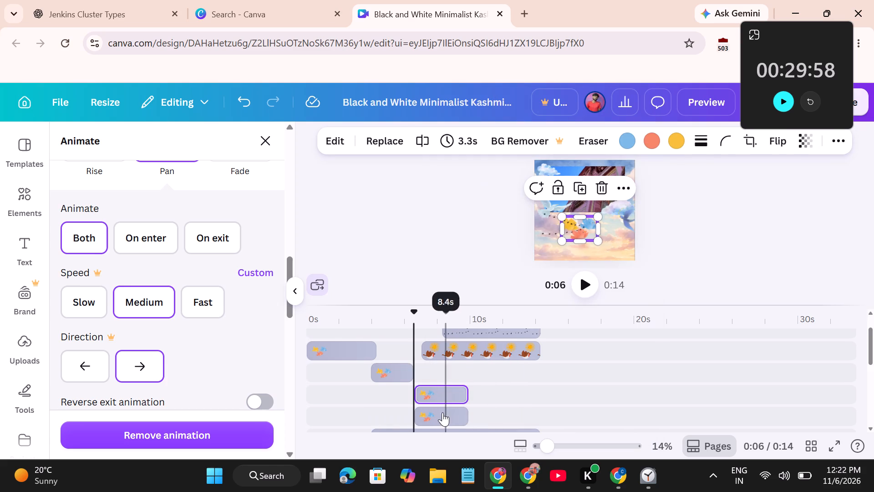
left_click_drag(441, 414, 497, 412)
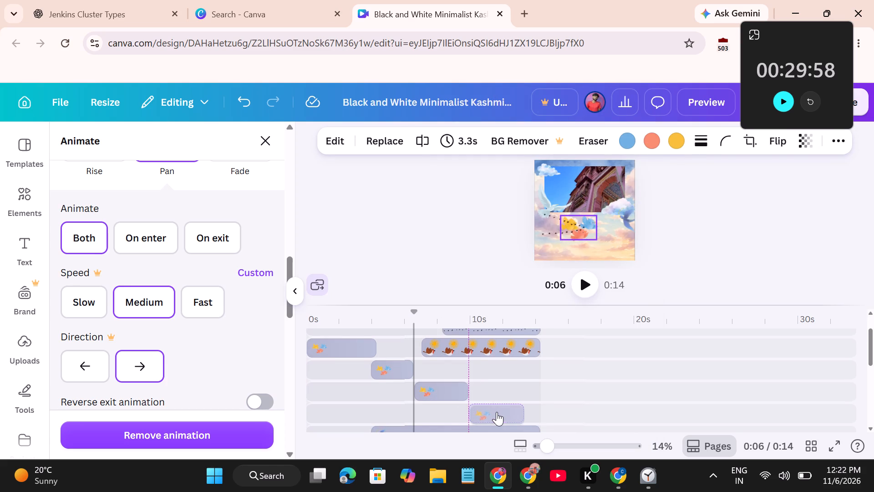
Move the first colourful-bird clip's graphic into the page's bottom-left corner.
left_click(394, 373)
left_click(338, 342)
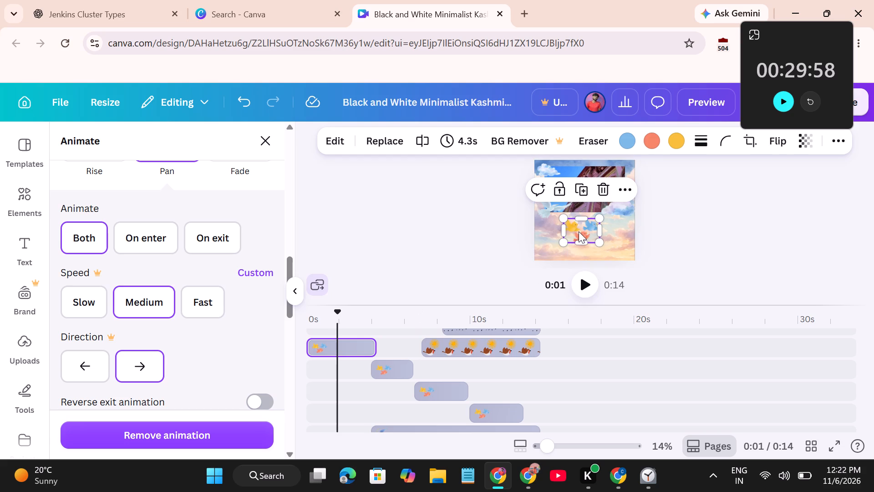
left_click_drag(579, 231, 551, 244)
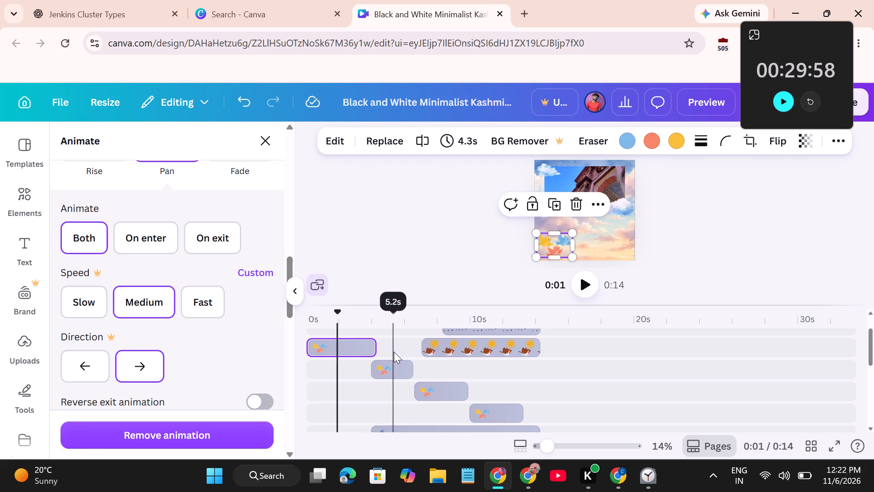
Check the animation settings and page placement of the first three colourful-bird clips.
left_click(394, 352)
left_click(392, 362)
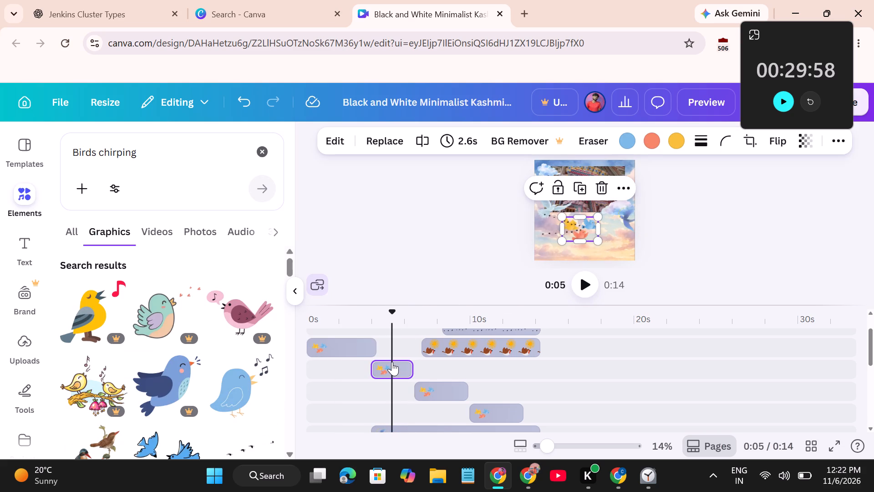
left_click(344, 342)
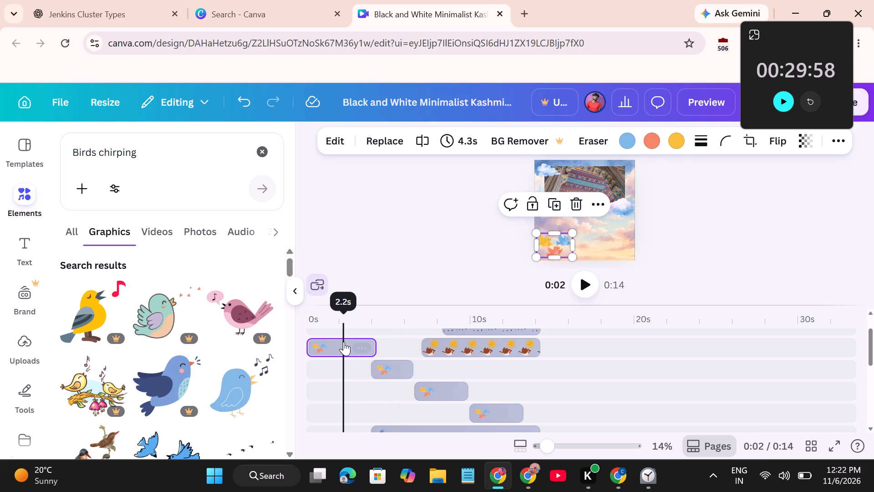
left_click(833, 144)
left_click(714, 174)
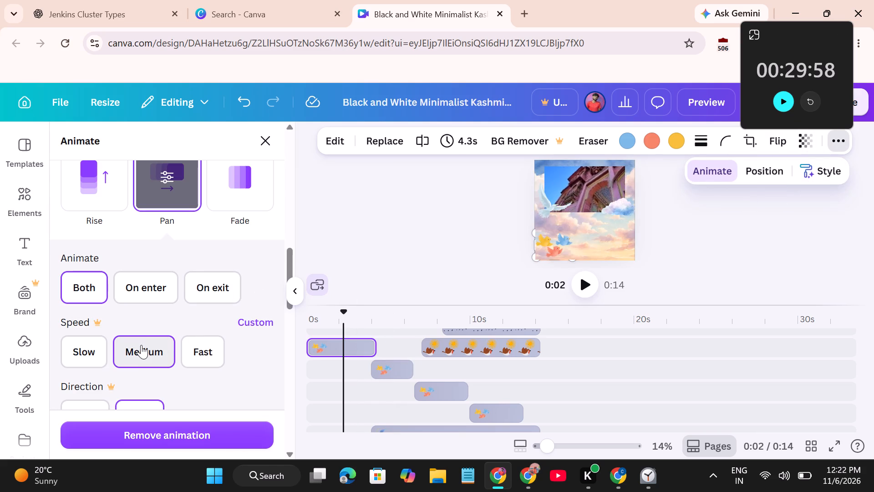
left_click(401, 367)
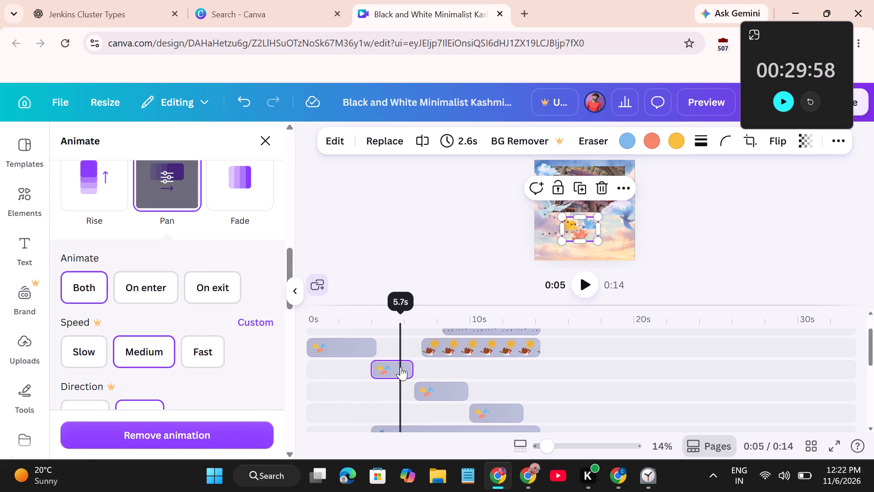
scroll(167, 352, "up", 1)
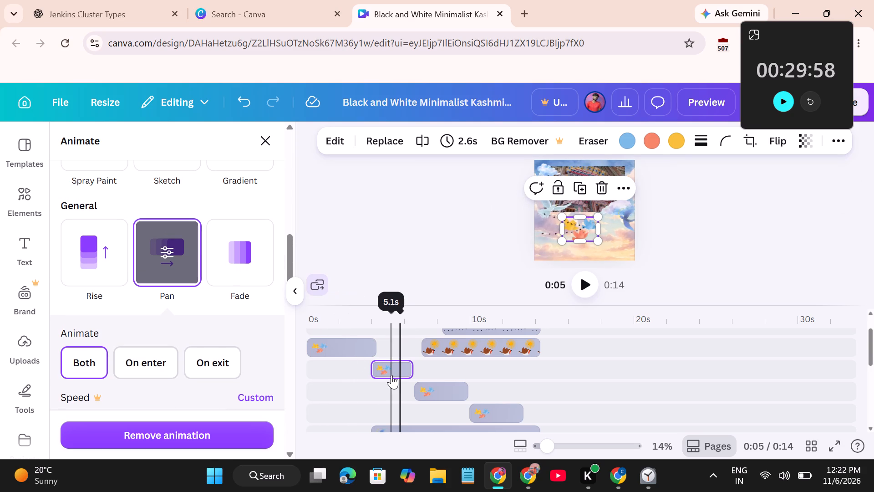
left_click(442, 391)
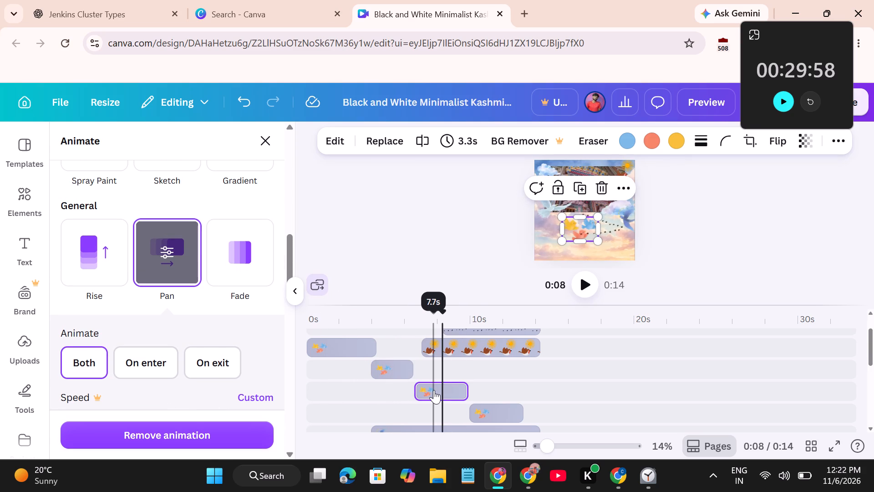
left_click(434, 390)
left_click(392, 370)
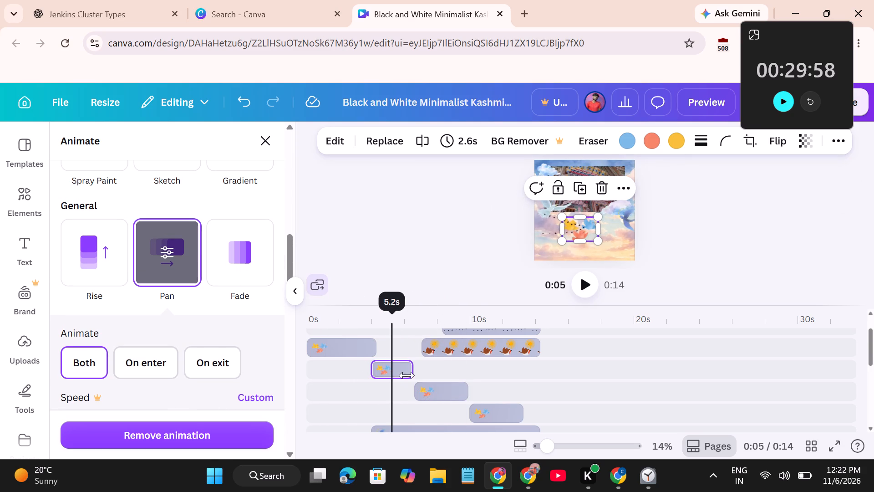
Move the third colourful-bird clip's graphic toward the page's right side, just below the building video.
left_click(438, 389)
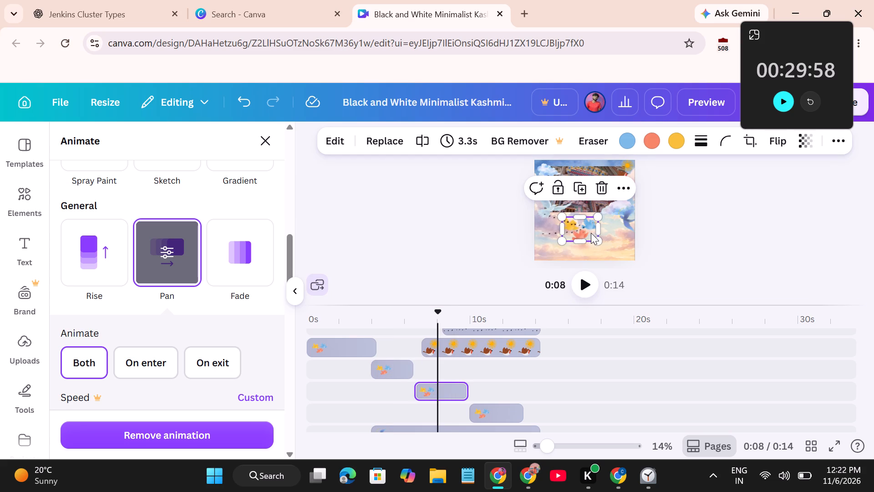
left_click_drag(591, 233, 611, 231)
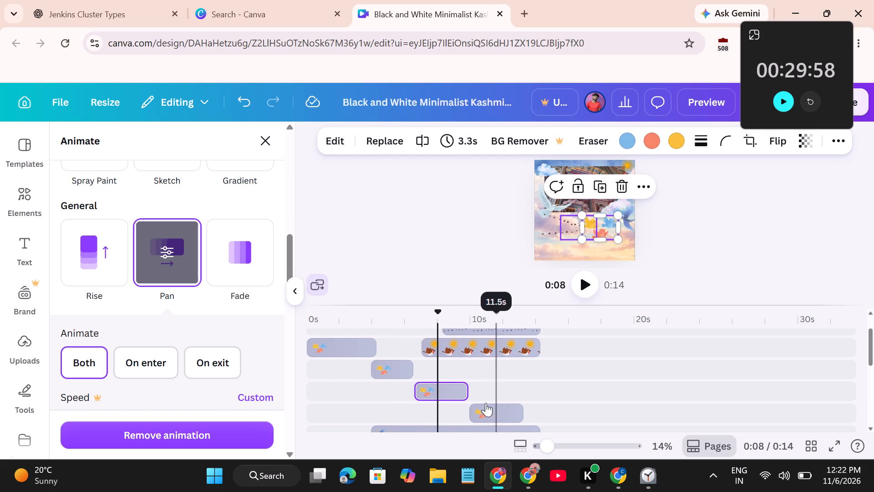
Move the fourth colourful-bird clip's graphic to the page's right edge, overlapping the building video's lower-right corner.
left_click(482, 395)
left_click(493, 416)
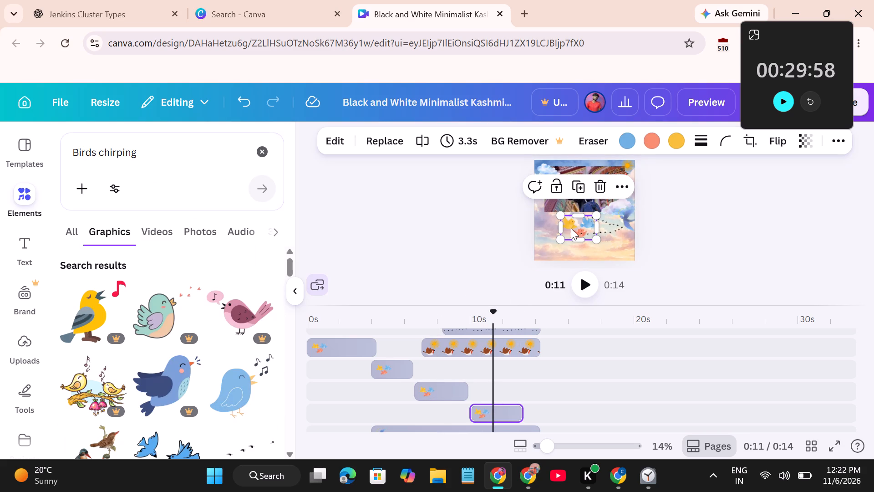
left_click_drag(571, 228, 611, 212)
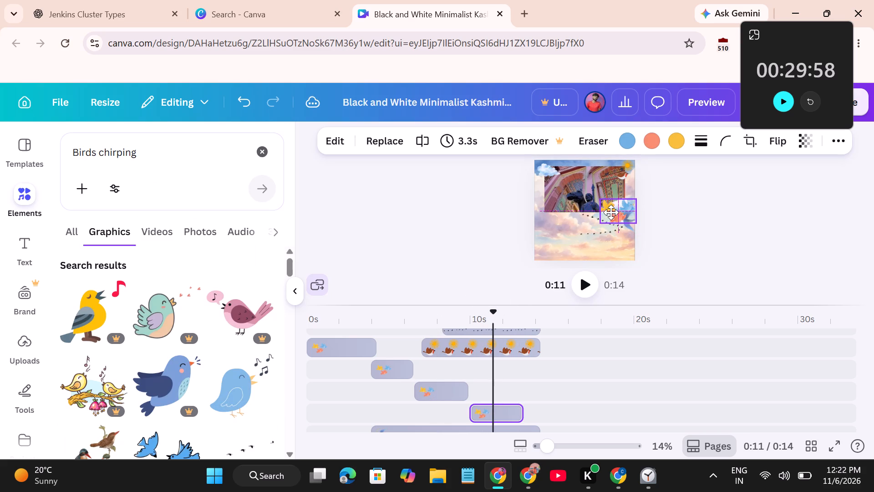
left_click_drag(611, 212, 611, 212)
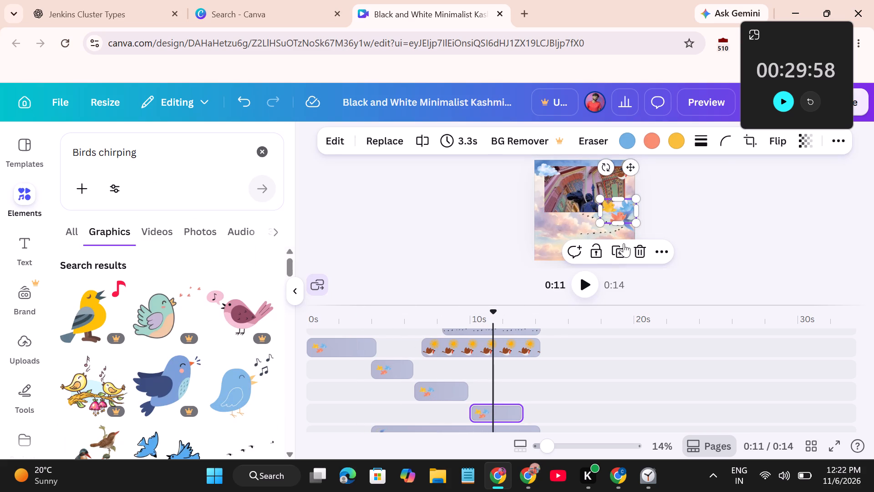
Open the animation settings of the fourth colourful-bird clip.
left_click(836, 137)
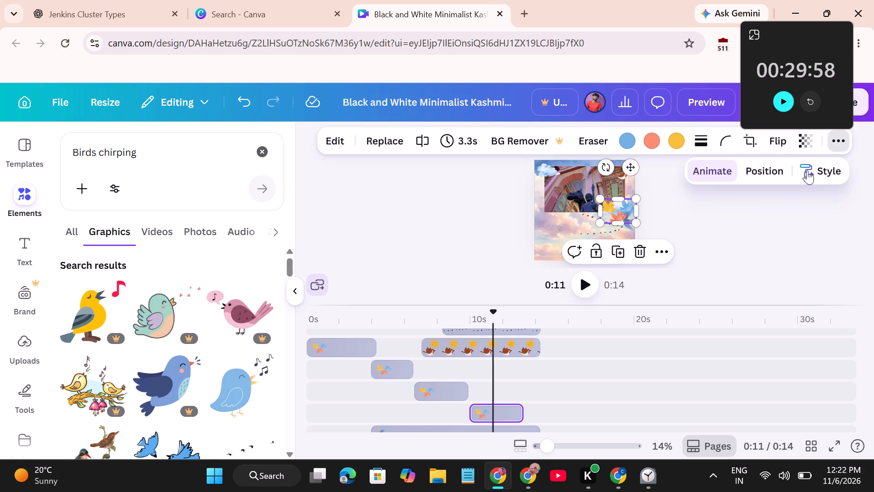
left_click(712, 171)
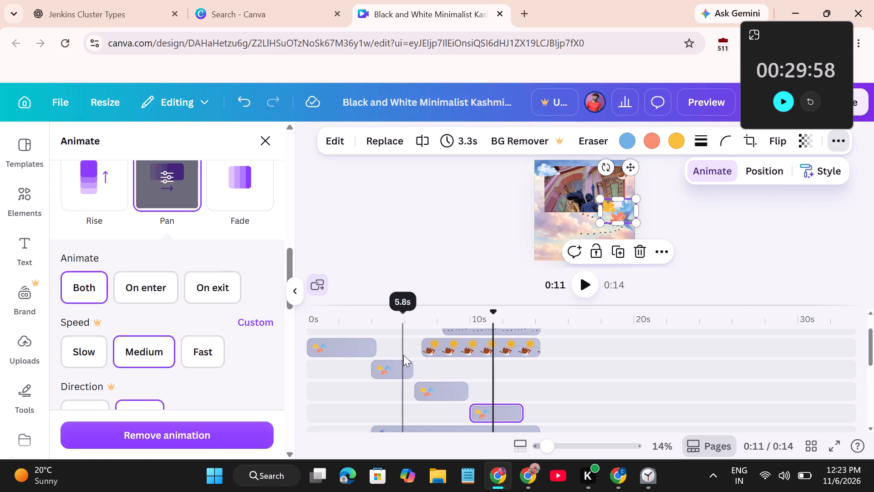
Move the blue-bird clip to the start of the timeline and shorten its duration to 2.0 s.
scroll(403, 355, "down", 1)
scroll(393, 342, "up", 1)
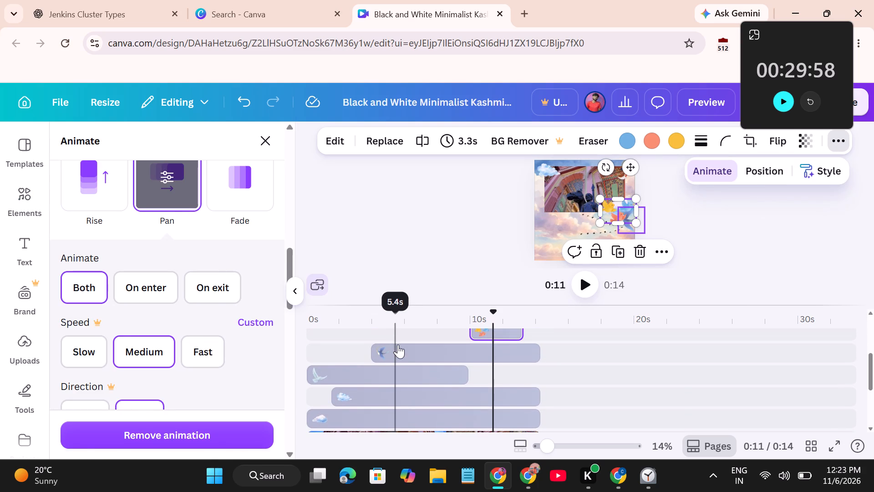
left_click(402, 347)
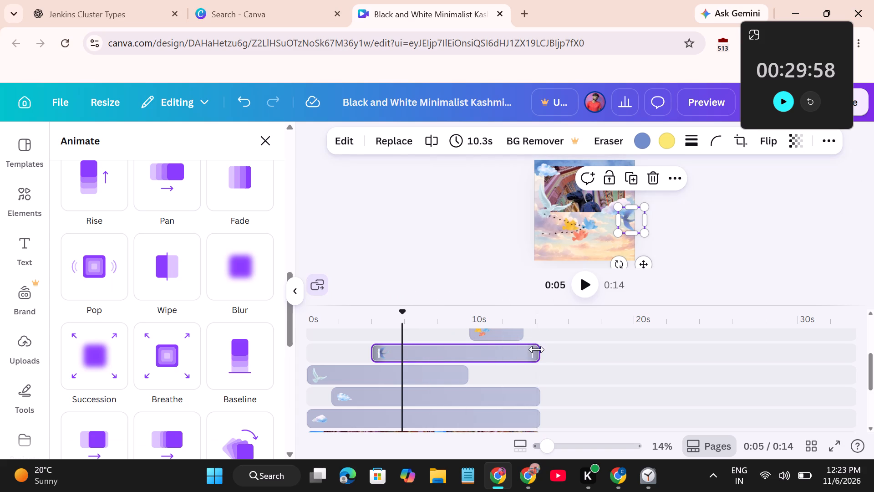
left_click_drag(466, 348, 425, 348)
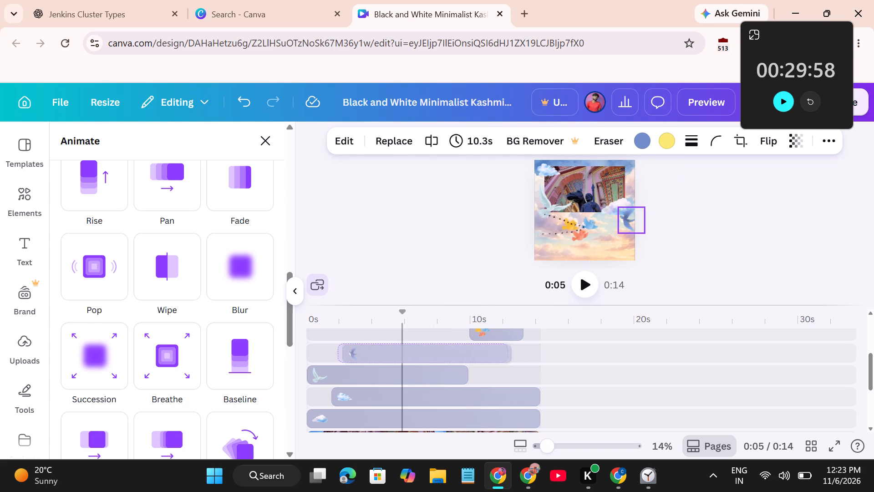
left_click_drag(425, 348, 401, 348)
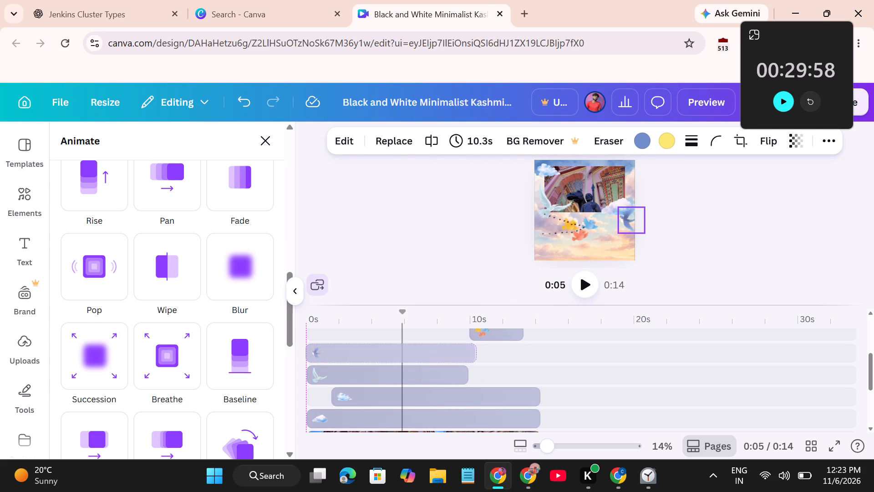
left_click_drag(471, 355, 402, 353)
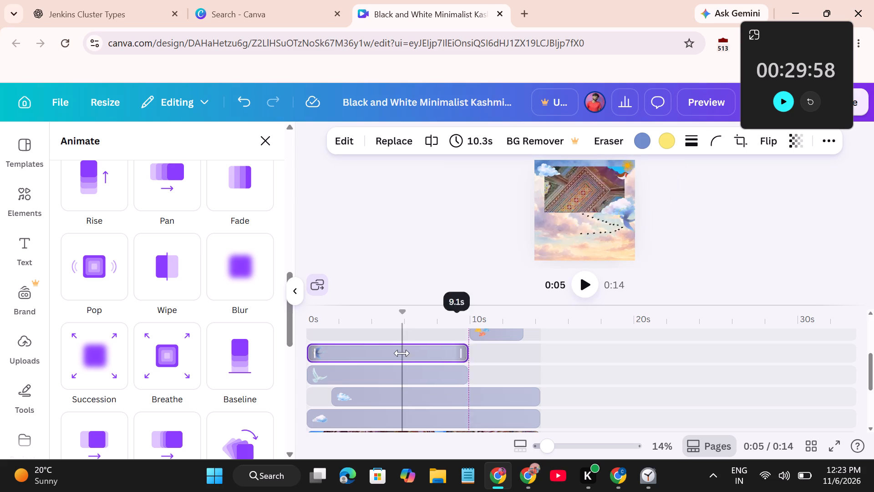
left_click_drag(402, 353, 335, 362)
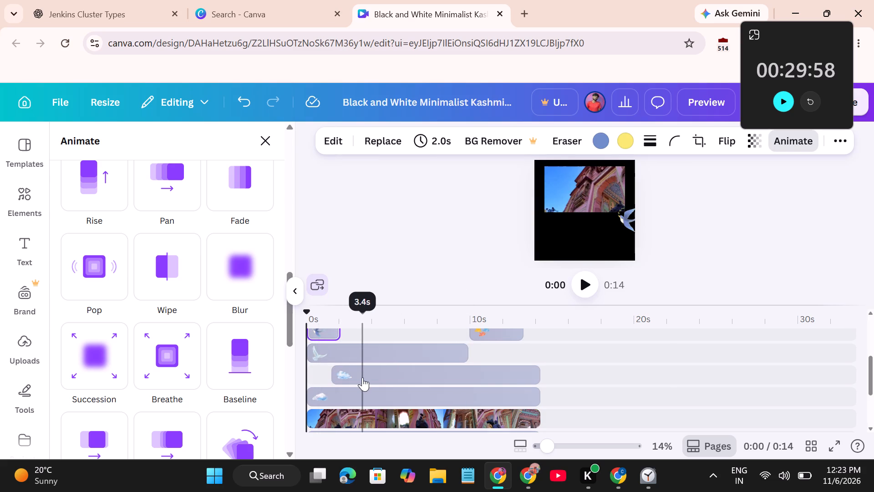
Duplicate the 2.0 s blue-bird clip five times, leaving the copies stacked at the start of the timeline.
scroll(362, 377, "up", 1)
right_click(325, 372)
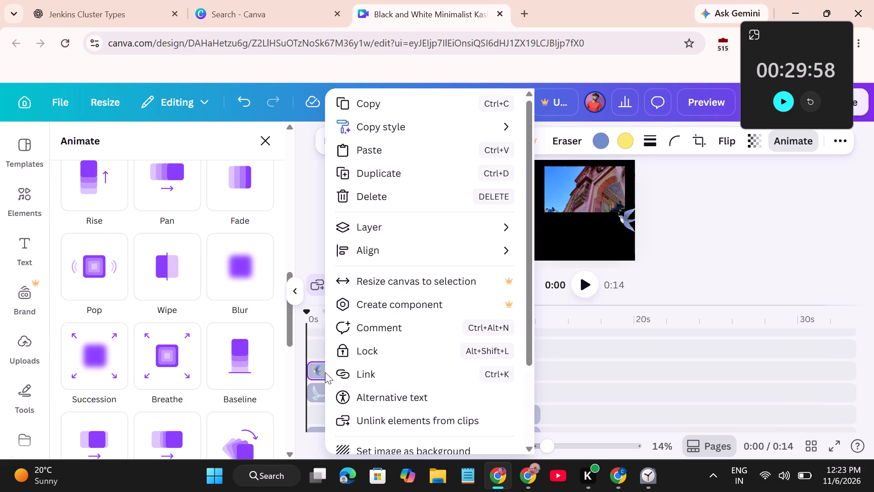
left_click(385, 182)
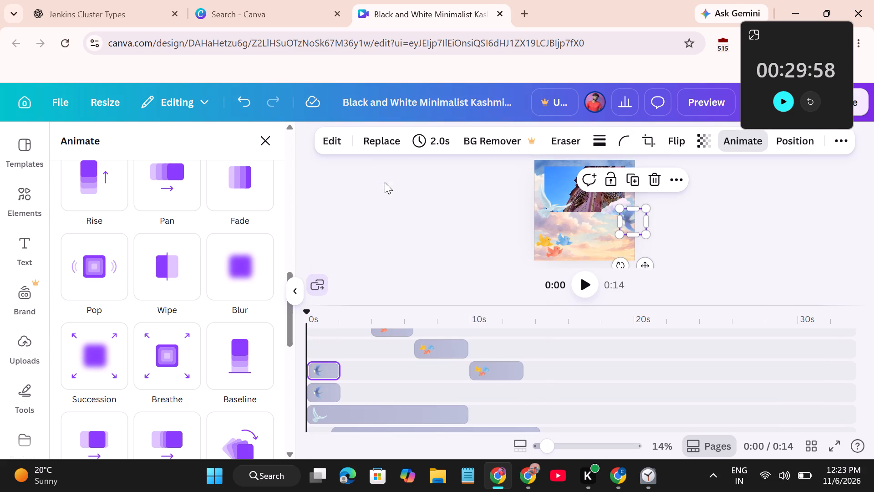
right_click(321, 372)
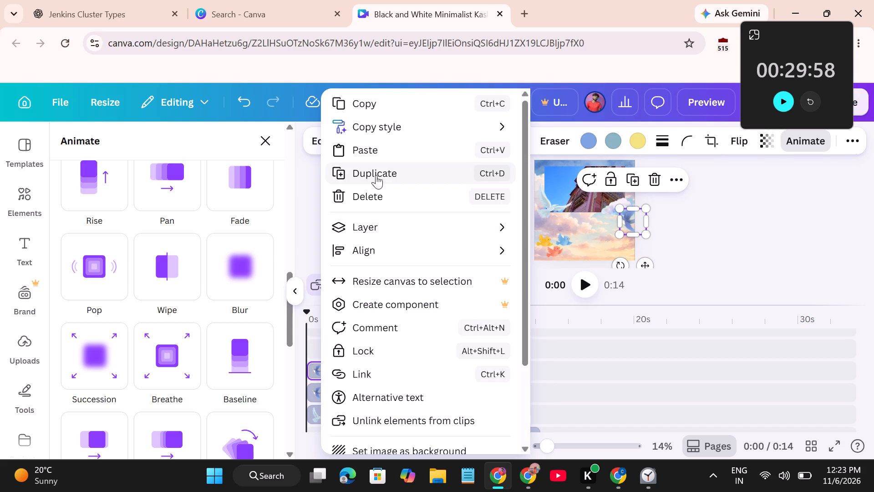
left_click(376, 169)
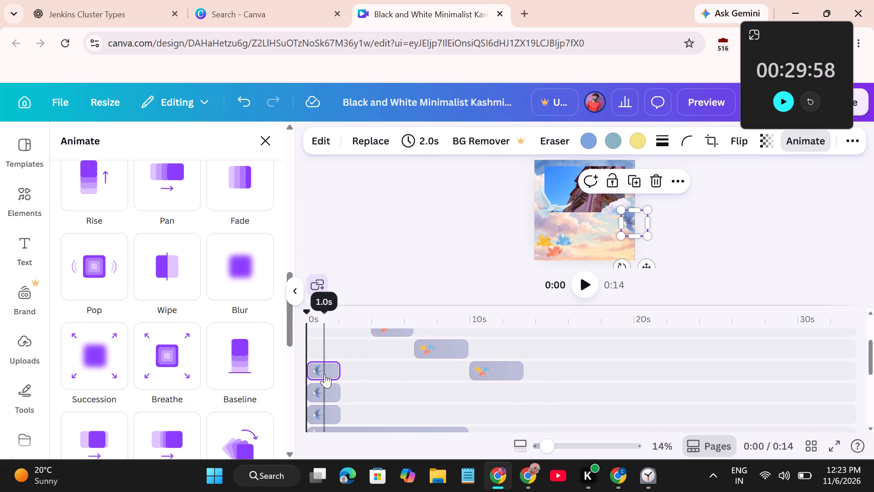
right_click(325, 374)
left_click(378, 177)
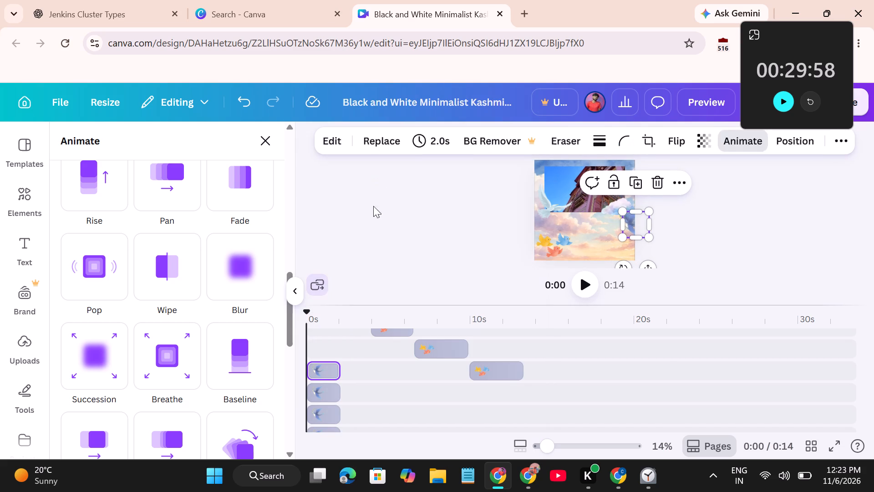
right_click(321, 370)
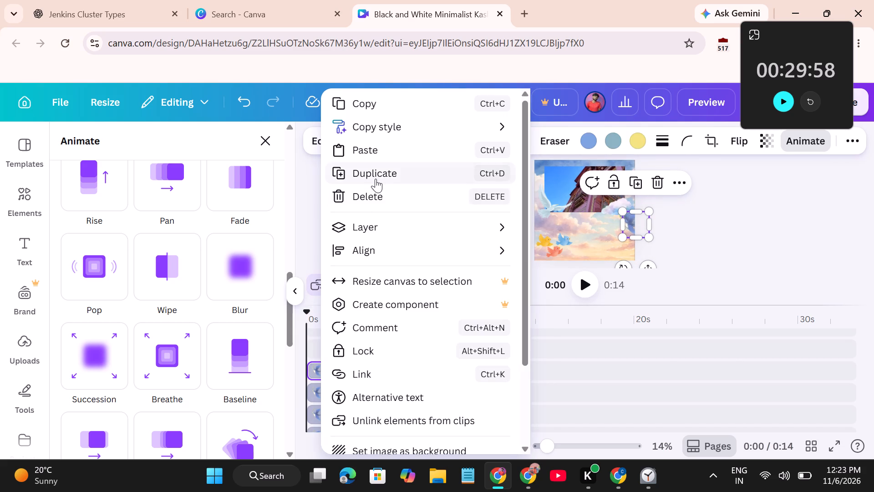
left_click(376, 179)
scroll(382, 353, "down", 1)
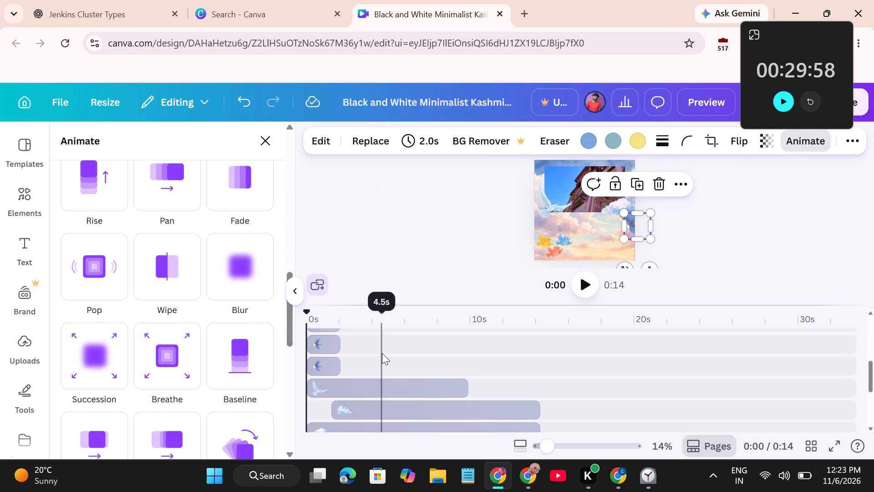
scroll(382, 353, "down", 1)
scroll(330, 354, "up", 1)
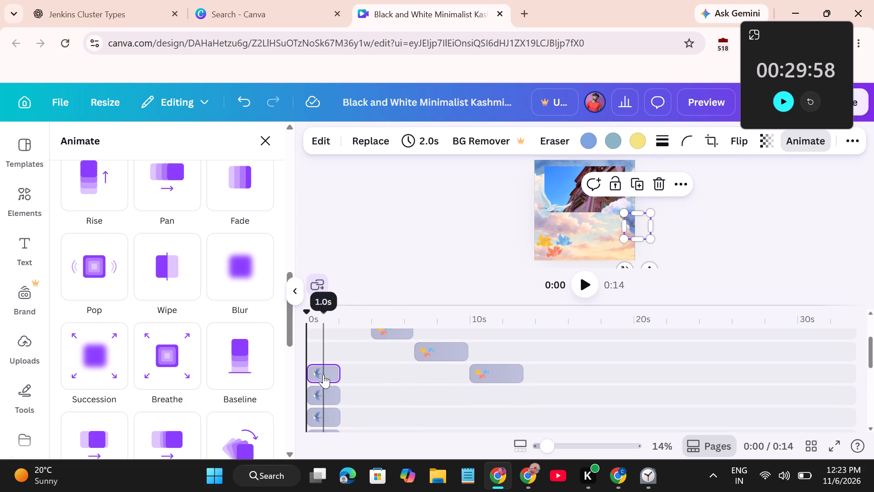
right_click(323, 374)
left_click(372, 170)
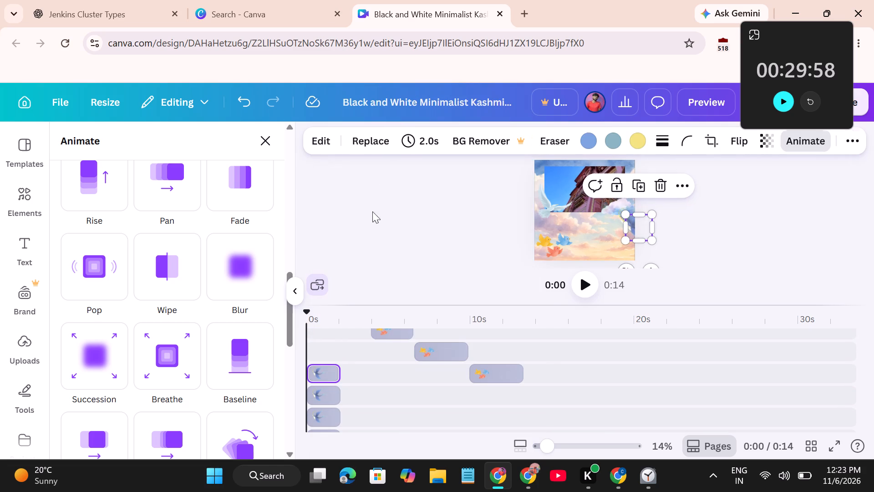
Check the stacked blue-bird clips one by one for their track order and position on the page.
scroll(388, 343, "down", 1)
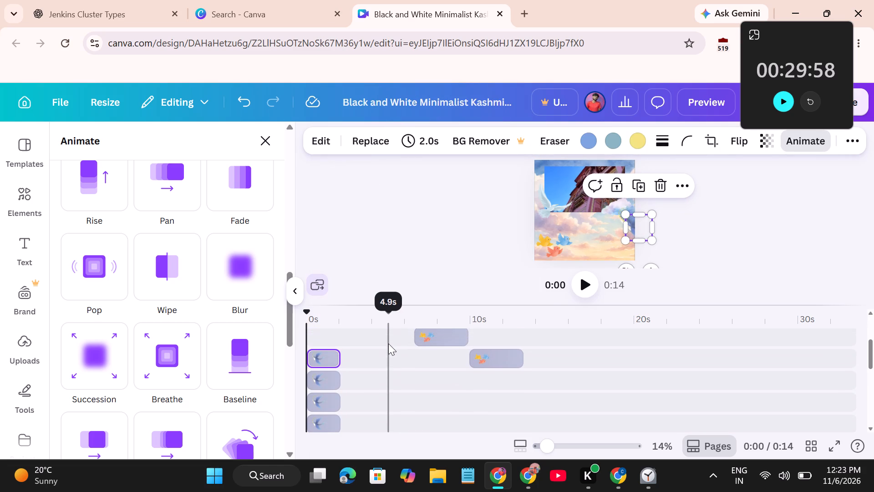
left_click(323, 352)
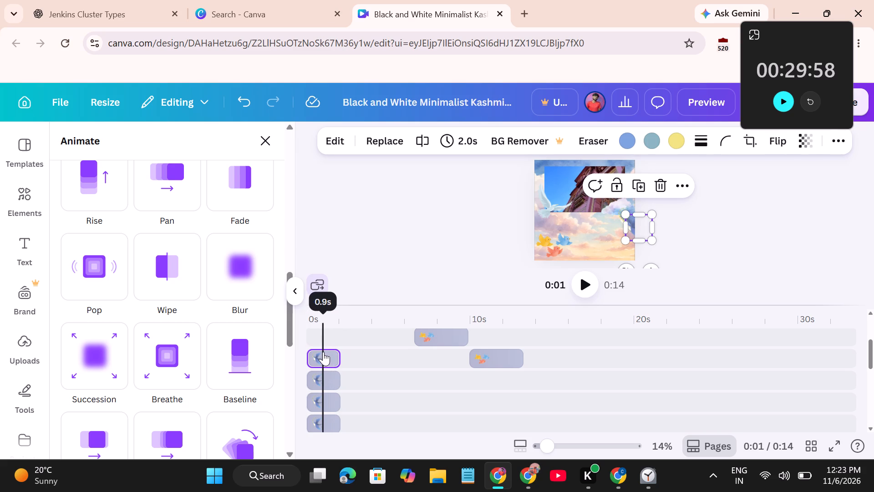
left_click(325, 383)
left_click(324, 403)
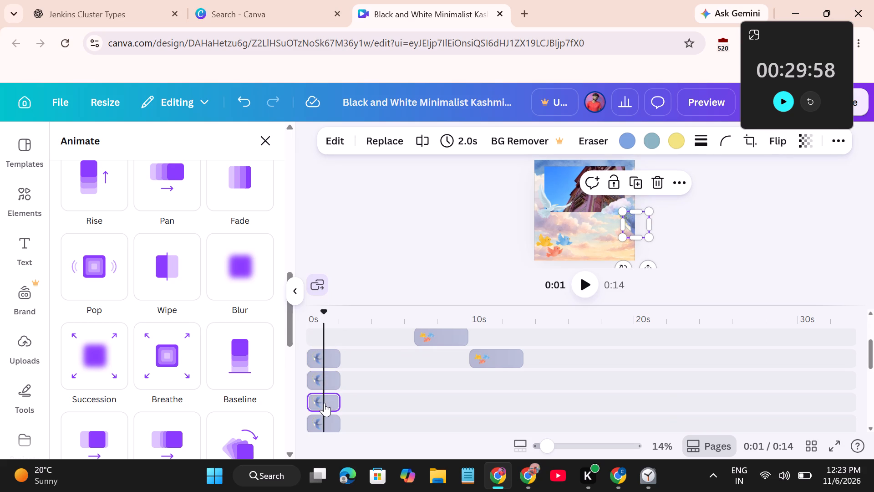
scroll(330, 415, "down", 1)
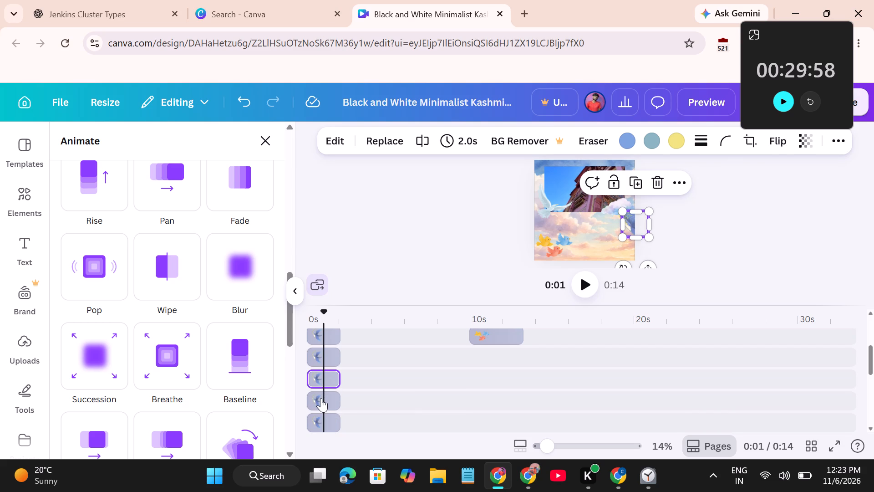
left_click(321, 398)
scroll(321, 398, "down", 1)
left_click(321, 405)
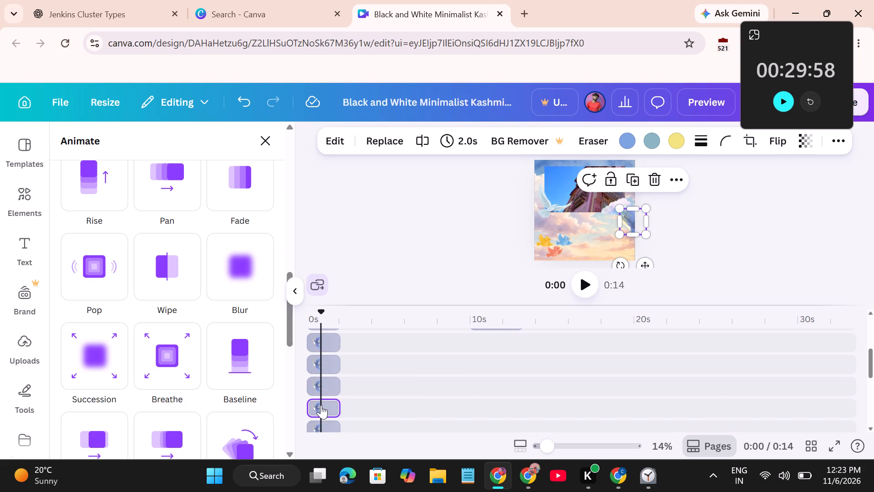
Stagger the other five blue-bird clips end to end after the topmost one, running from about 2 s to 12 s.
scroll(383, 394, "up", 1)
left_click_drag(321, 379, 352, 378)
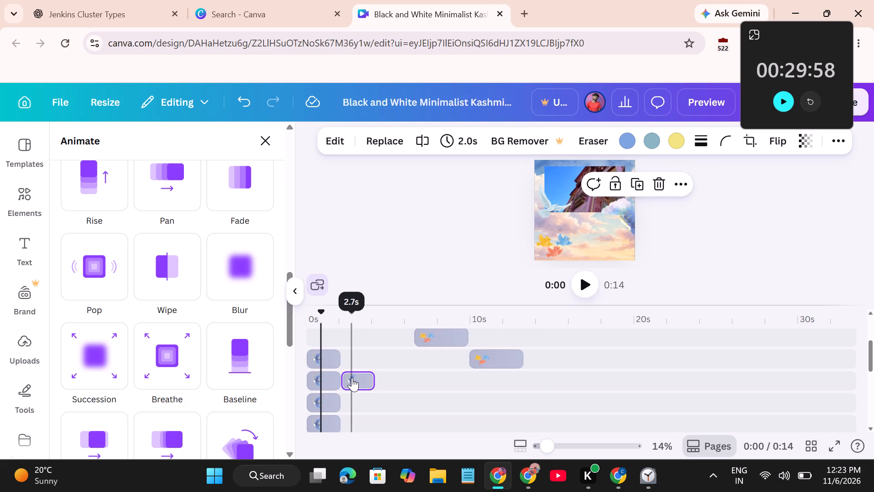
scroll(333, 379, "down", 1)
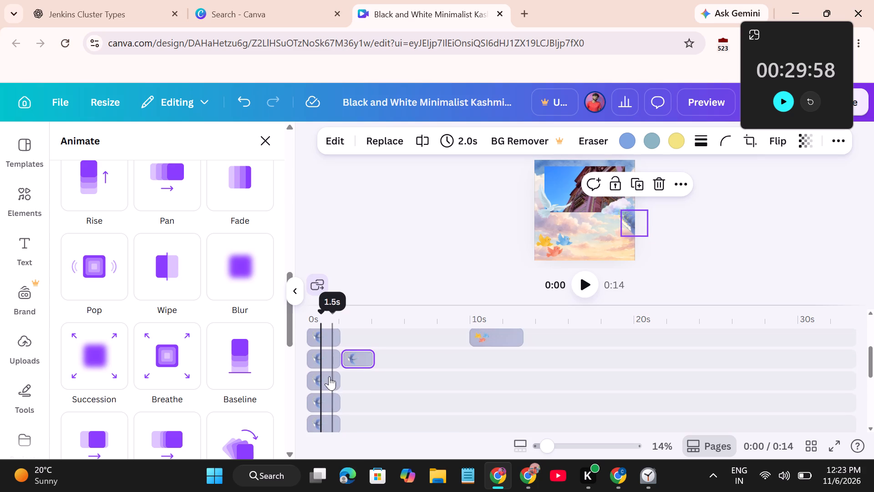
left_click_drag(323, 362, 391, 374)
left_click_drag(324, 376, 423, 374)
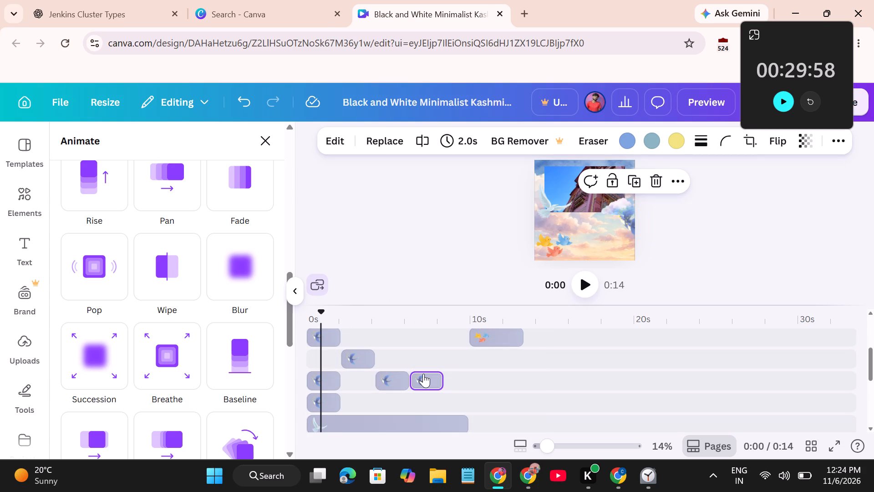
left_click_drag(323, 378, 450, 377)
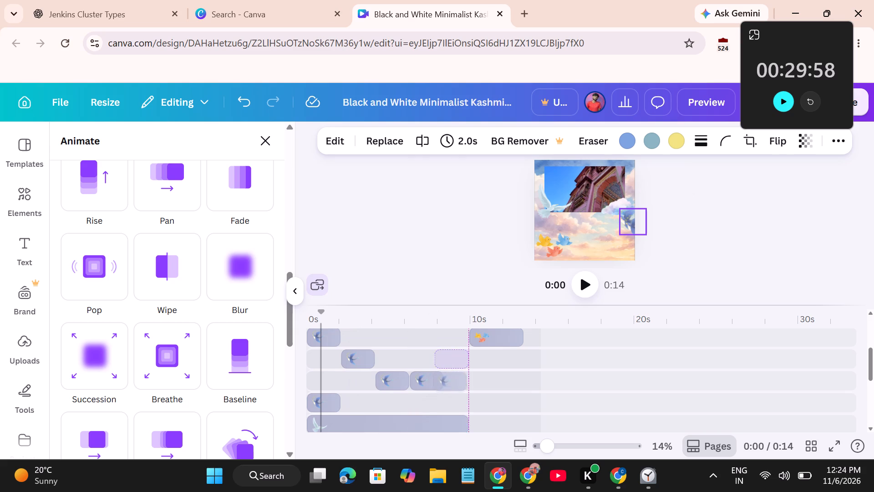
left_click_drag(450, 377, 457, 379)
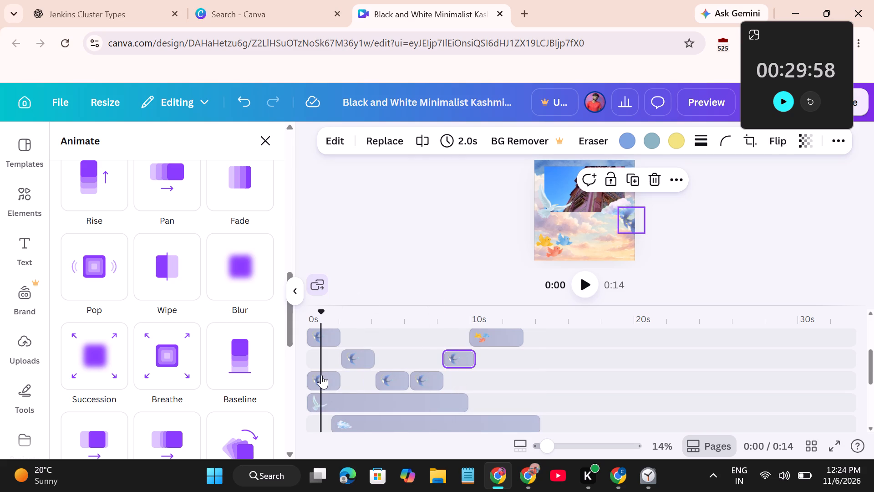
left_click_drag(321, 375, 494, 358)
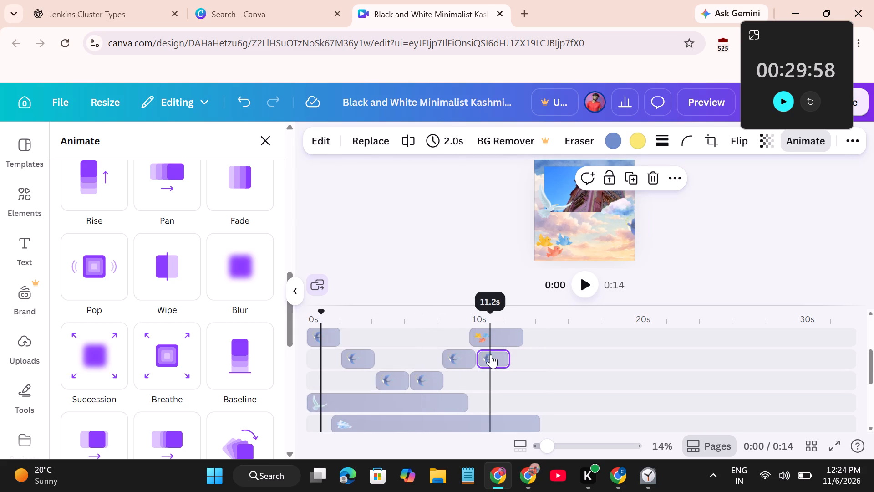
Duplicate the last blue-bird clip and place one of the pair directly after the other, starting at about 12 s.
right_click(491, 354)
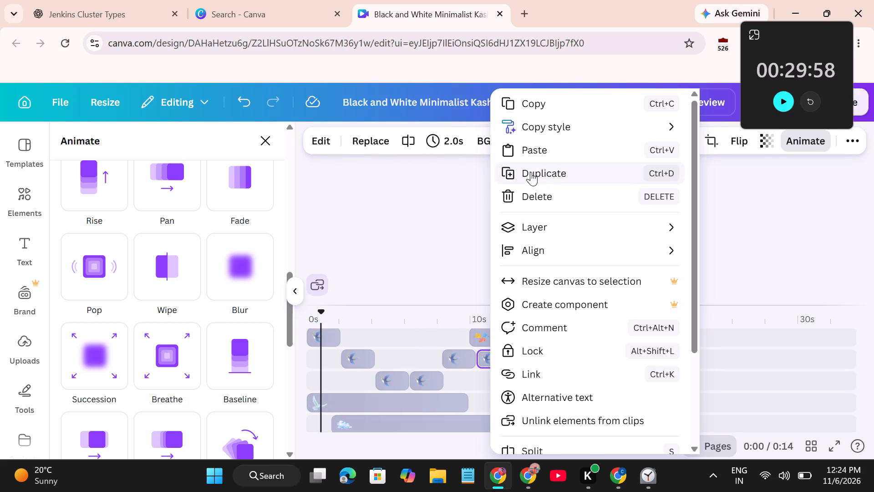
left_click(531, 172)
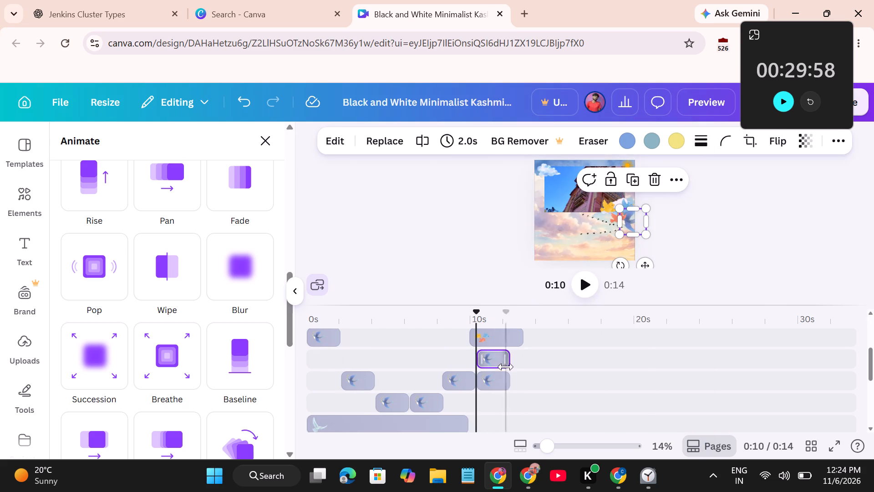
scroll(499, 361, "down", 1)
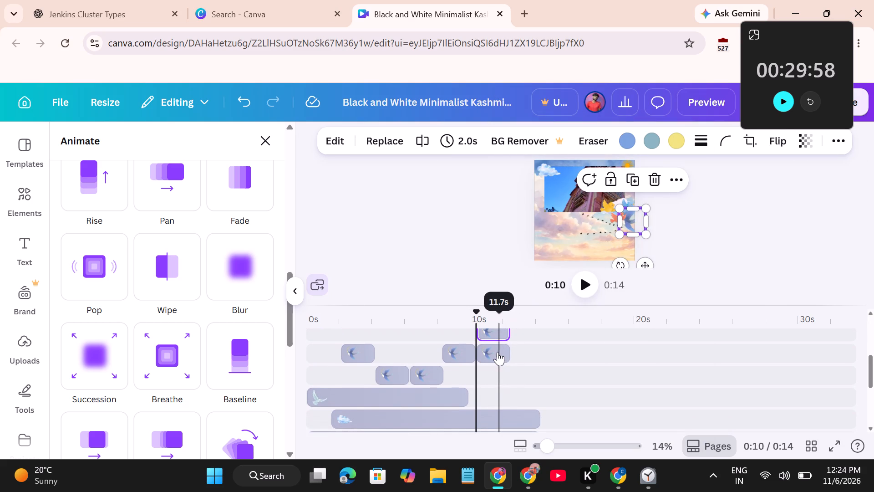
left_click_drag(497, 351, 529, 350)
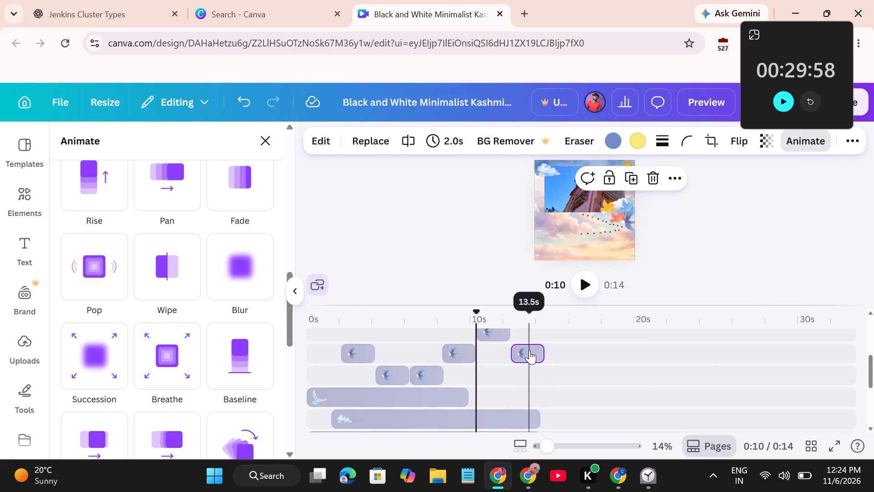
Move the first and third blue-bird clips onto the second clip's track, keeping their starts at about 0 s and 4 s.
scroll(529, 350, "up", 1)
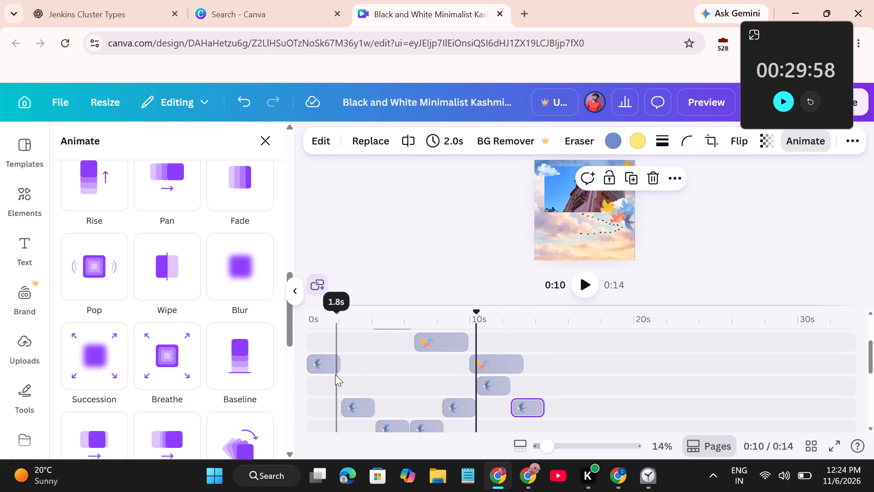
left_click_drag(325, 361, 327, 406)
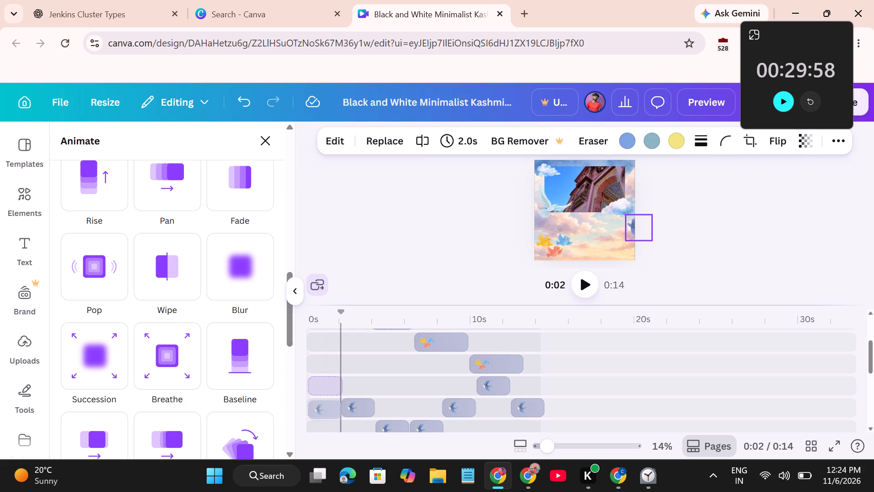
left_click_drag(327, 406, 325, 408)
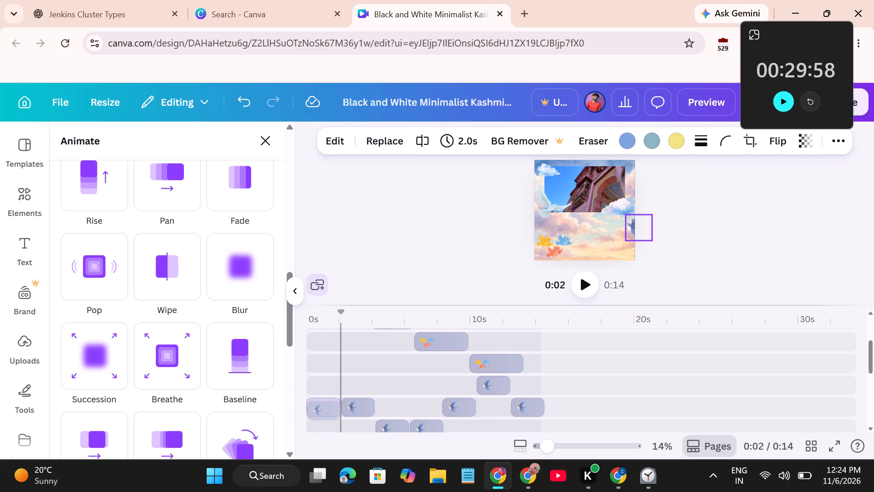
left_click_drag(325, 408, 325, 409)
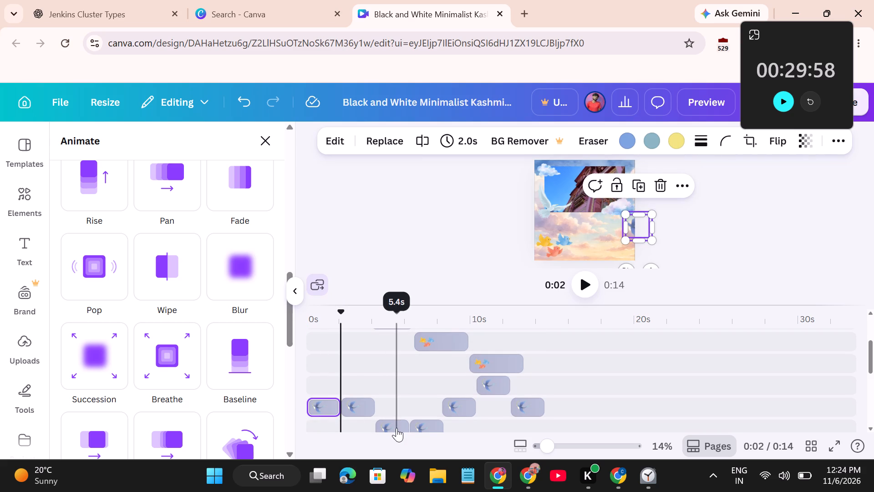
left_click_drag(396, 428, 396, 395)
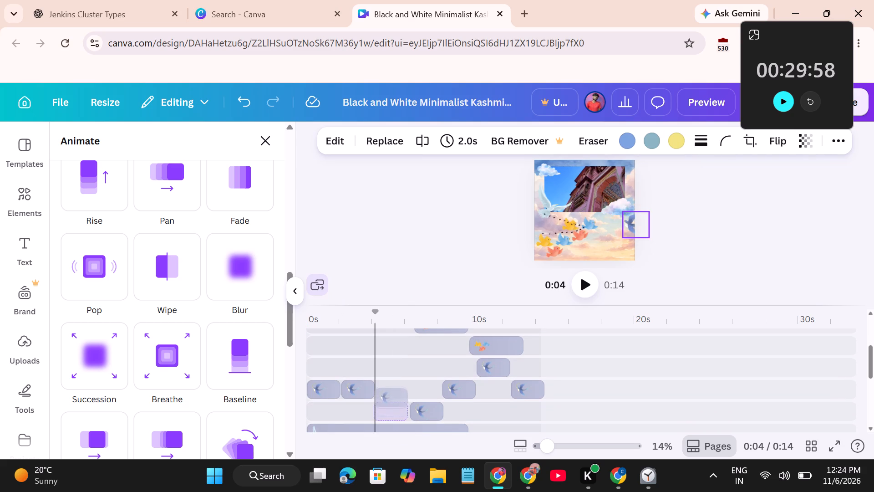
left_click_drag(396, 395, 397, 389)
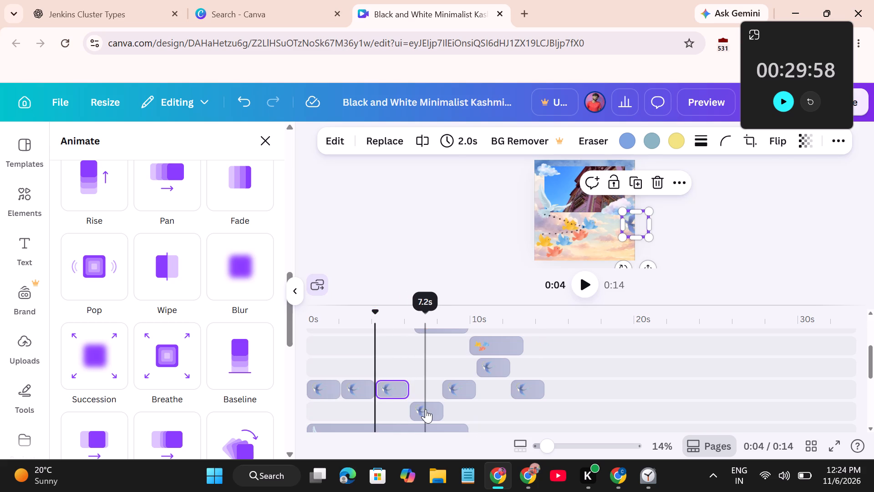
Trim the fourth blue-bird clip to 1.8 s and fit it into the gap on the shared bird track at about 6 s.
left_click_drag(426, 409, 423, 389)
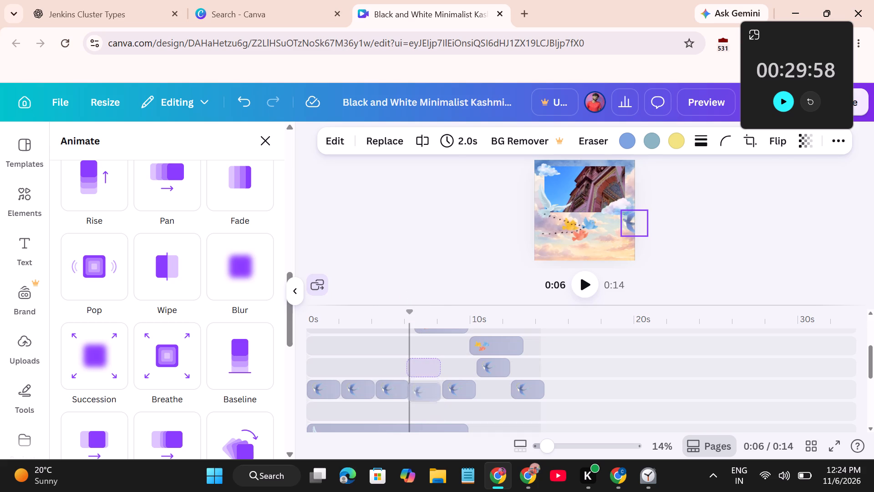
left_click_drag(423, 389, 424, 391)
left_click_drag(424, 391, 426, 387)
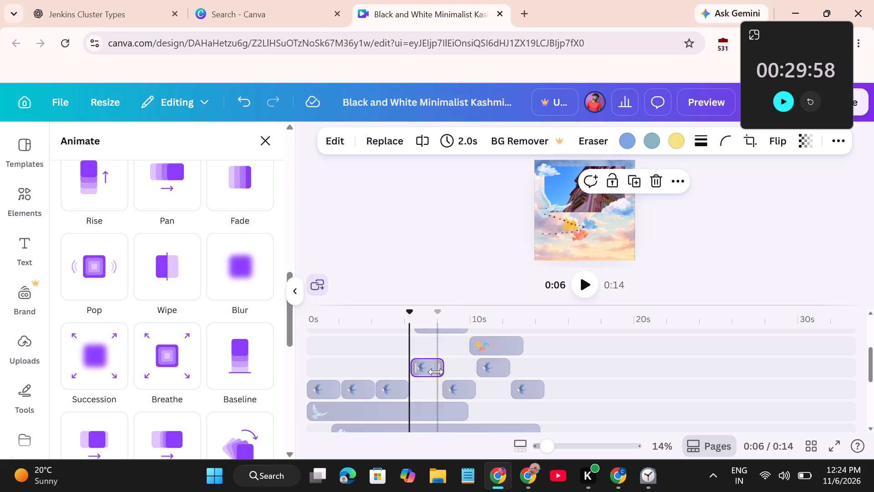
left_click(438, 372)
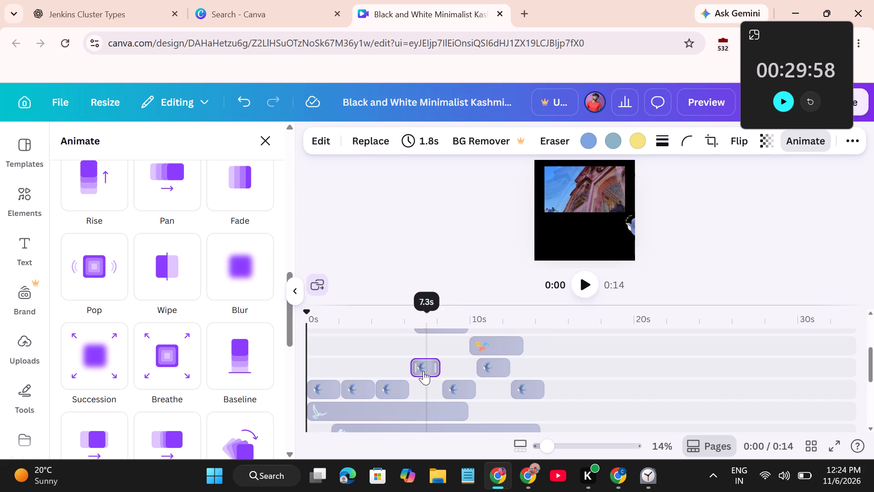
left_click_drag(422, 369, 421, 388)
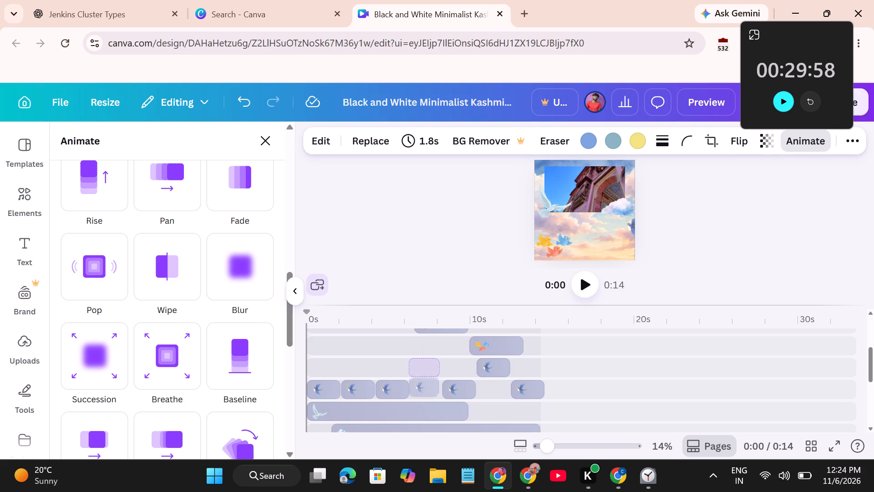
left_click_drag(421, 388, 420, 391)
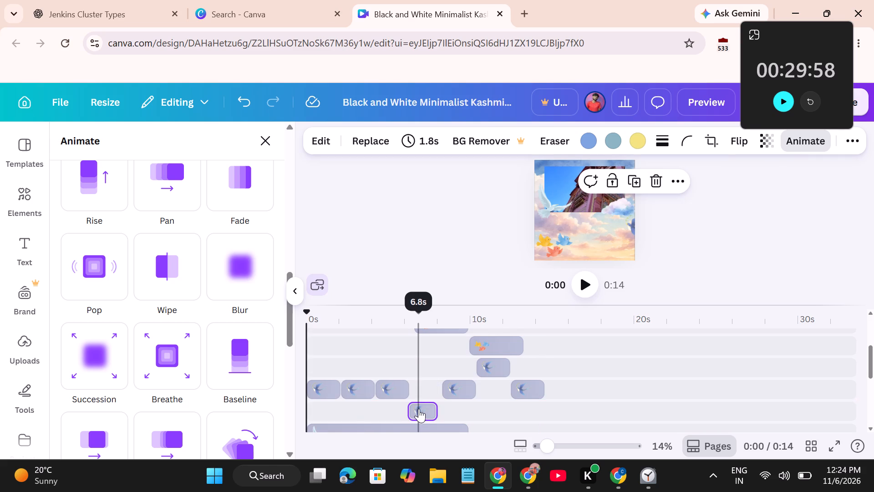
left_click_drag(419, 409, 421, 389)
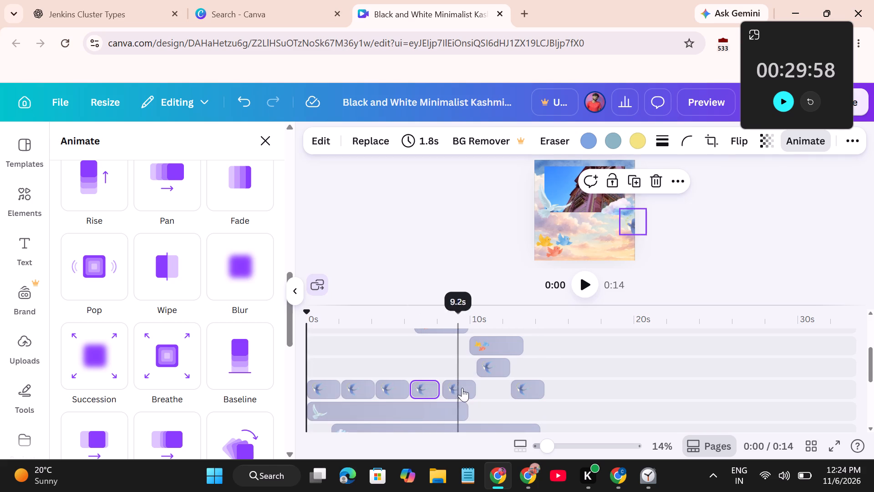
Move the blue-bird clip starting at about 10 s into the remaining gap on the shared bird track.
left_click_drag(486, 362, 485, 380)
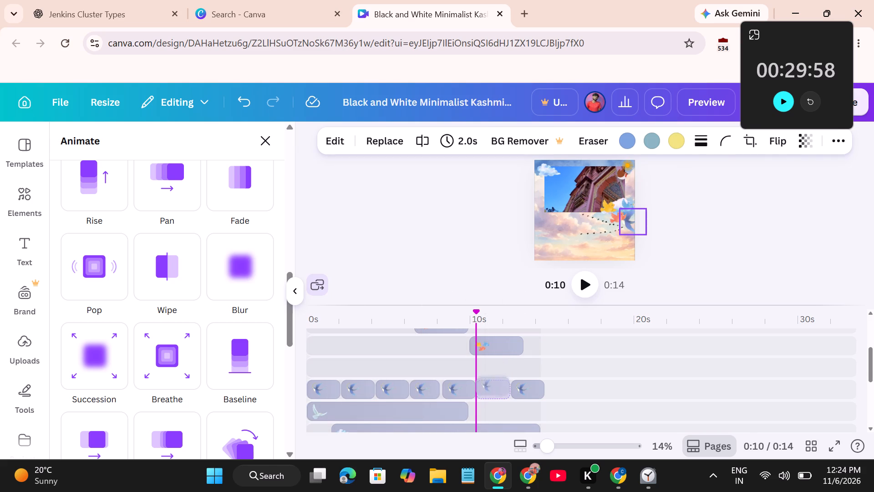
left_click_drag(485, 380, 485, 381)
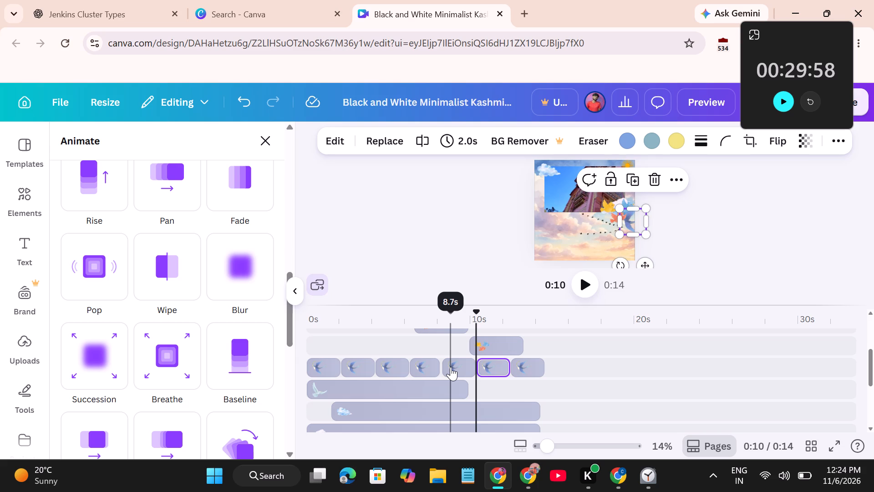
Shift the first clip's blue bird inward over the page's right edge and apply the Pan animation to it.
left_click(320, 343)
left_click(329, 369)
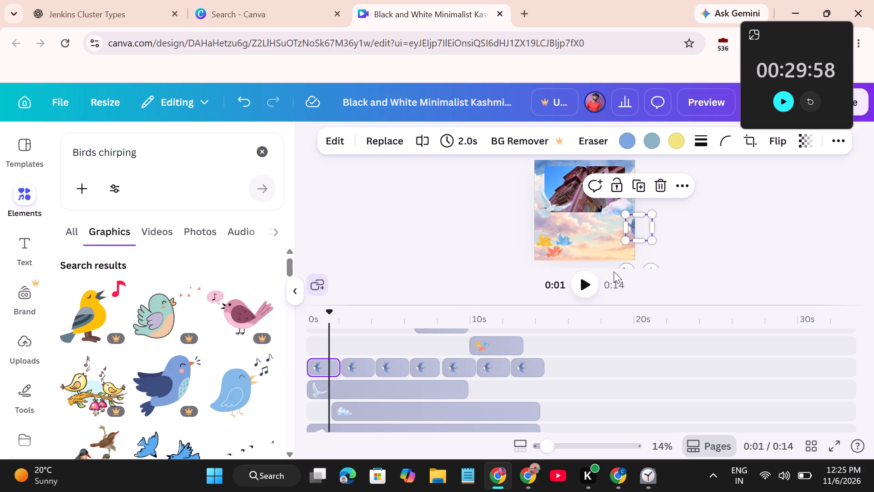
left_click_drag(639, 229, 628, 227)
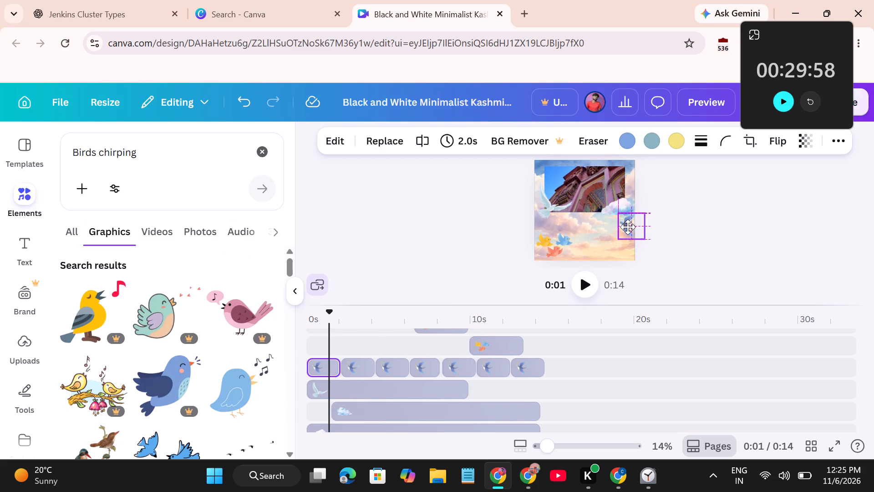
left_click_drag(628, 227, 627, 225)
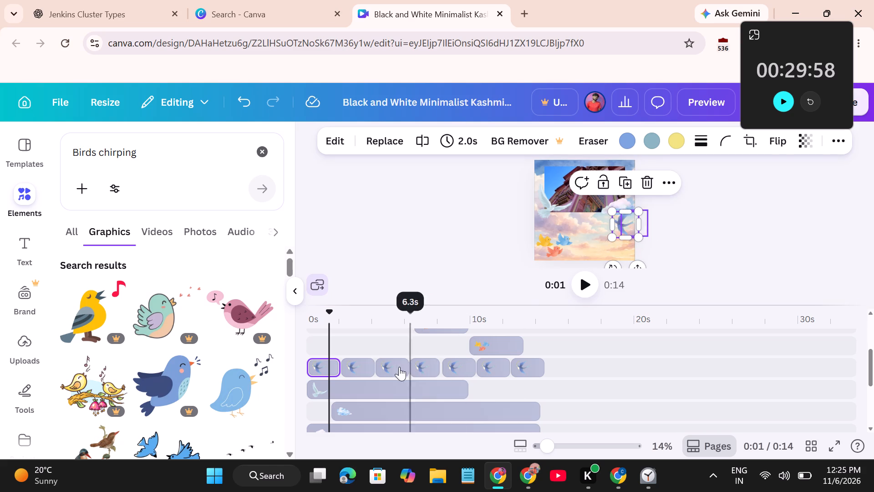
left_click(837, 138)
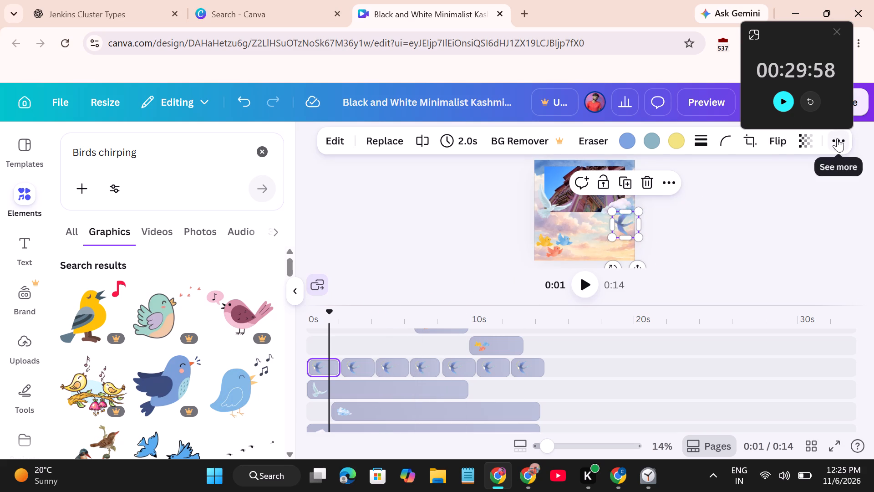
left_click(716, 172)
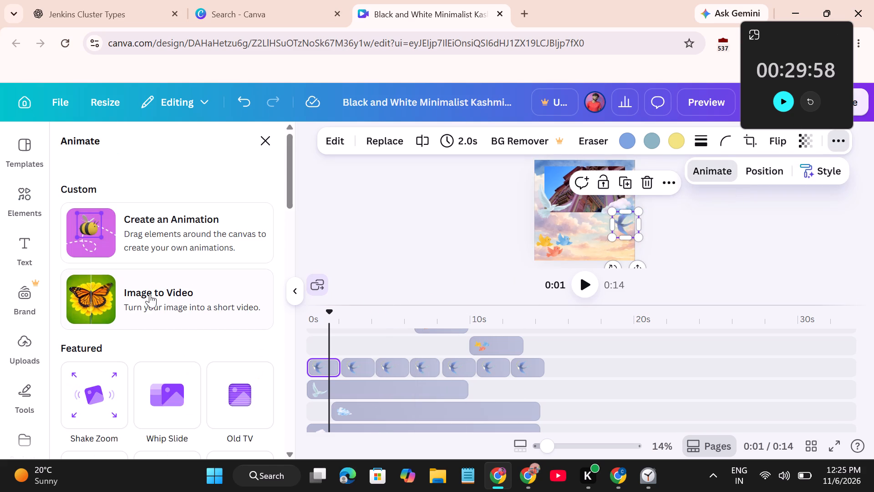
scroll(161, 343, "down", 6)
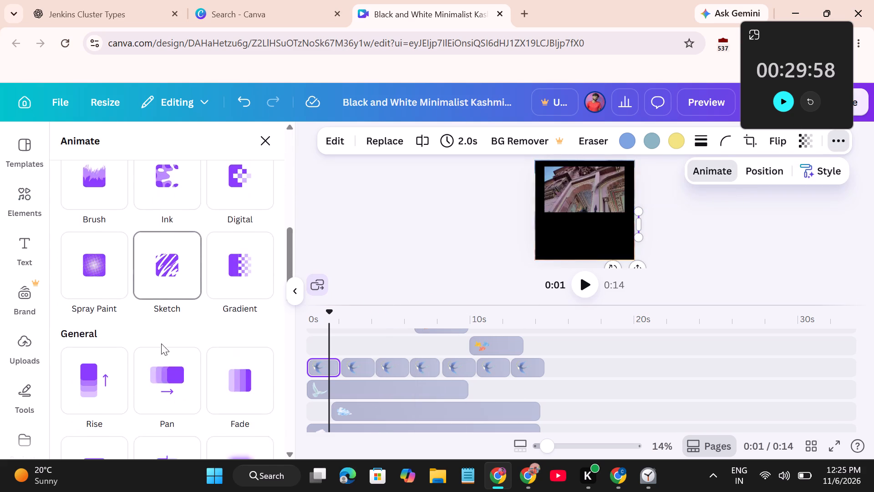
scroll(161, 343, "down", 1)
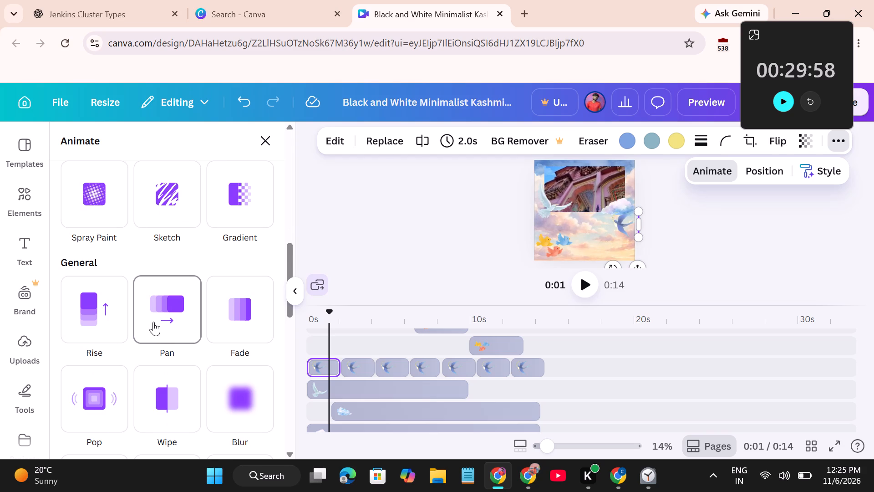
left_click(153, 322)
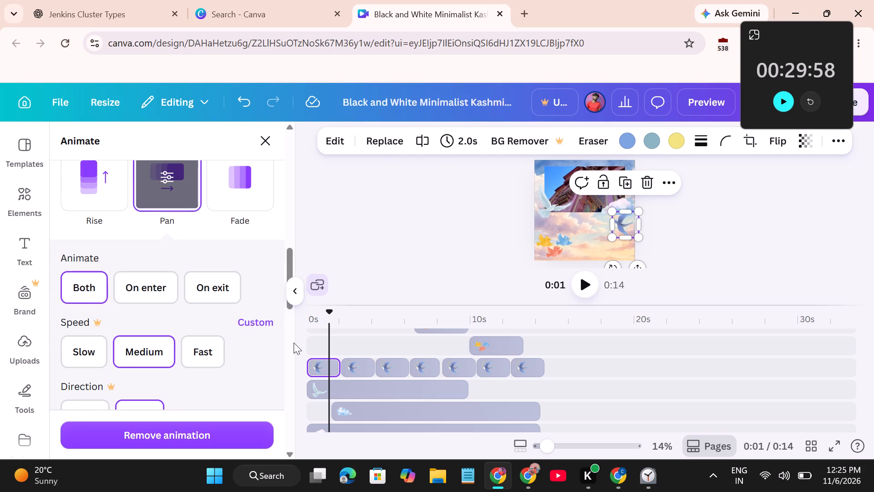
Place the second clip's blue bird farther inward and slightly higher than the first, and apply the Rise animation.
left_click(357, 347)
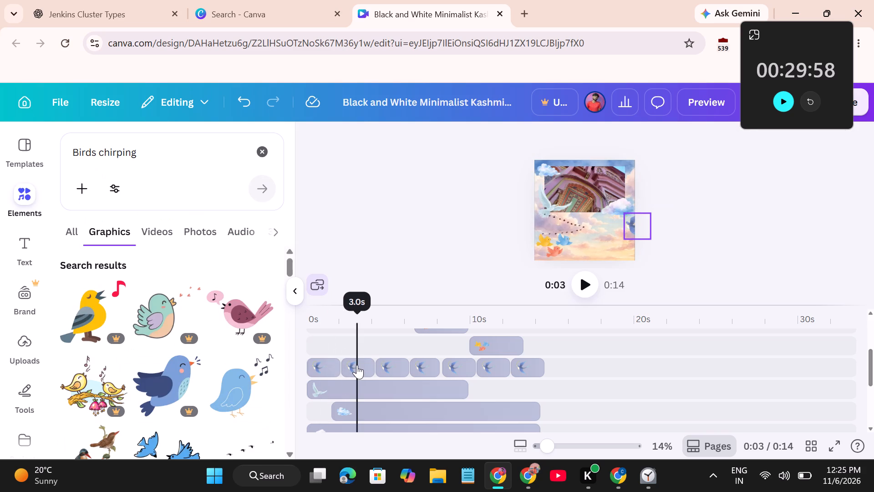
left_click(357, 365)
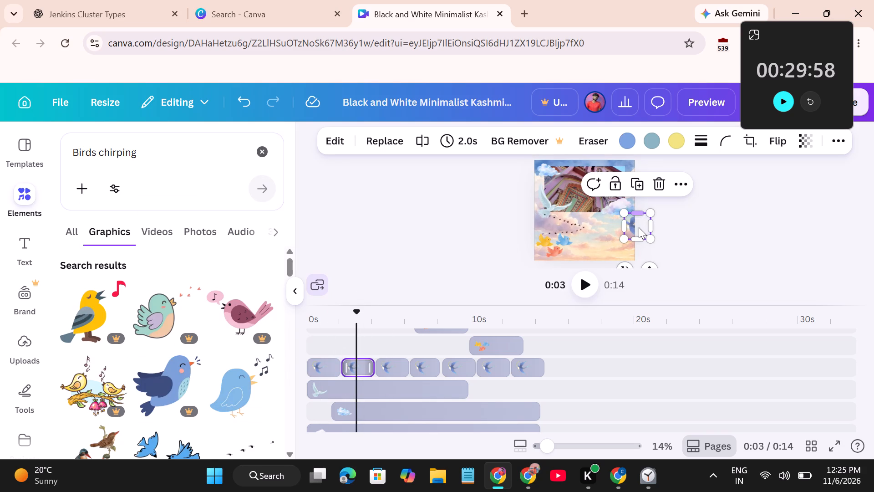
left_click_drag(639, 227, 613, 220)
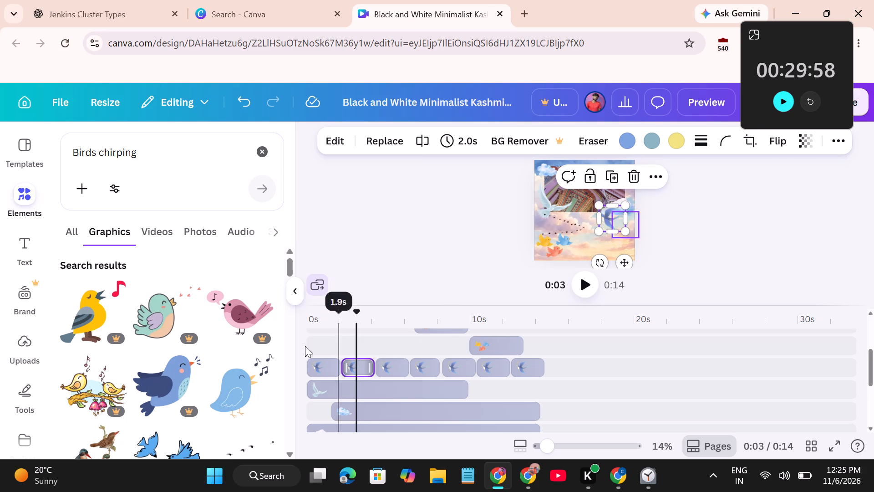
left_click(840, 138)
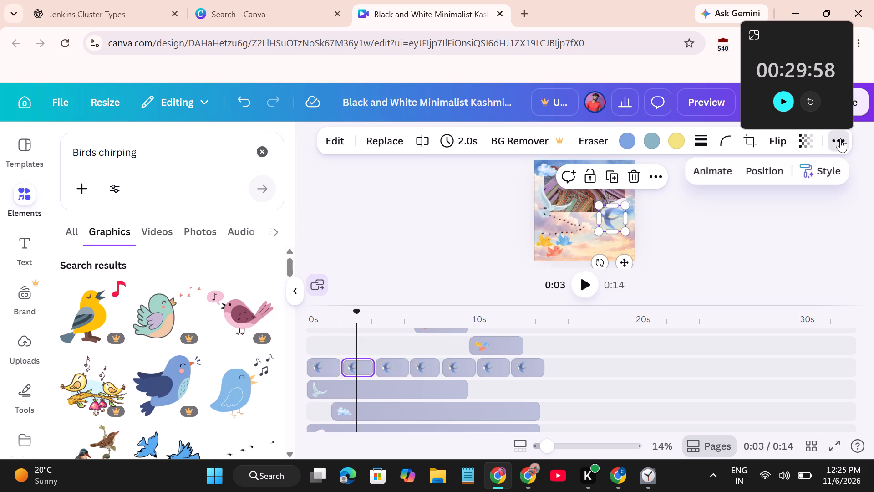
left_click(720, 173)
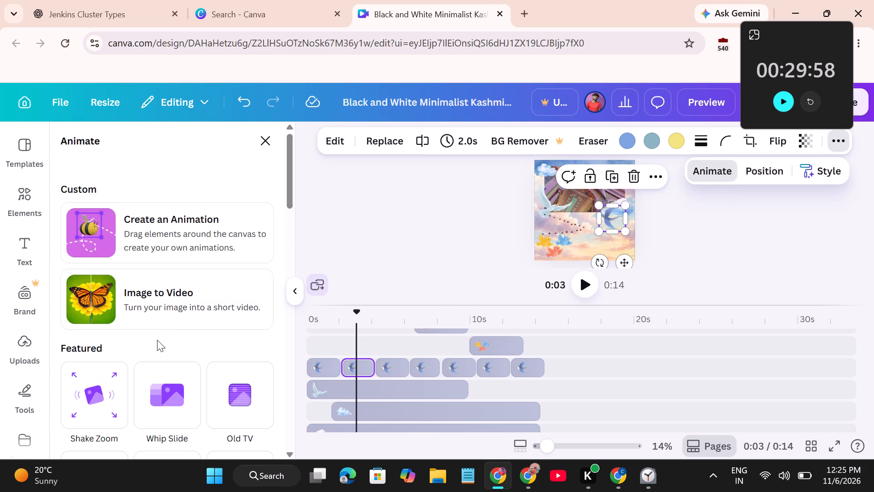
scroll(157, 340, "down", 4)
scroll(160, 294, "down", 1)
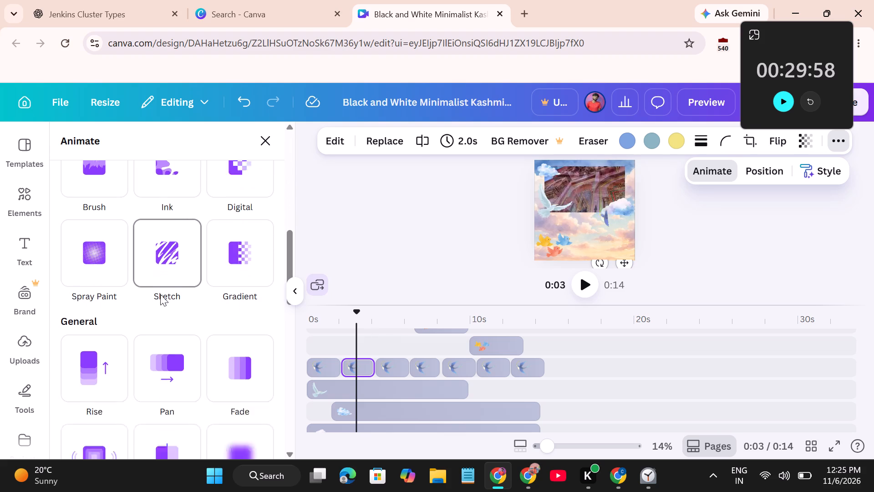
scroll(160, 294, "down", 1)
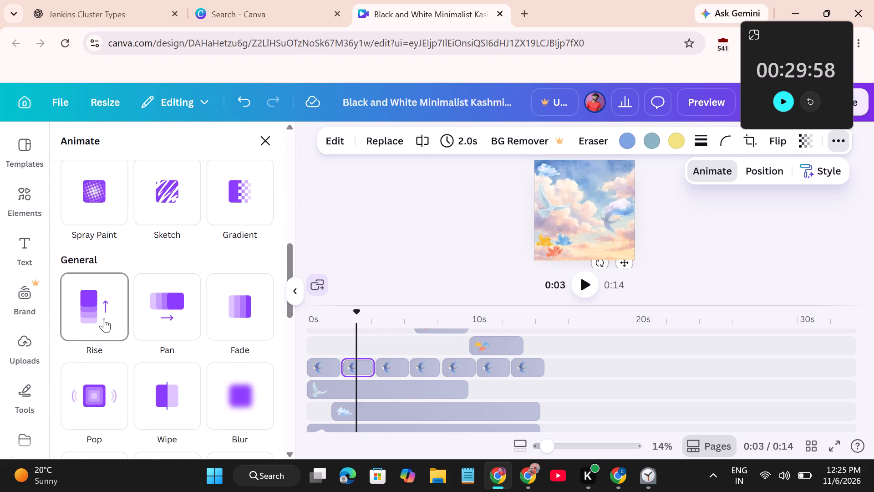
left_click(104, 318)
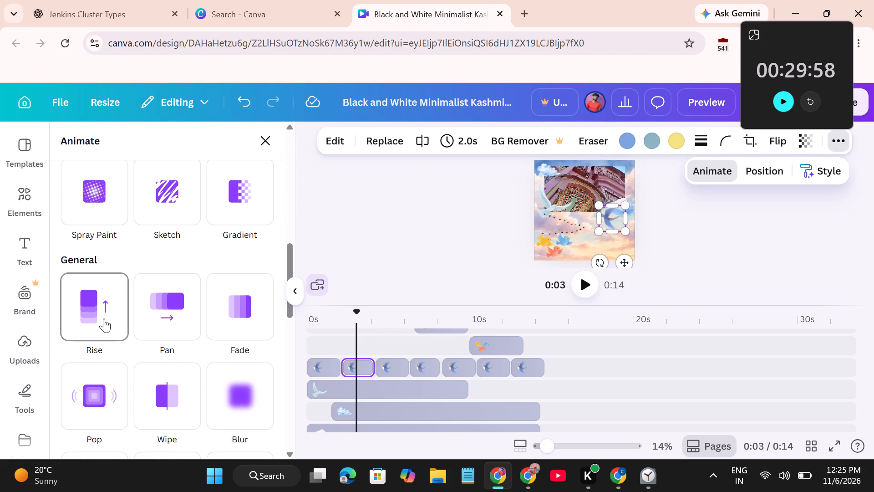
Apply the Pan animation to the third clip's blue bird and move it to near the centre of the page.
left_click(393, 362)
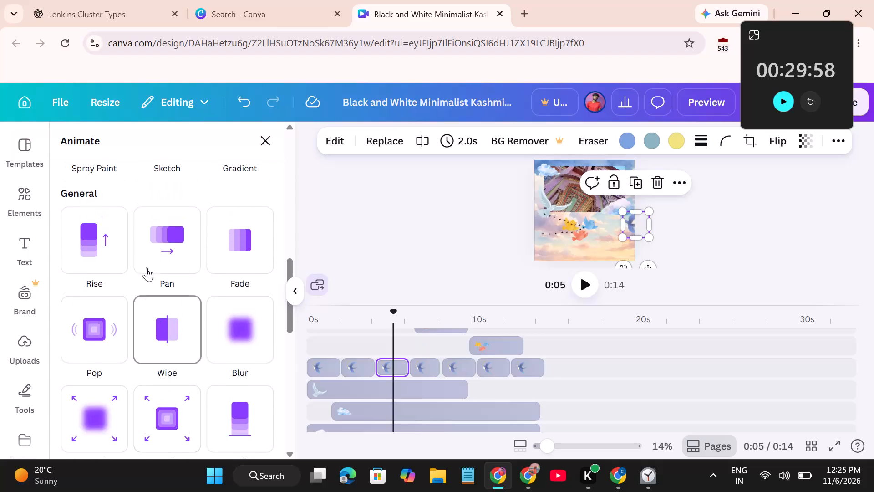
left_click(158, 221)
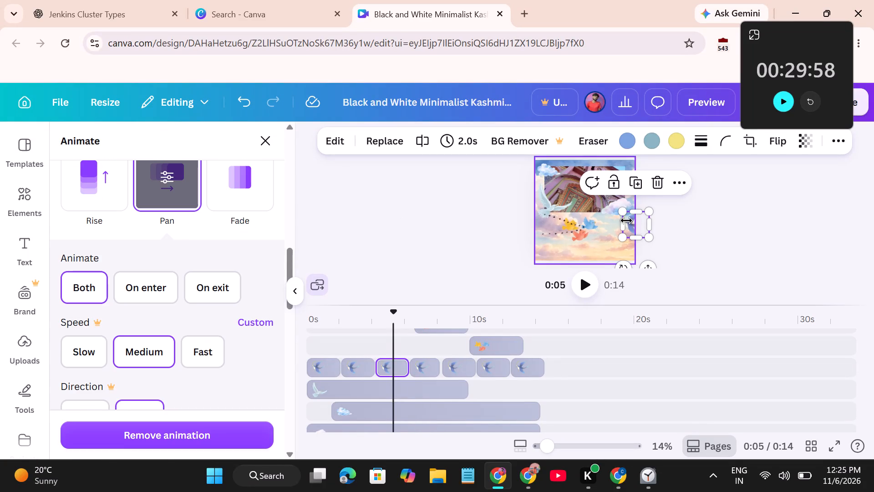
left_click_drag(636, 221, 586, 208)
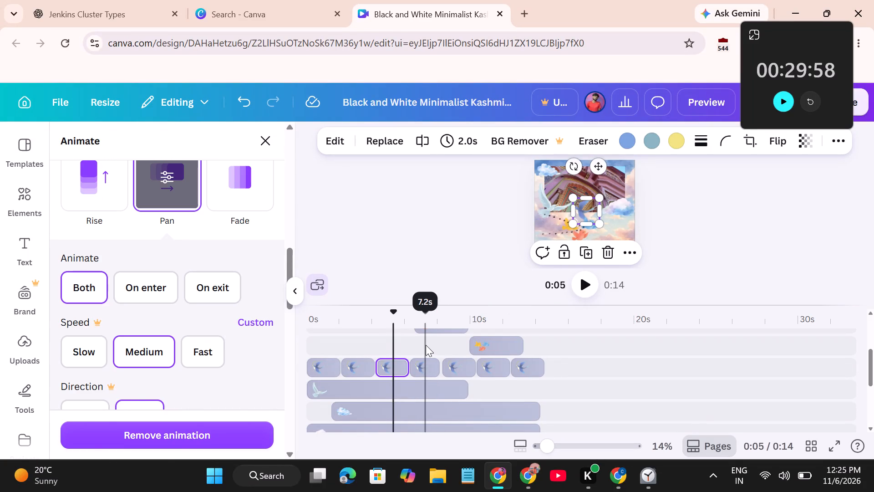
Move the fourth clip's blue bird onto the upper-left part of the building video and apply the Rise animation to it.
left_click(426, 345)
left_click(426, 361)
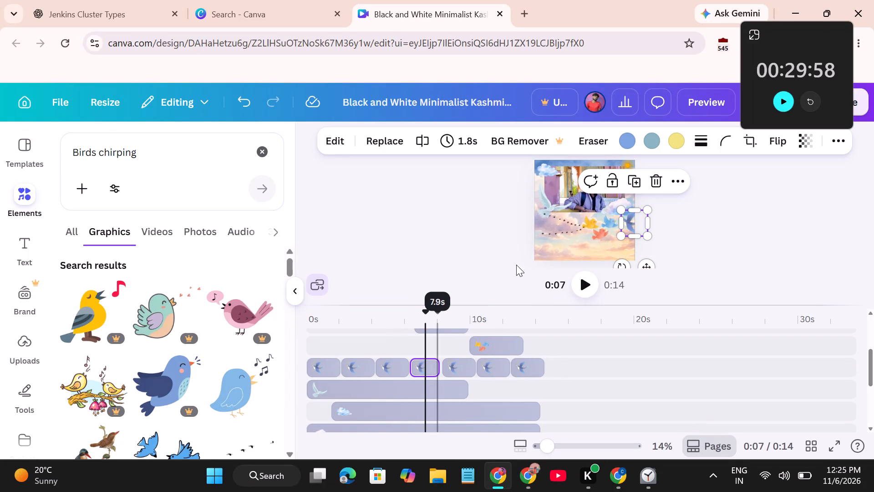
left_click_drag(636, 223, 558, 194)
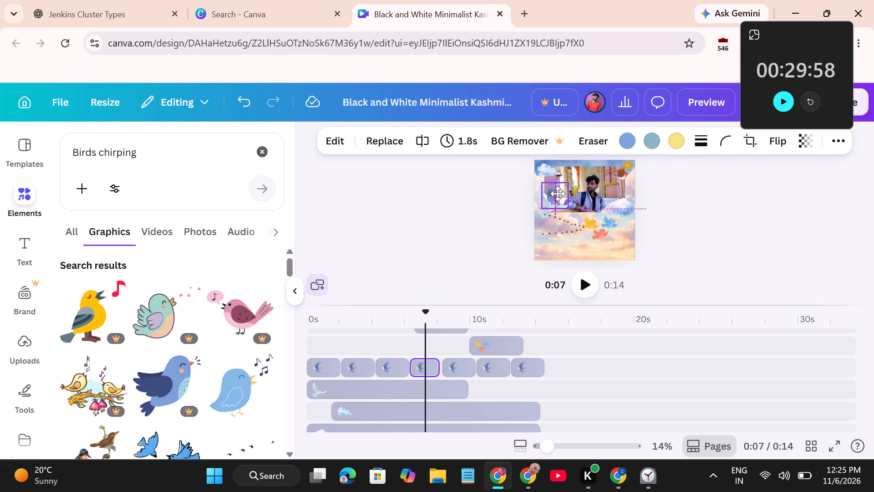
left_click_drag(558, 194, 563, 191)
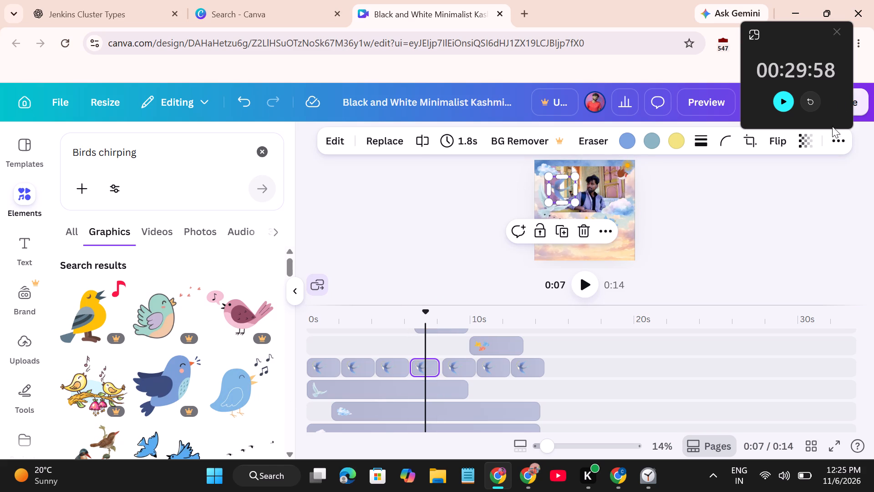
left_click(841, 138)
left_click(714, 172)
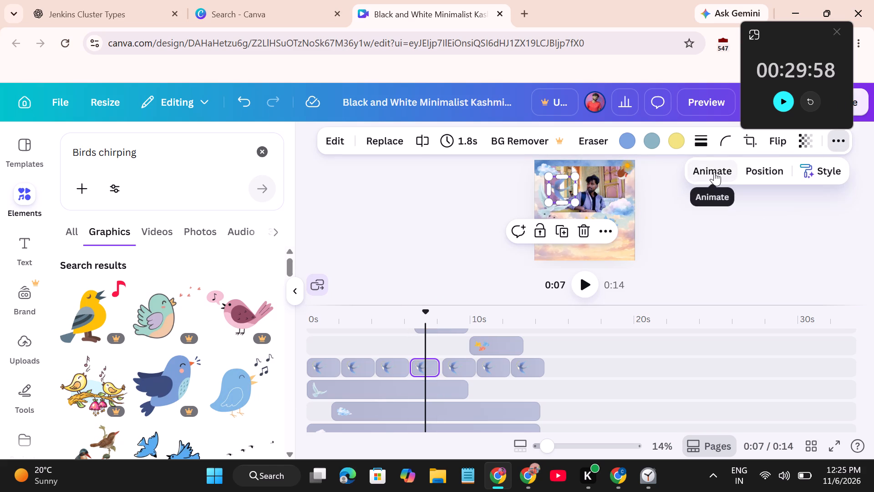
scroll(267, 355, "down", 4)
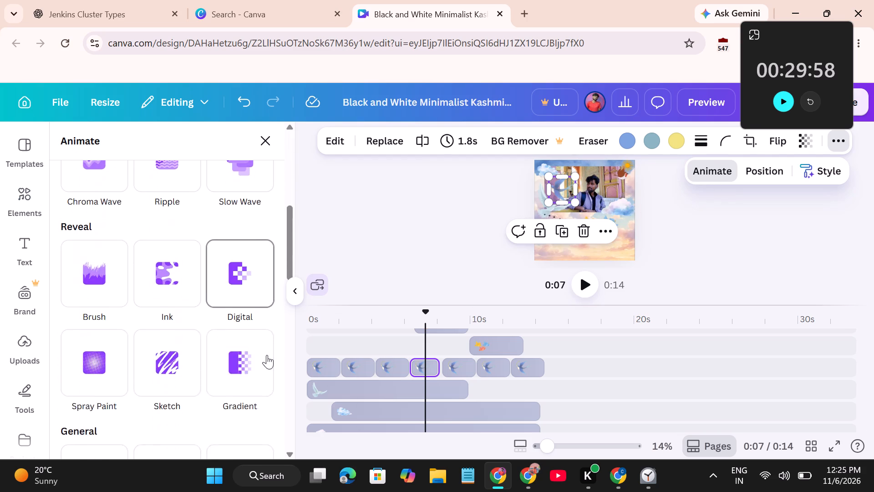
scroll(267, 355, "down", 2)
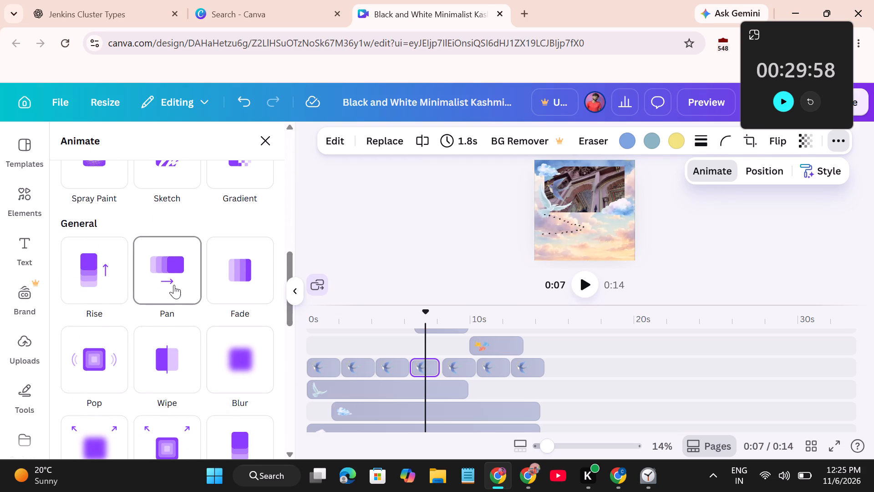
left_click(83, 288)
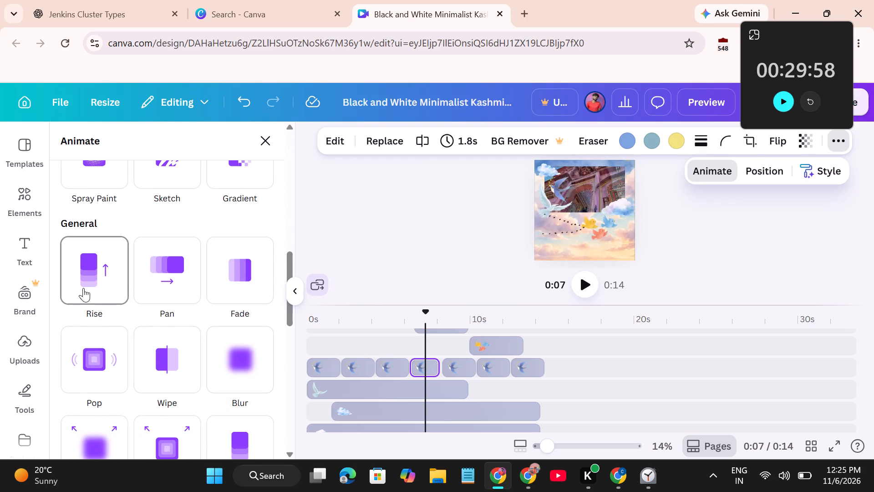
Place the fifth clip's blue bird near the page's upper-left corner and apply the Pan animation to it.
left_click(459, 349)
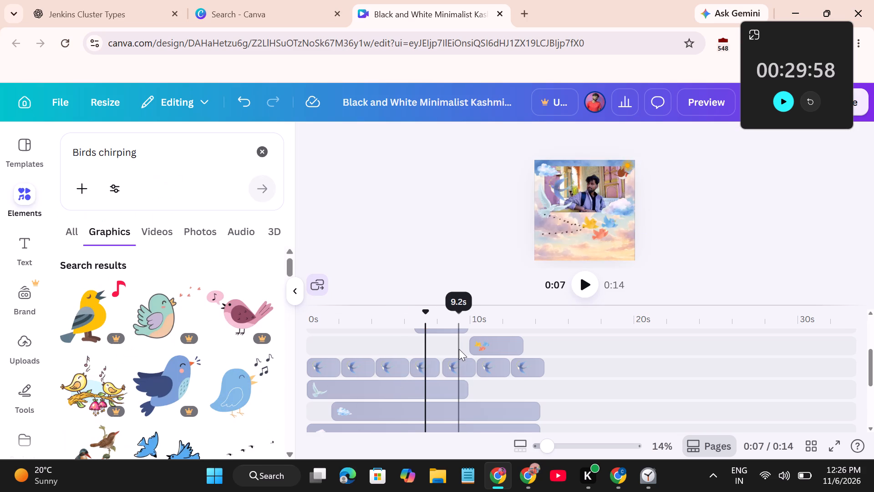
left_click(461, 365)
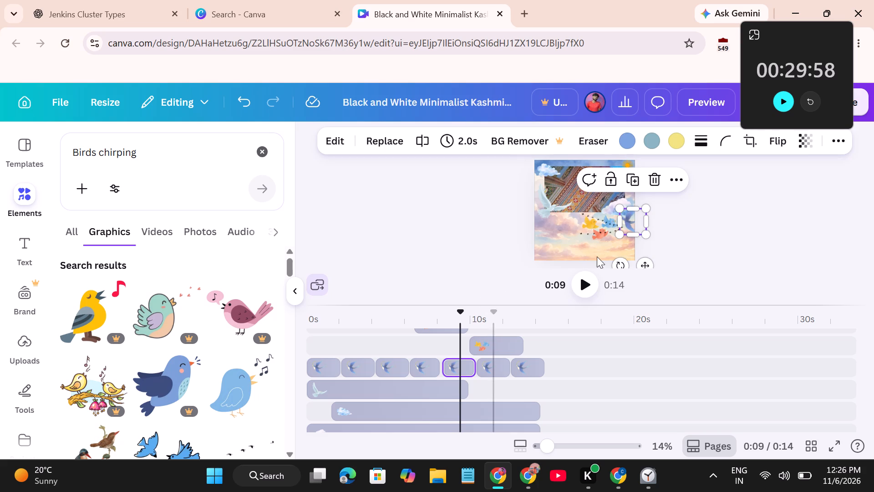
left_click_drag(636, 216, 543, 180)
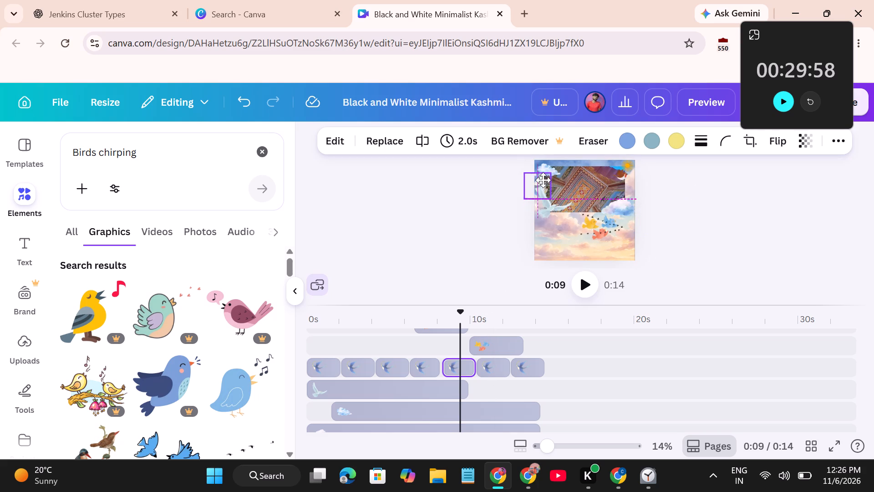
left_click_drag(543, 180, 554, 176)
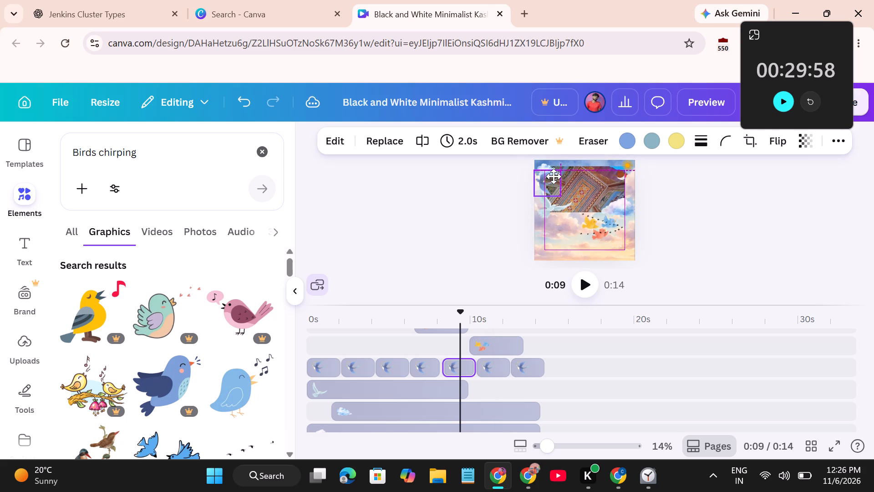
left_click_drag(554, 176, 552, 178)
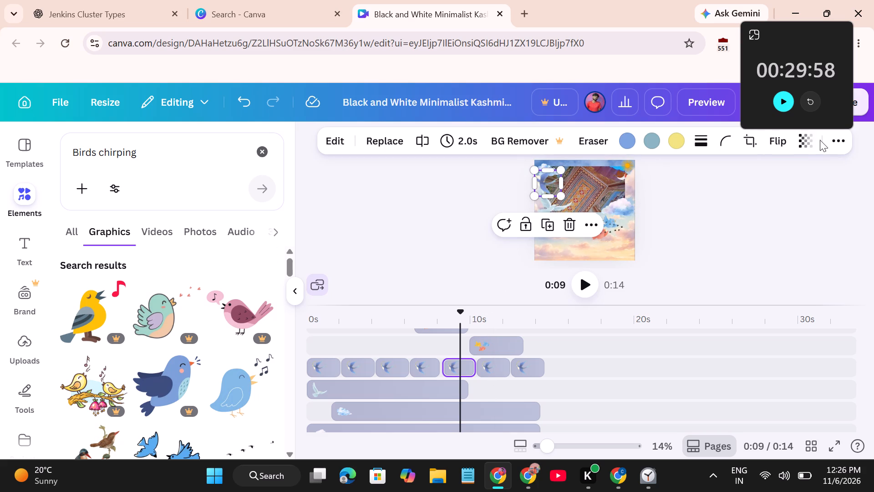
left_click(840, 139)
left_click(713, 170)
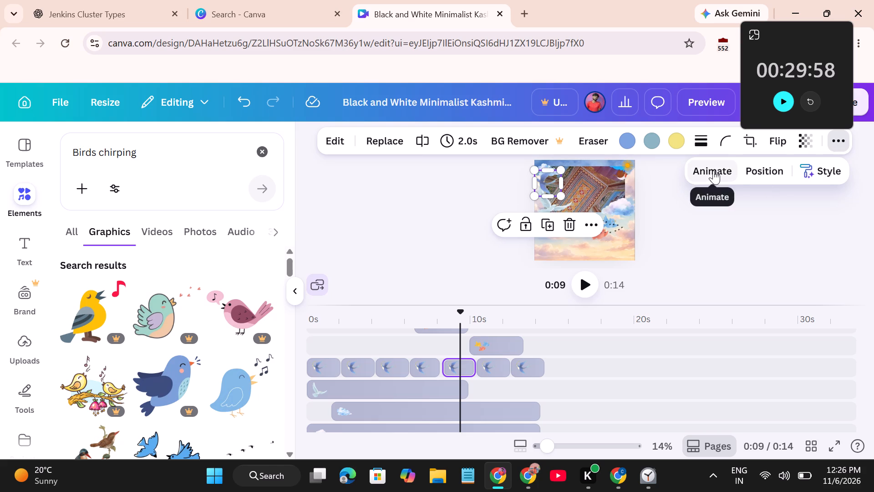
scroll(128, 368, "down", 3)
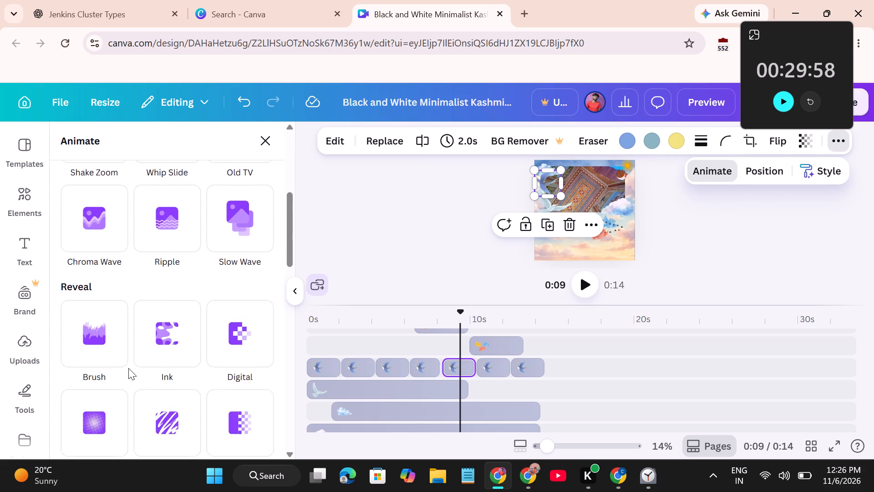
scroll(128, 368, "down", 3)
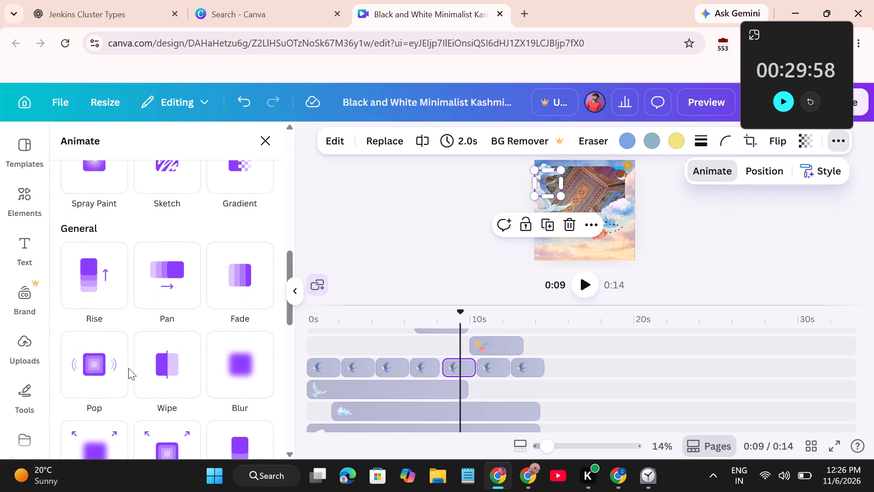
left_click(168, 272)
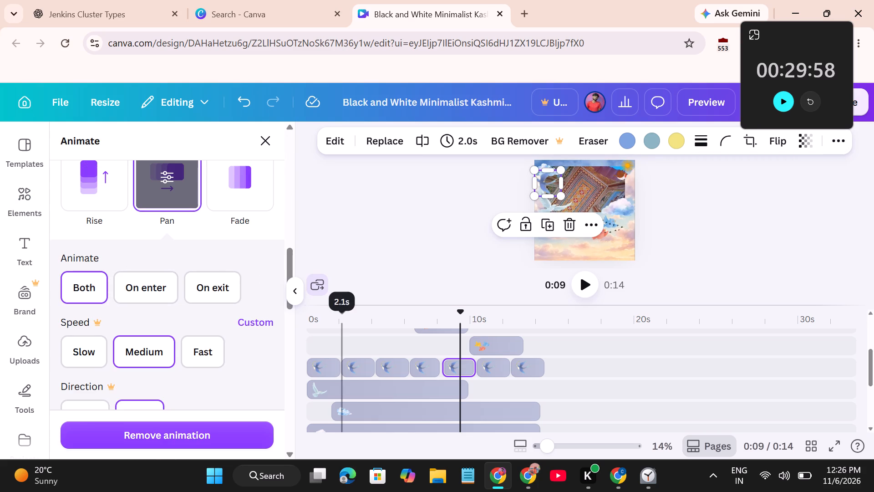
Move the sixth clip's blue bird to the lower-left area of the page and apply the Rise animation to it.
left_click(493, 364)
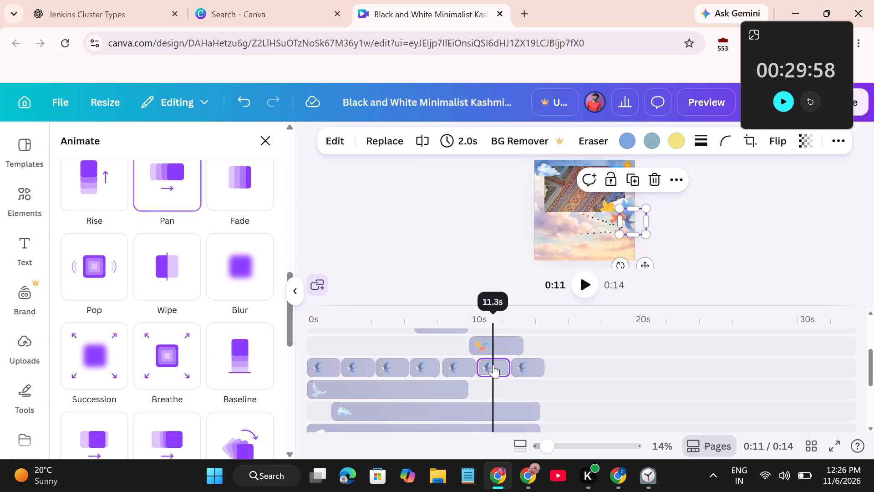
left_click_drag(636, 220, 576, 246)
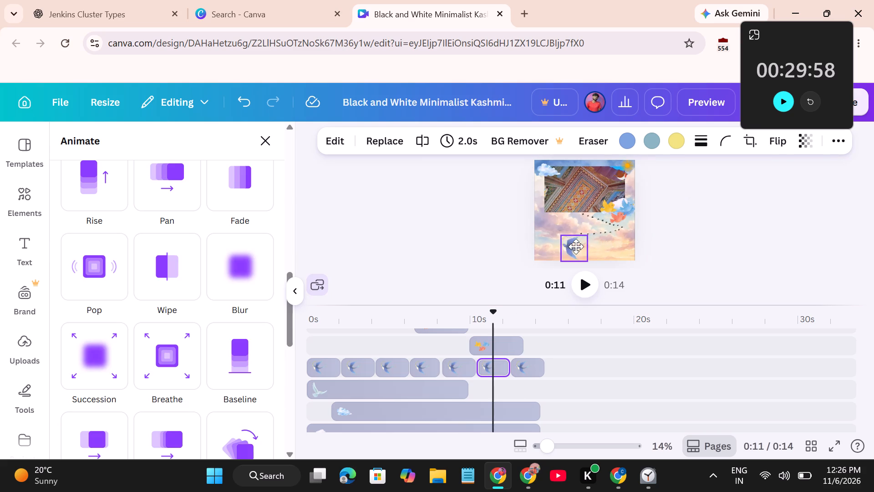
left_click_drag(576, 246, 591, 220)
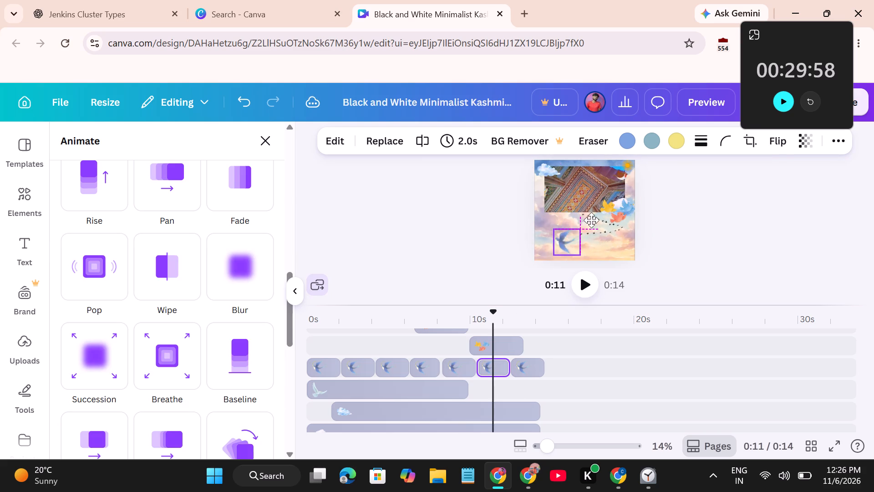
left_click_drag(591, 220, 565, 242)
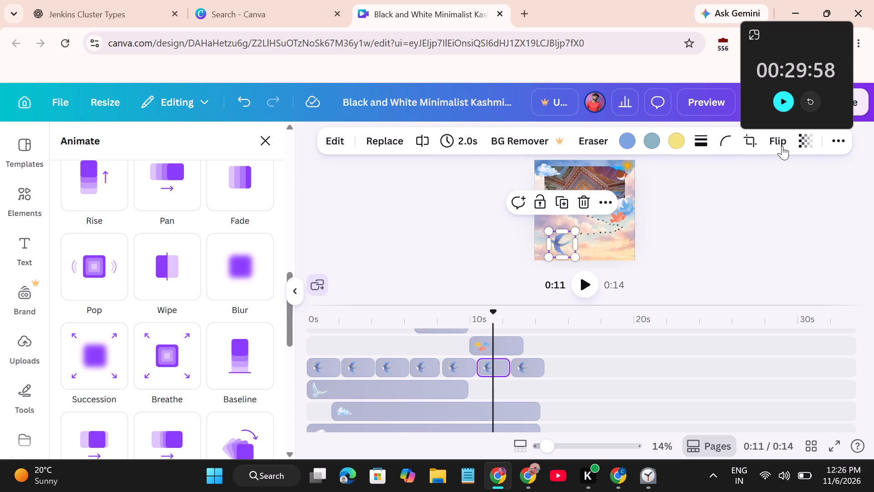
left_click(158, 181)
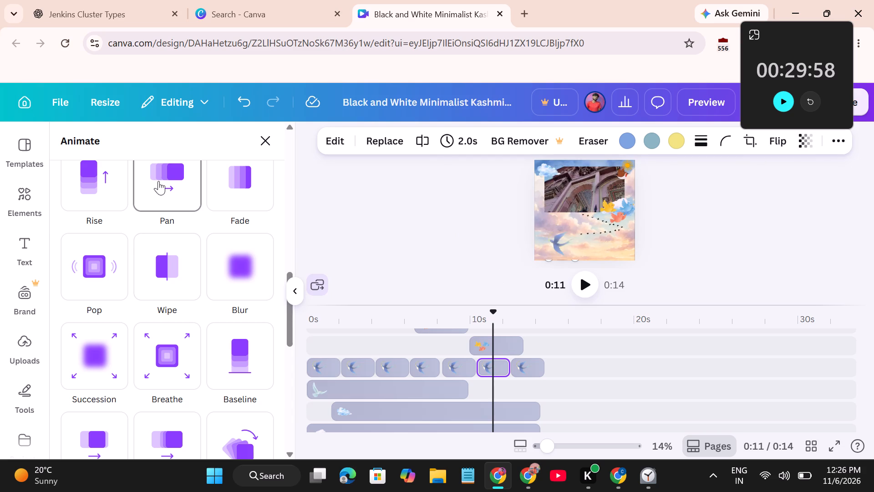
left_click(97, 195)
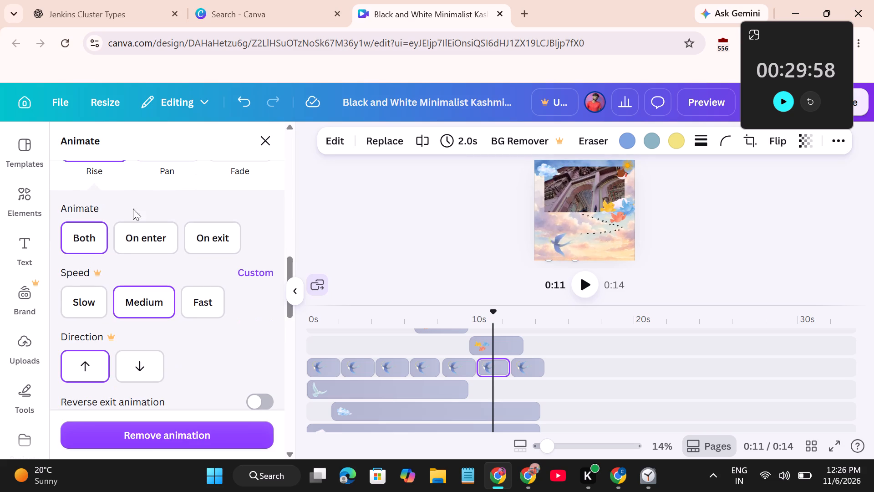
Place the seventh clip's blue bird near the page's left edge, just below the building video, and apply the Pan animation.
left_click(532, 348)
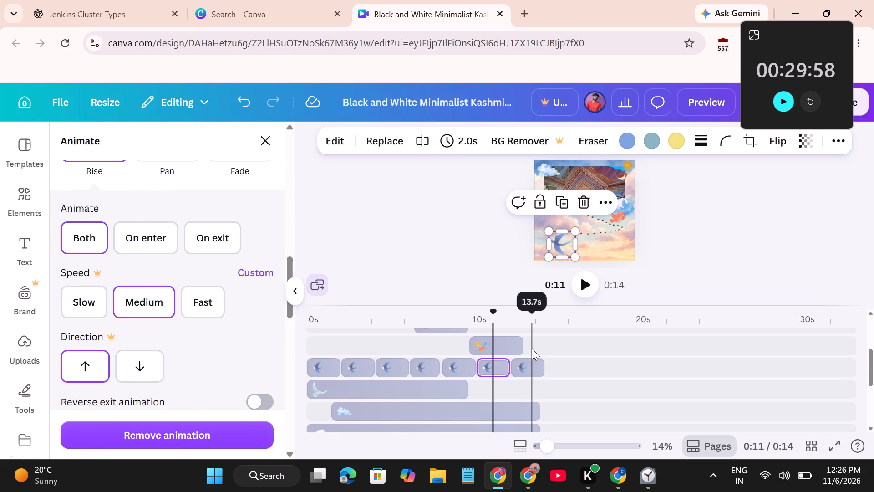
left_click(527, 363)
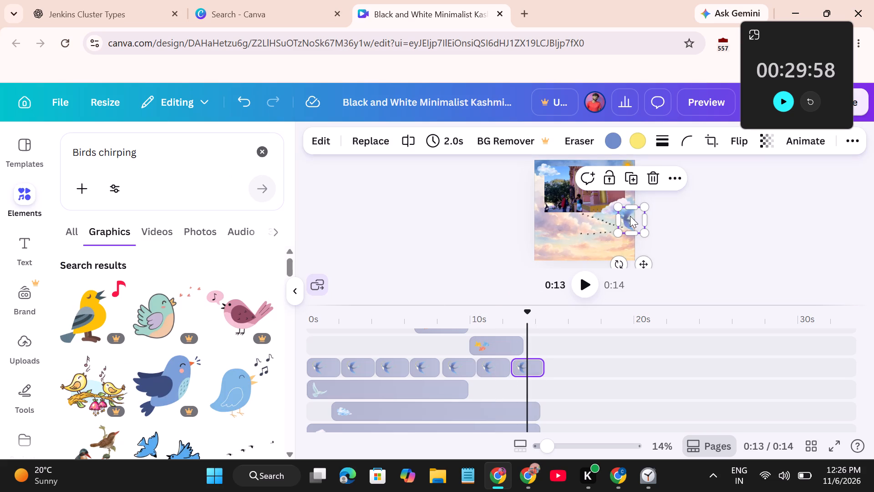
left_click_drag(630, 216, 551, 225)
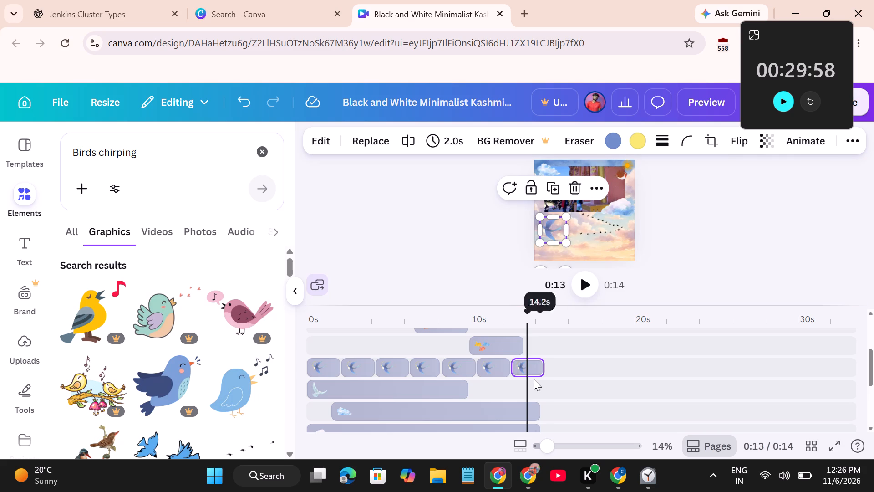
left_click(807, 140)
scroll(145, 297, "down", 3)
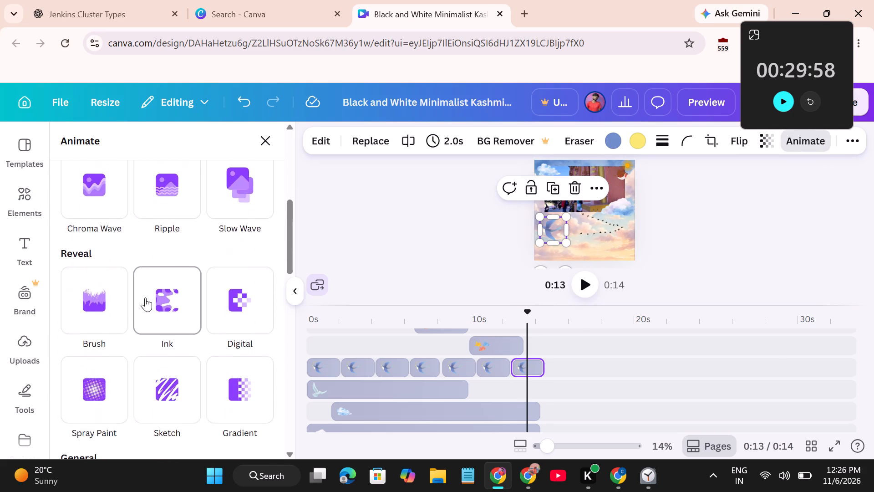
scroll(145, 297, "down", 2)
left_click(164, 258)
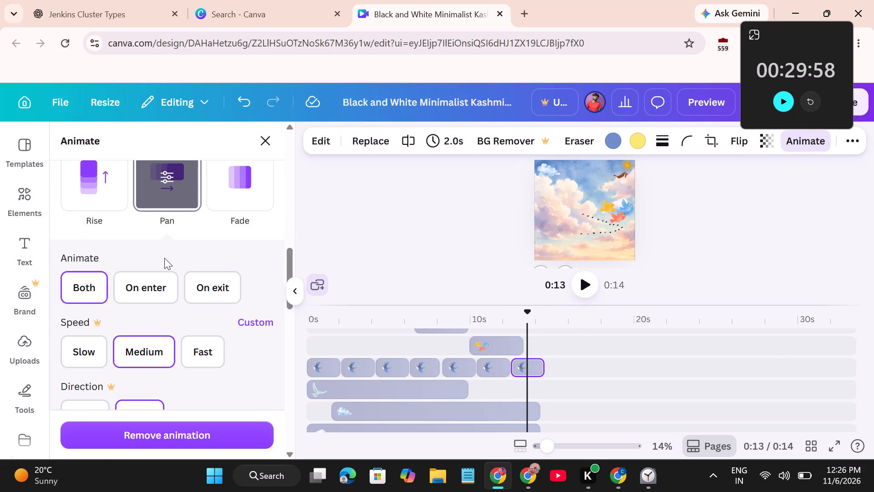
Duplicate the white-bird clip and shift the copy on the lower track so it starts at about 6 s.
scroll(448, 358, "down", 1)
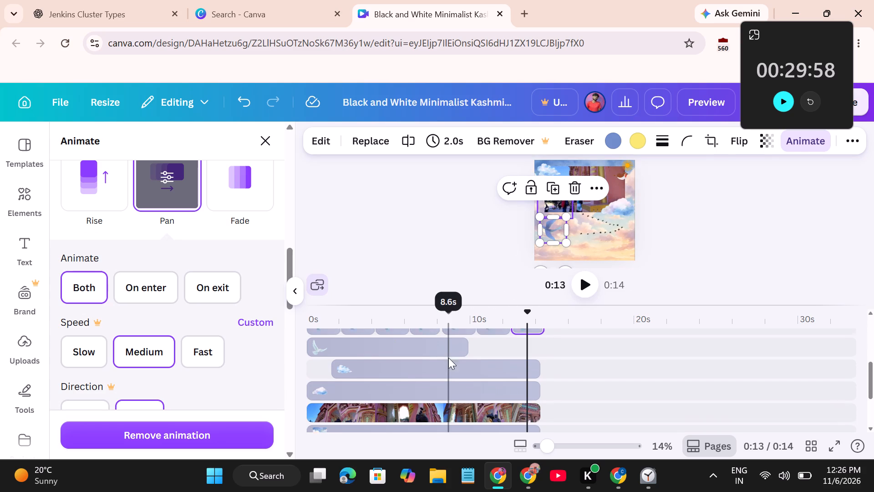
scroll(448, 358, "down", 1)
left_click(400, 344)
scroll(452, 353, "up", 1)
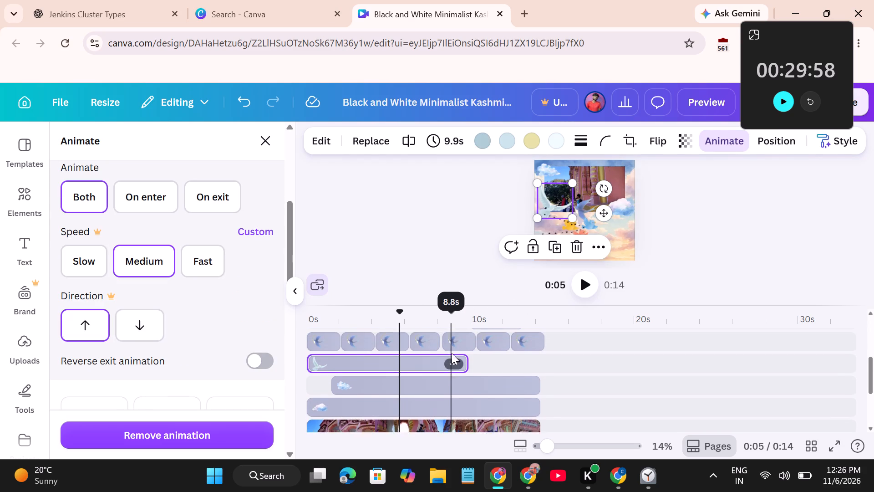
scroll(452, 353, "up", 1)
right_click(396, 386)
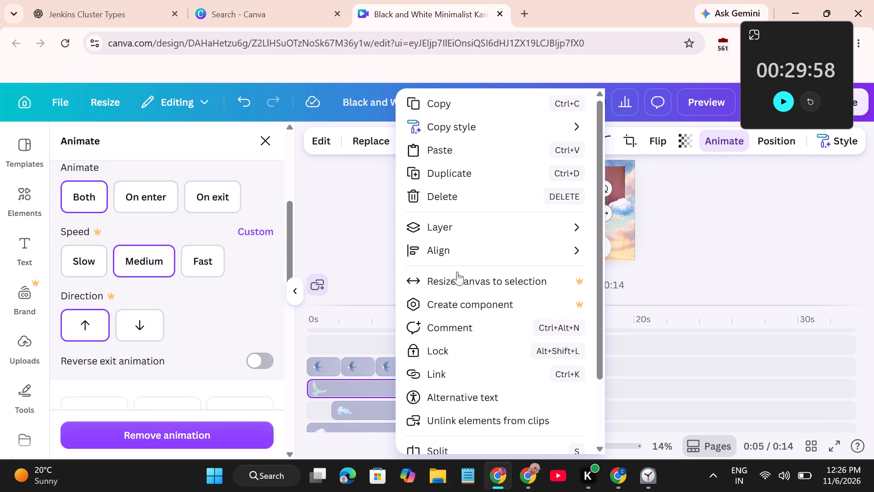
left_click(446, 178)
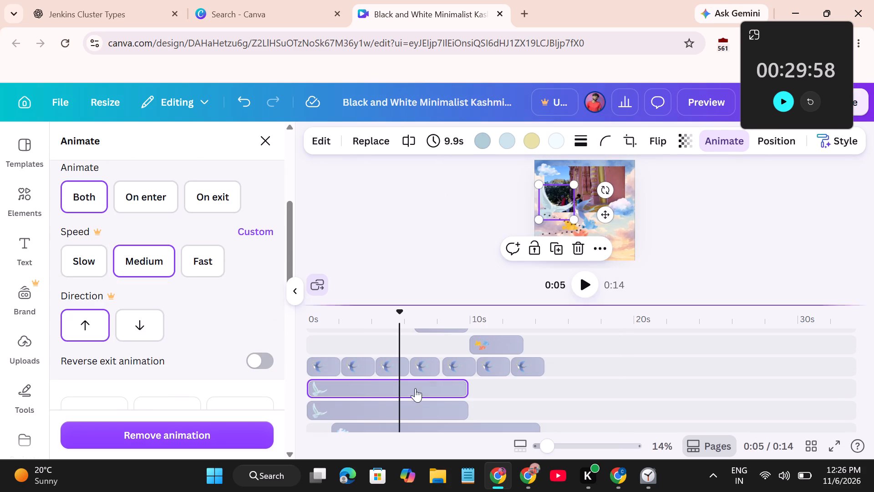
left_click_drag(377, 411, 473, 397)
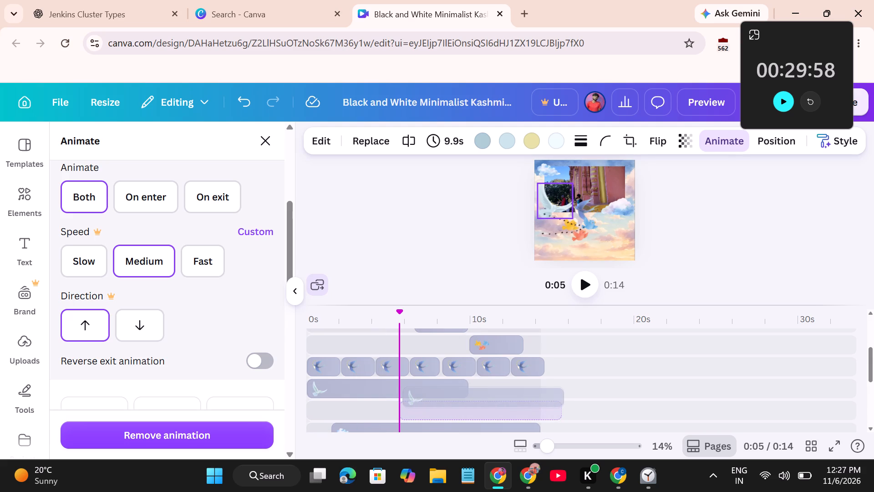
left_click_drag(473, 397, 472, 402)
Trim the end of the first white-bird clip so that it lasts 3.2 s.
left_click(452, 389)
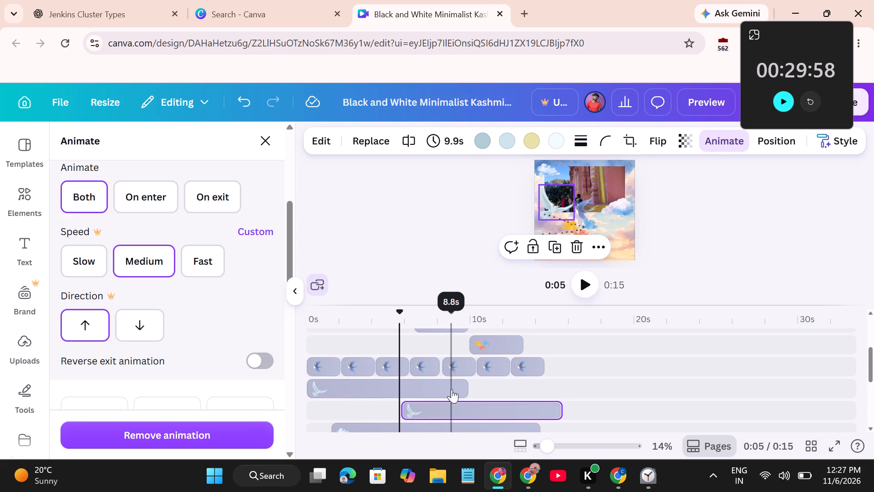
left_click_drag(467, 389, 413, 392)
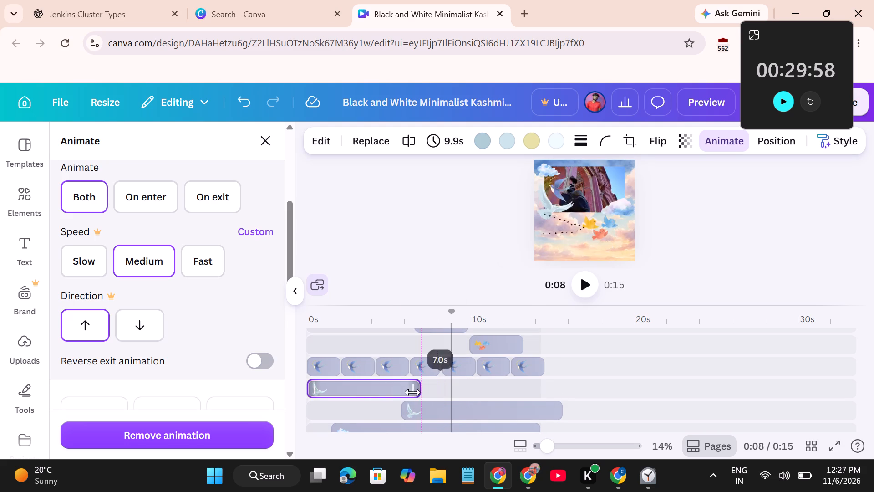
left_click_drag(413, 392, 362, 394)
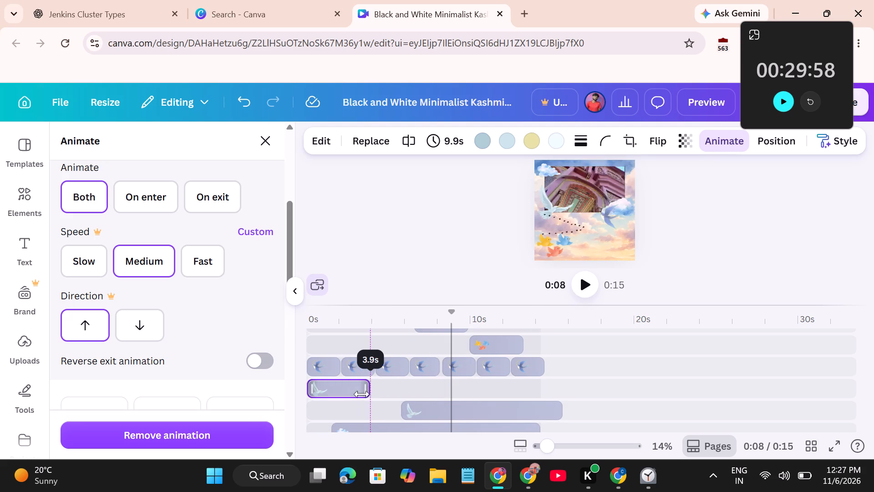
left_click_drag(362, 394, 358, 396)
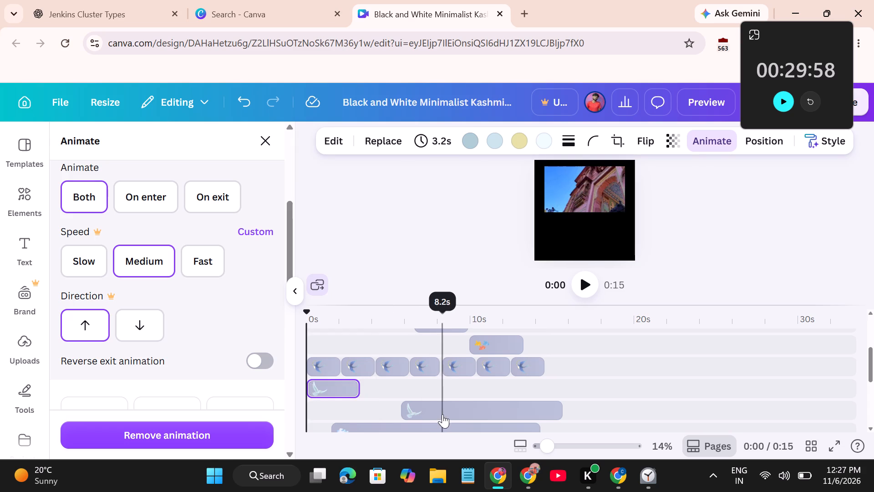
Move the white-bird copy onto the first one's track, directly after it, and trim it to 3.7 s.
left_click_drag(456, 410, 419, 393)
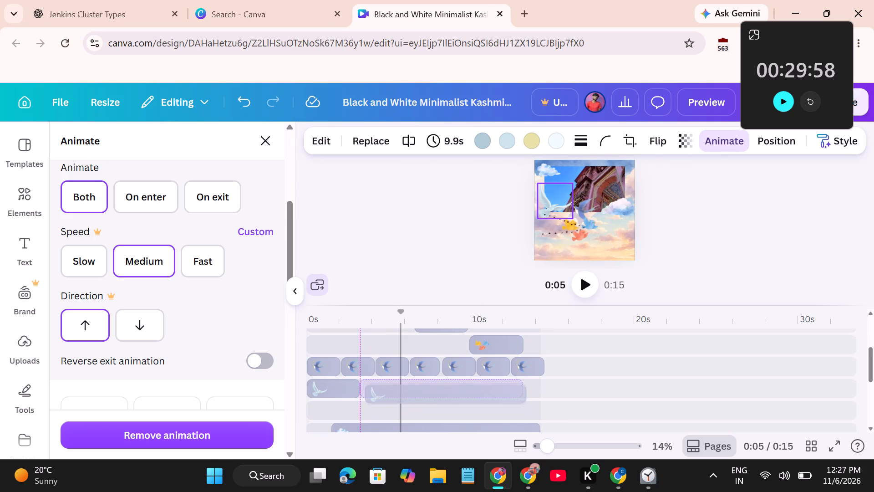
left_click_drag(518, 383, 510, 383)
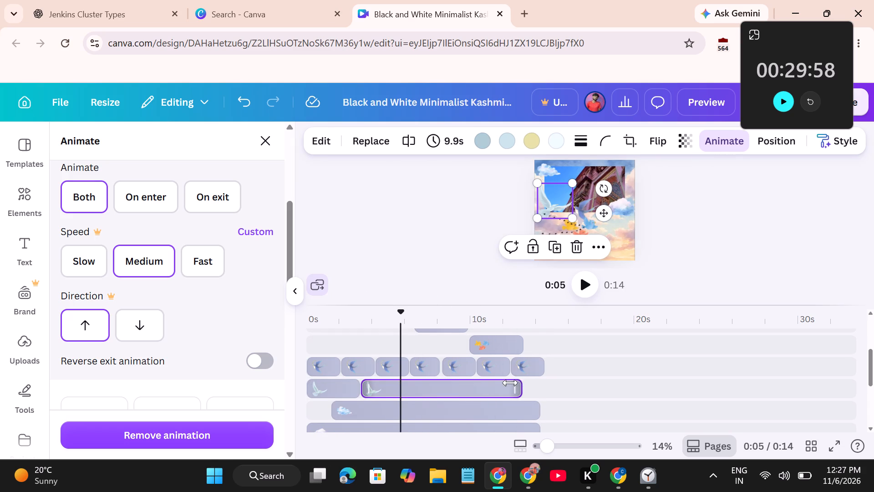
left_click_drag(510, 383, 422, 387)
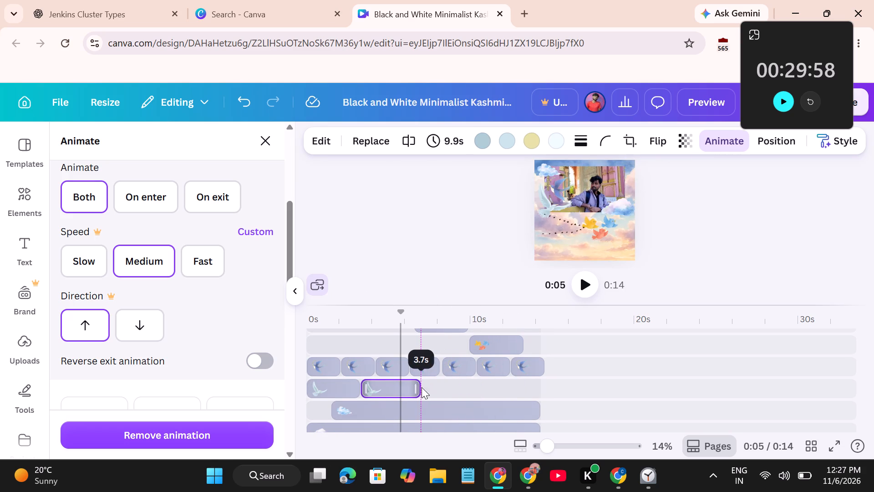
Duplicate the 3.7 s white-bird clip twice and line the copies up end to end on the same track, filling it to about 14 s.
right_click(390, 389)
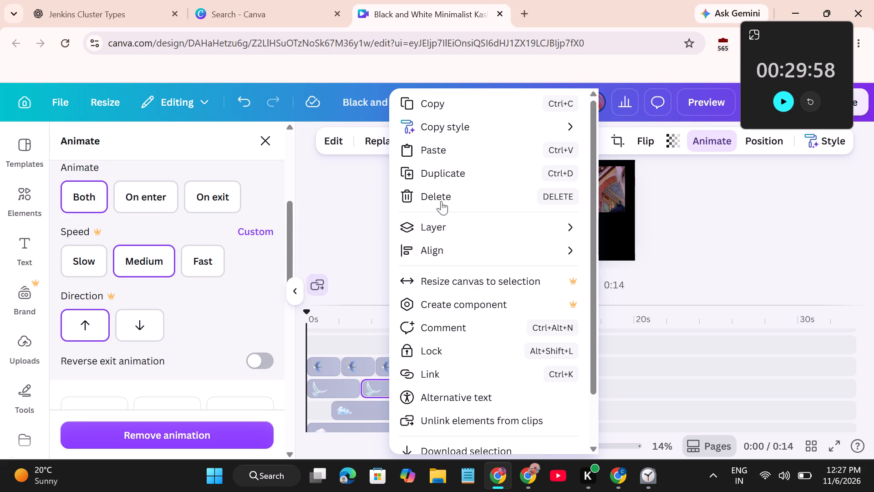
left_click(441, 180)
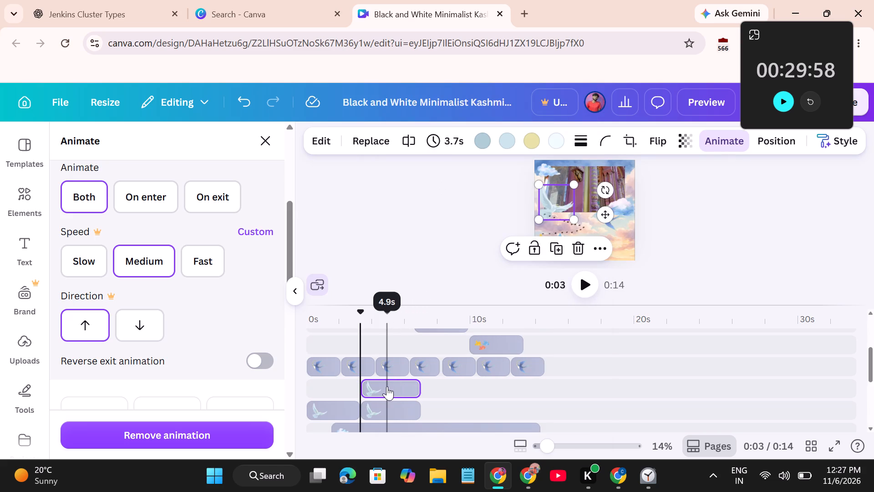
left_click_drag(385, 385, 446, 405)
right_click(455, 388)
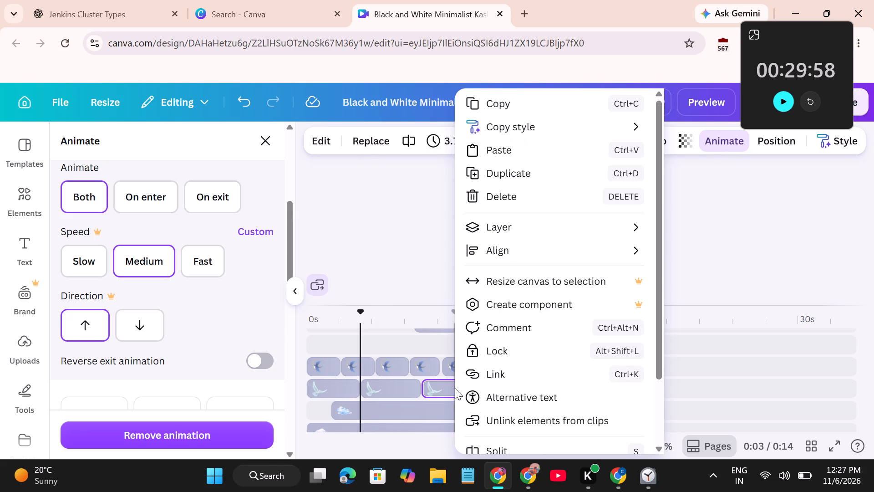
left_click(503, 180)
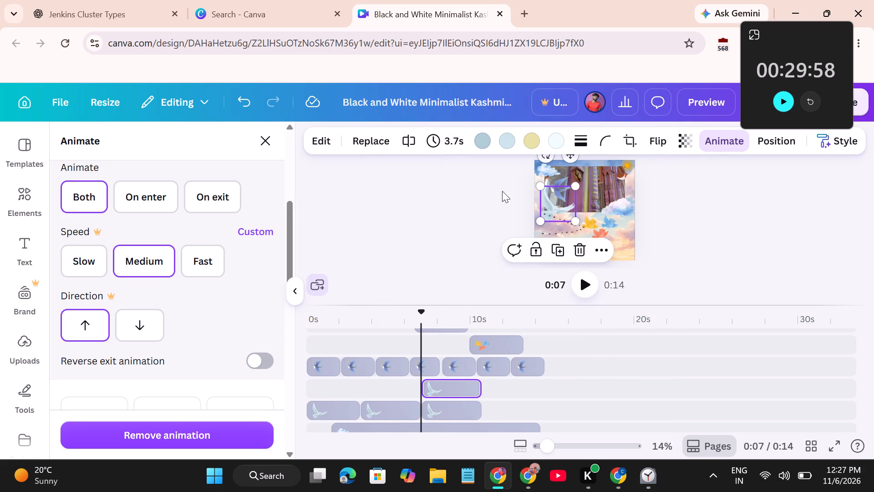
left_click_drag(454, 388, 519, 405)
left_click(343, 334)
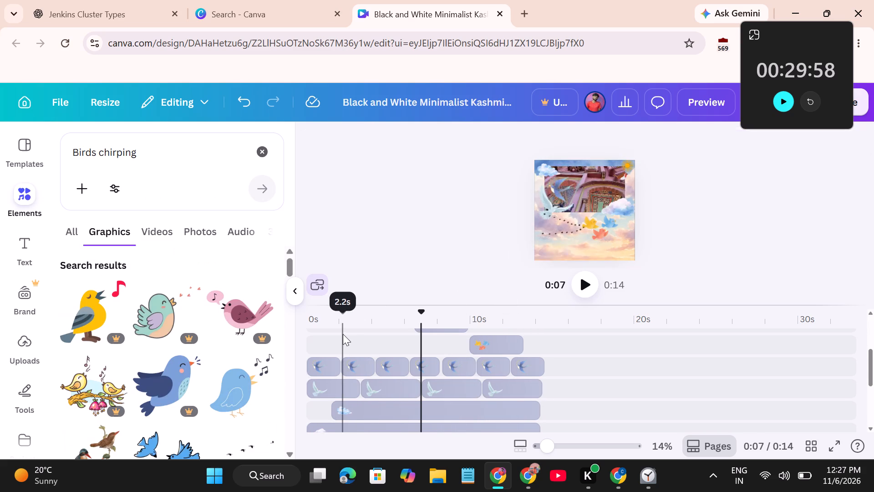
Move the second clip's white bird over the right half of the building video and shrink it to about two-thirds of its size.
left_click(336, 389)
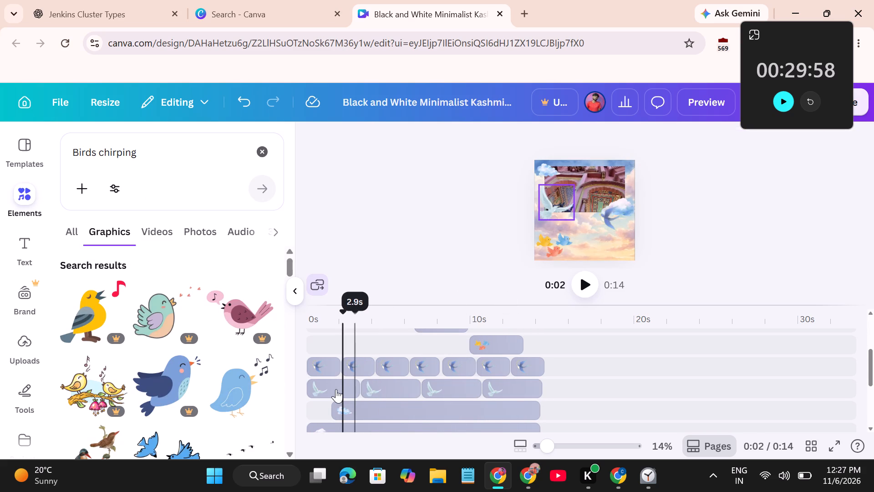
left_click(381, 385)
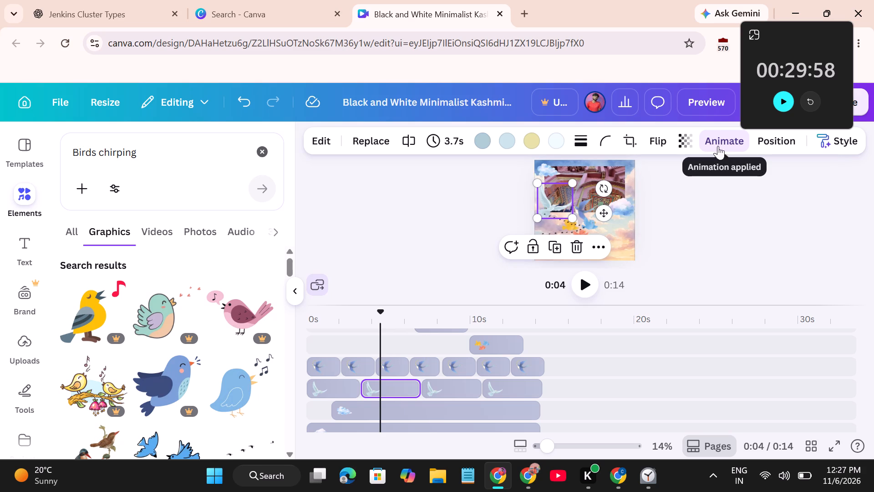
left_click_drag(555, 207, 579, 195)
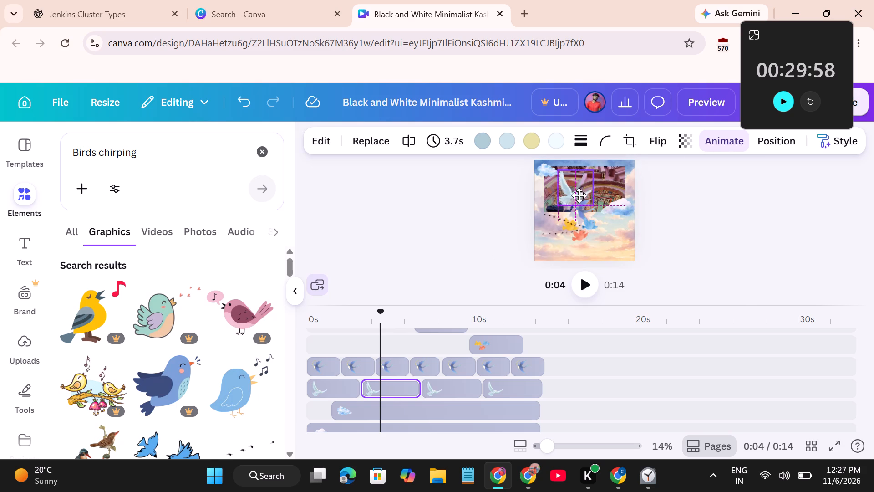
left_click_drag(579, 195, 588, 195)
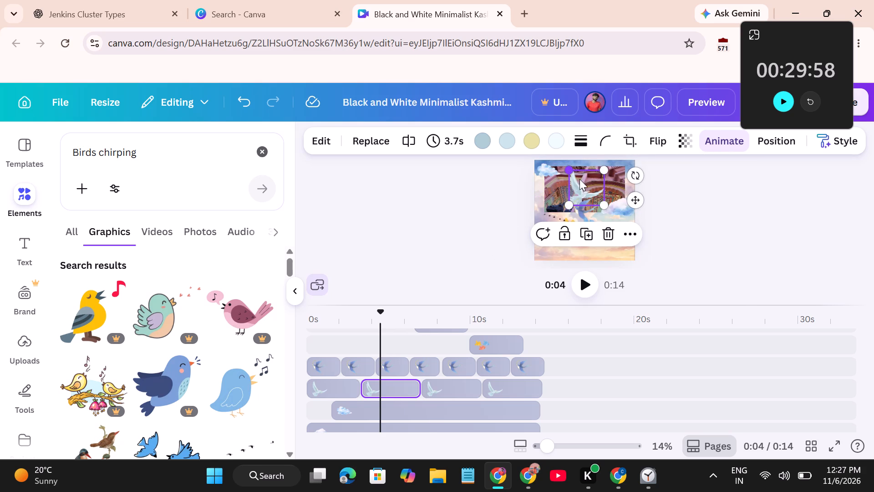
left_click_drag(568, 170, 579, 184)
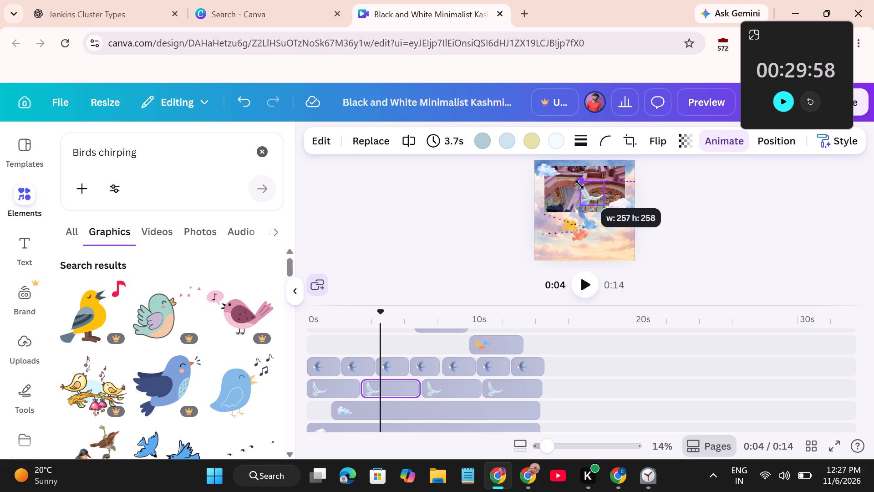
left_click_drag(579, 184, 580, 185)
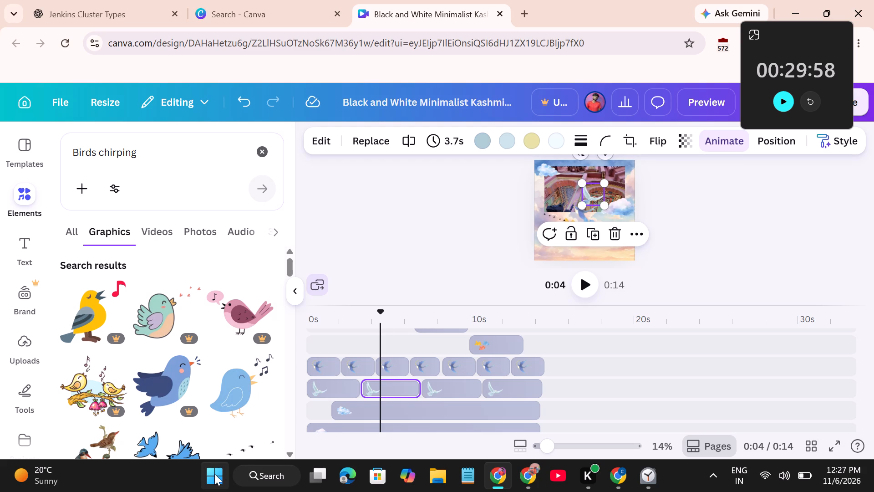